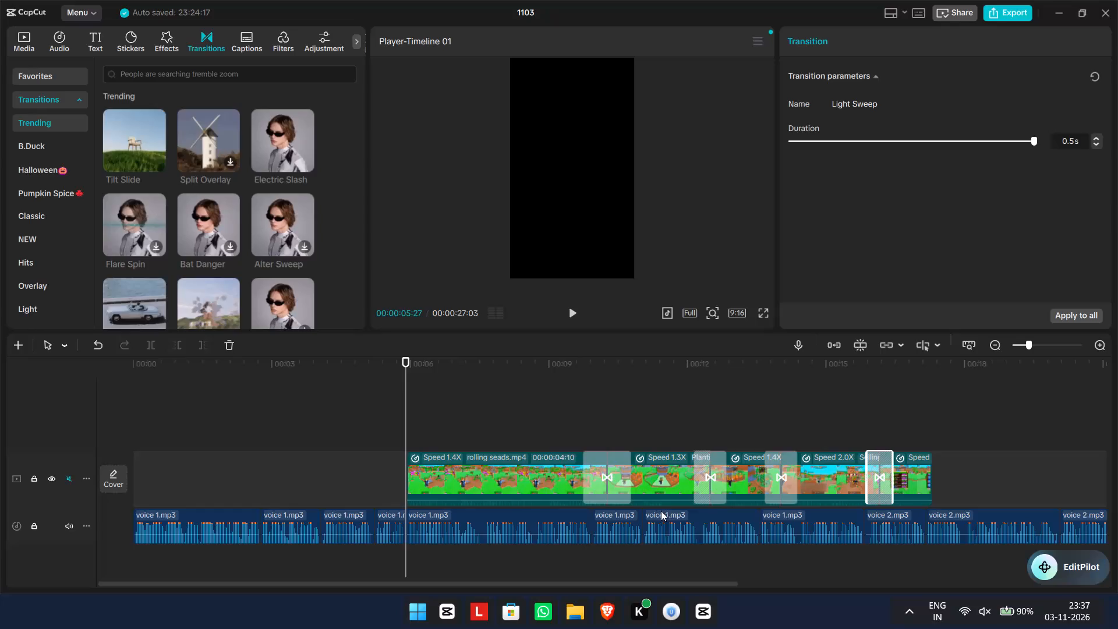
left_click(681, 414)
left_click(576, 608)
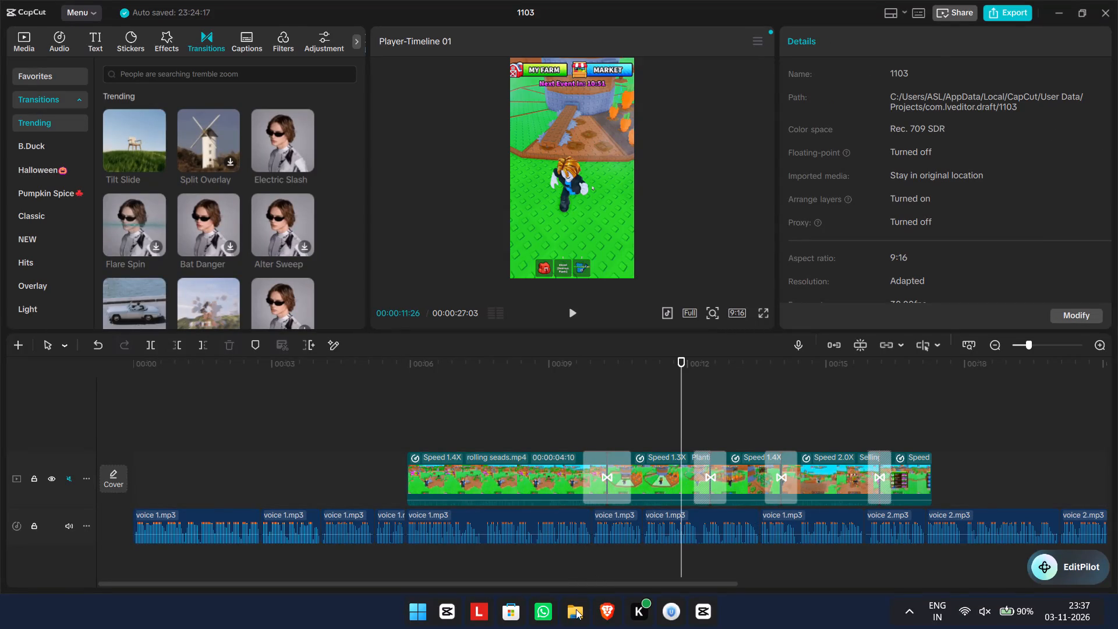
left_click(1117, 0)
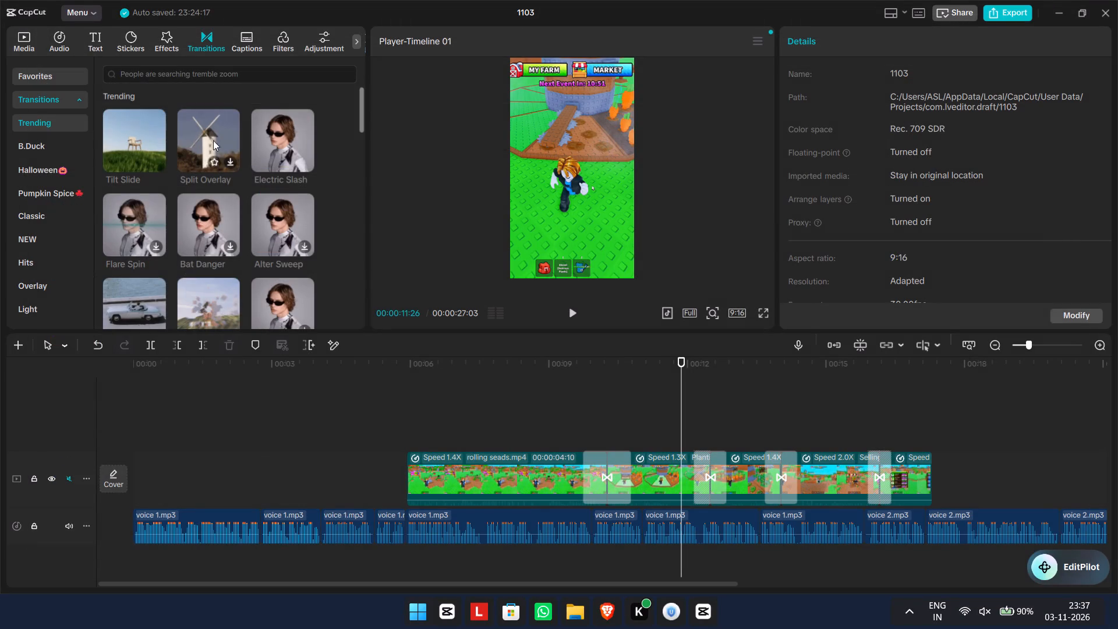
left_click(8, 32)
left_click(13, 34)
left_click(130, 76)
left_click(172, 103)
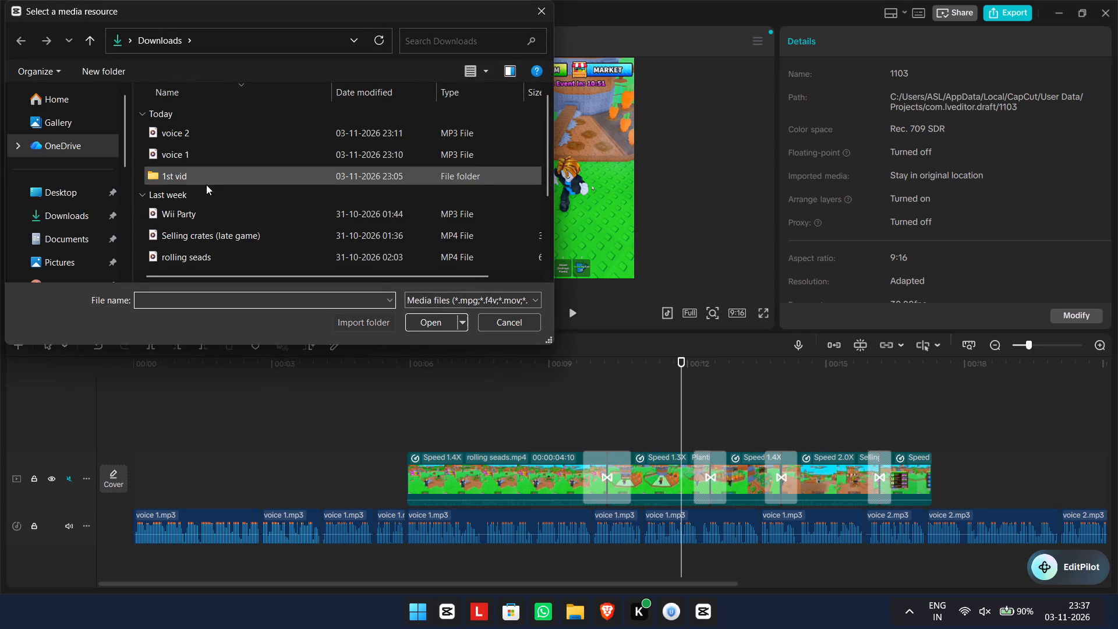
scroll(65, 235, "down", 1)
left_click(69, 242)
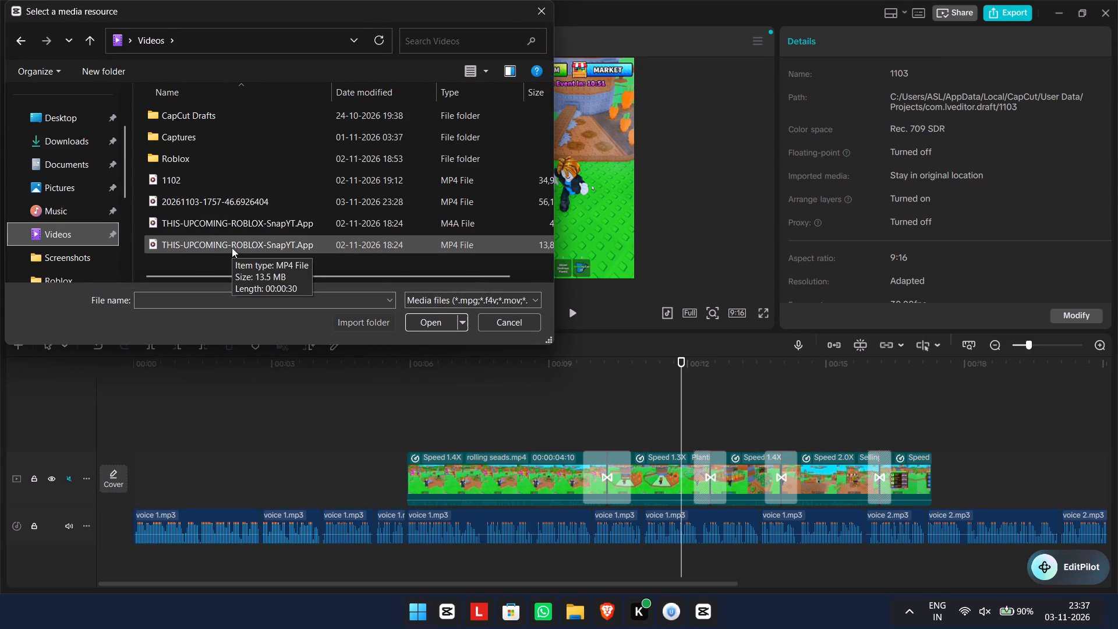
left_click(175, 204)
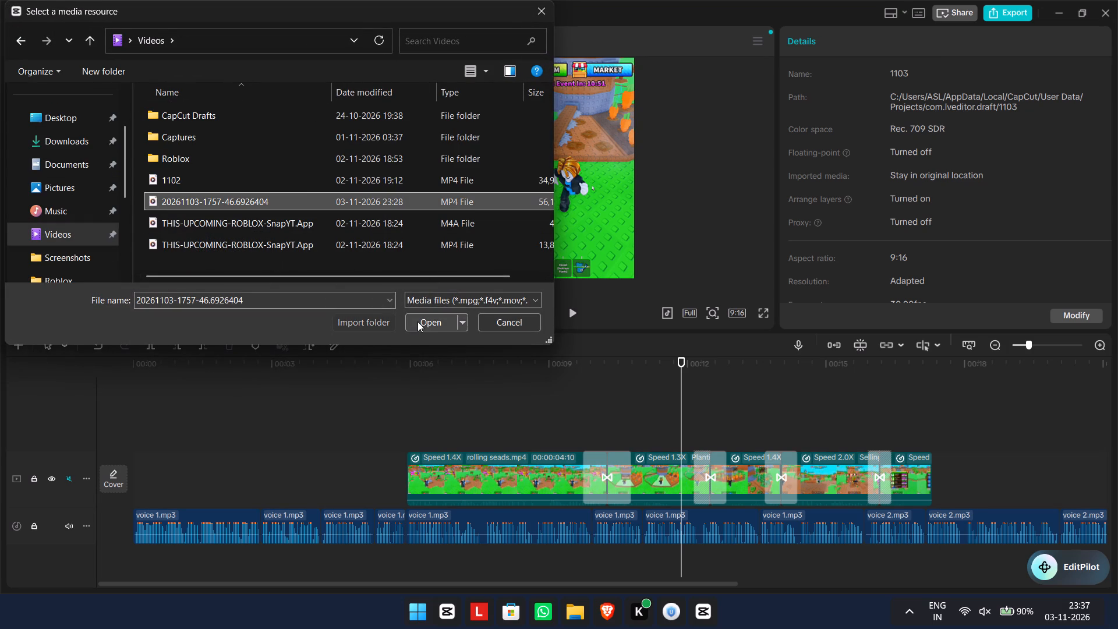
left_click(418, 321)
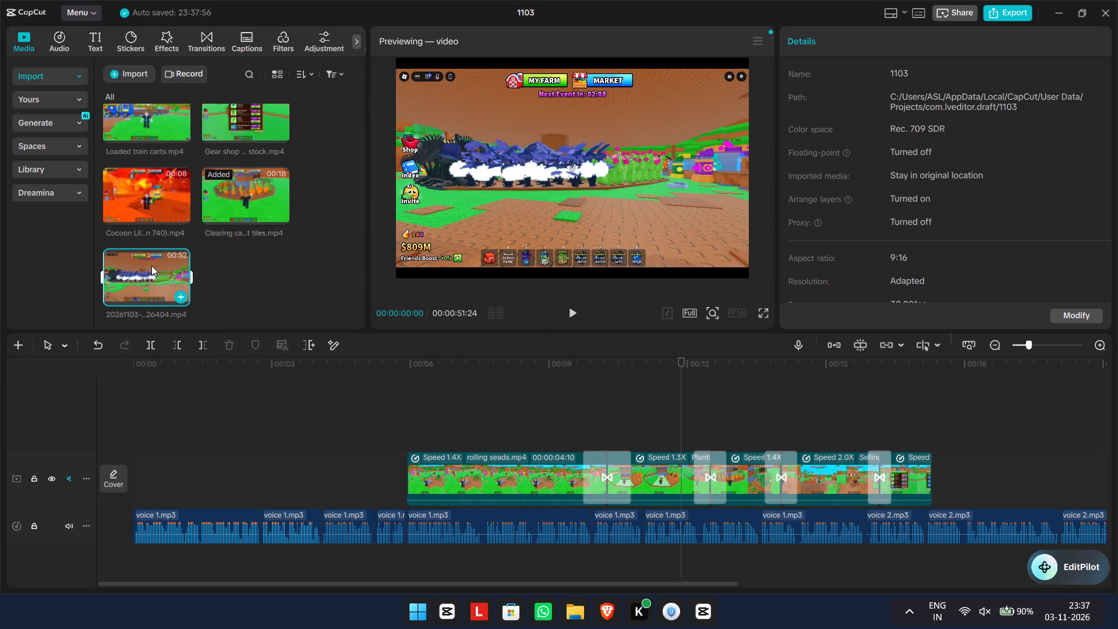
Place the imported gameplay video on a new track above the main video track, starting at the beginning of the timeline.
left_click_drag(150, 266, 147, 433)
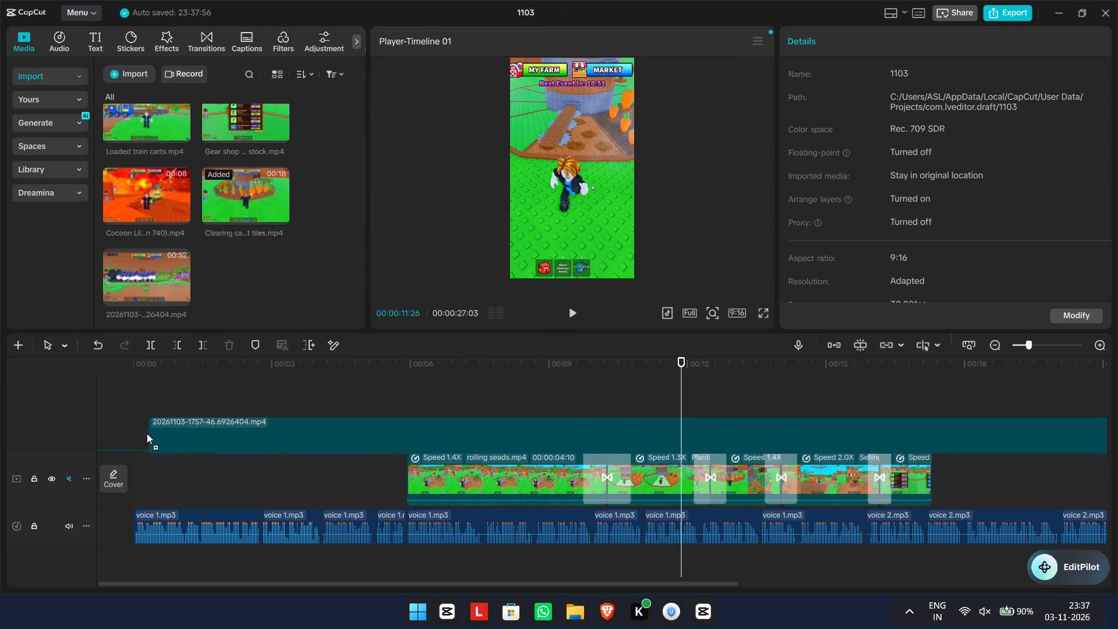
left_click_drag(147, 433, 130, 419)
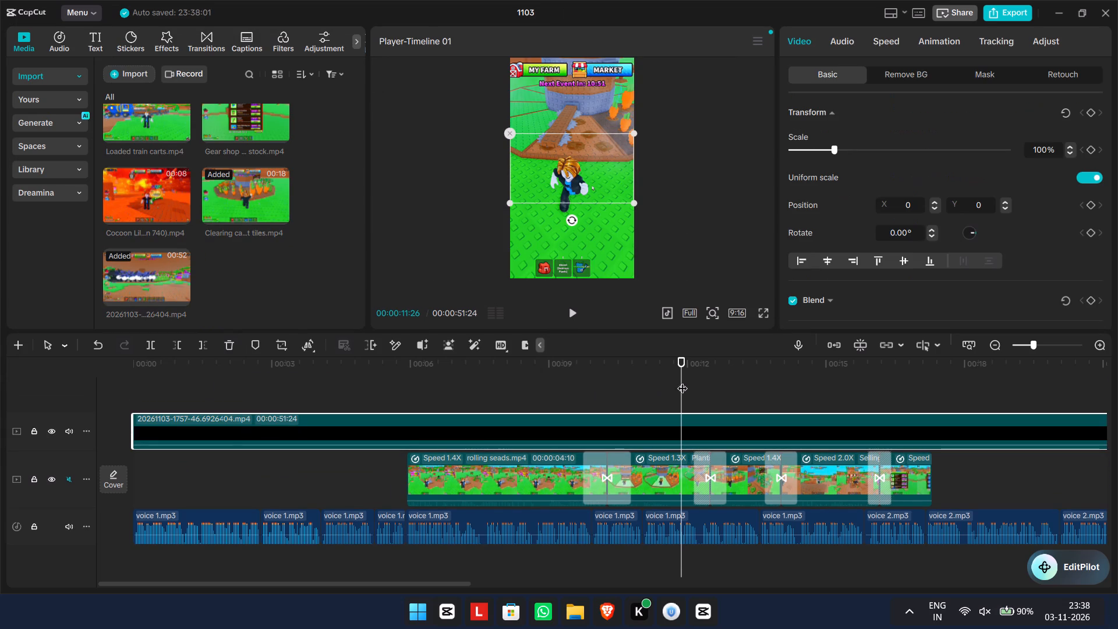
Scale the new gameplay clip to about 317% so it fills the vertical 9:16 frame.
left_click(677, 379)
left_click_drag(677, 379, 137, 390)
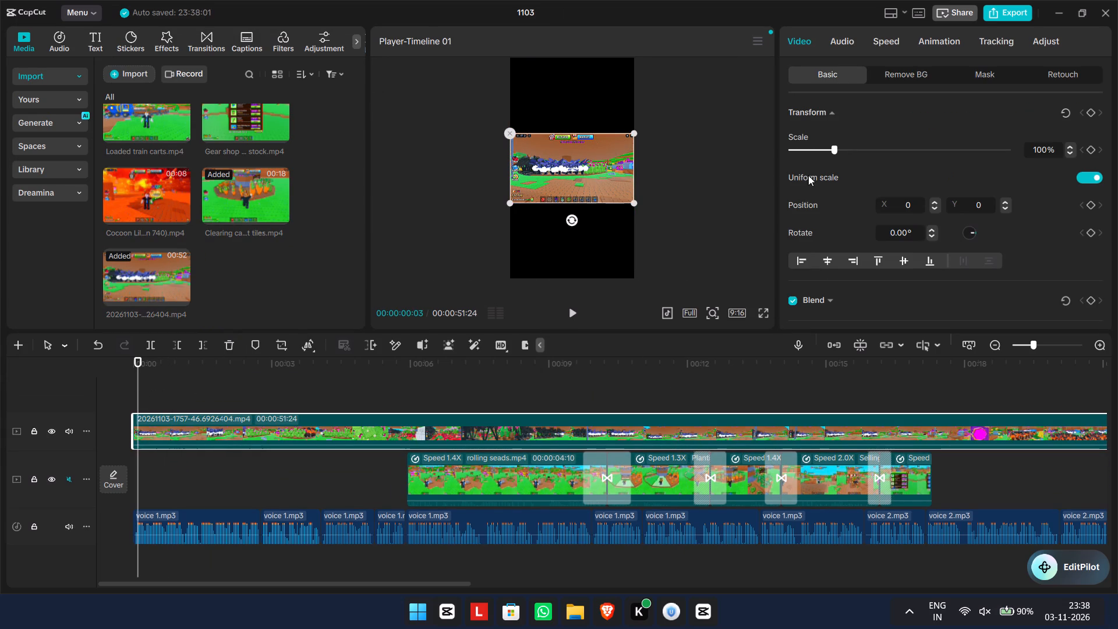
left_click_drag(635, 202, 792, 393)
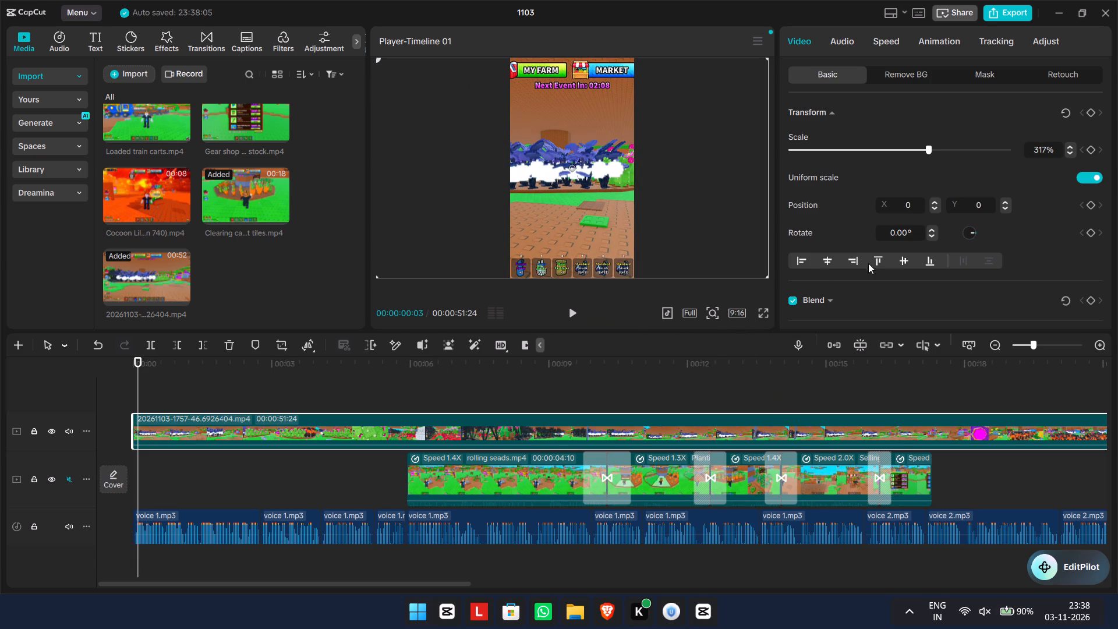
Speed up the new gameplay clip to 1.46x.
left_click(886, 47)
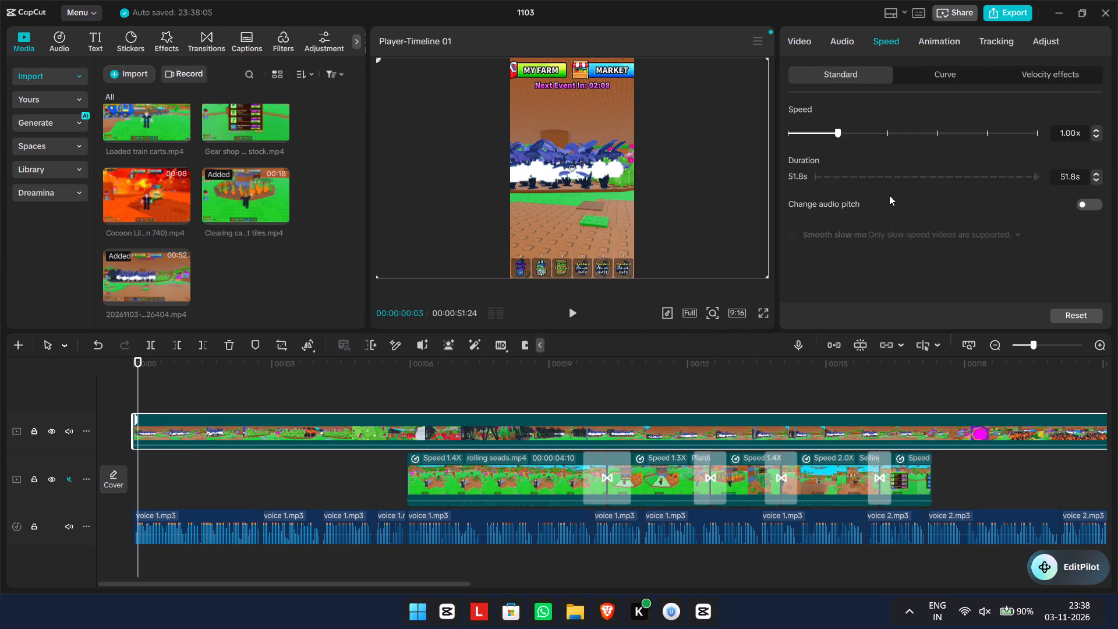
left_click_drag(855, 130, 861, 132)
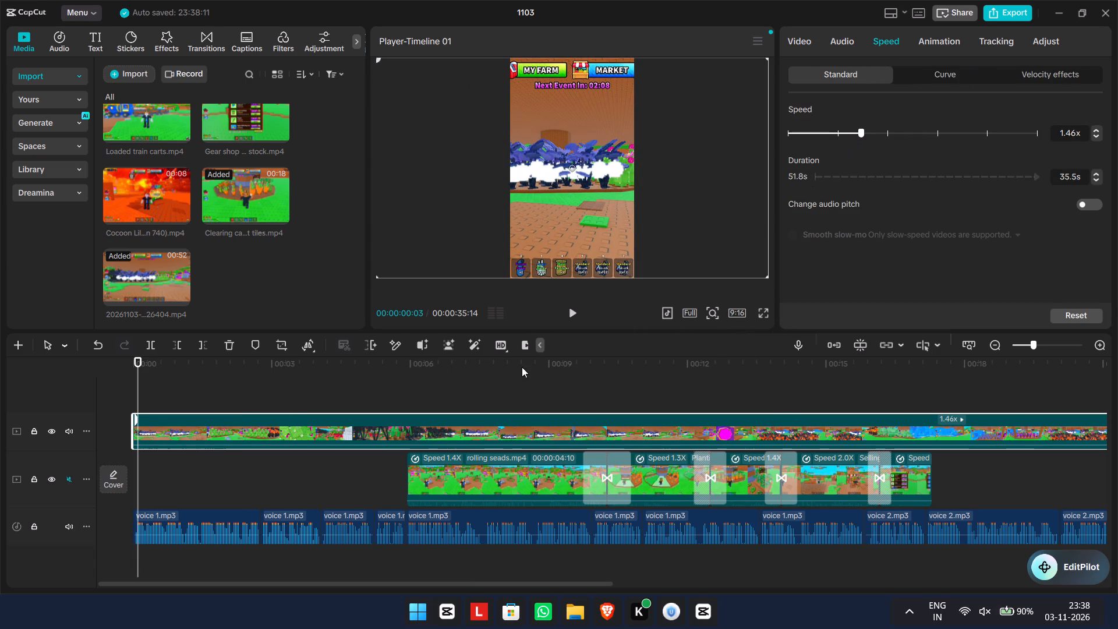
Play back the opening seconds of the timeline repeatedly to check the sped-up gameplay clip against the voice-over.
left_click(570, 314)
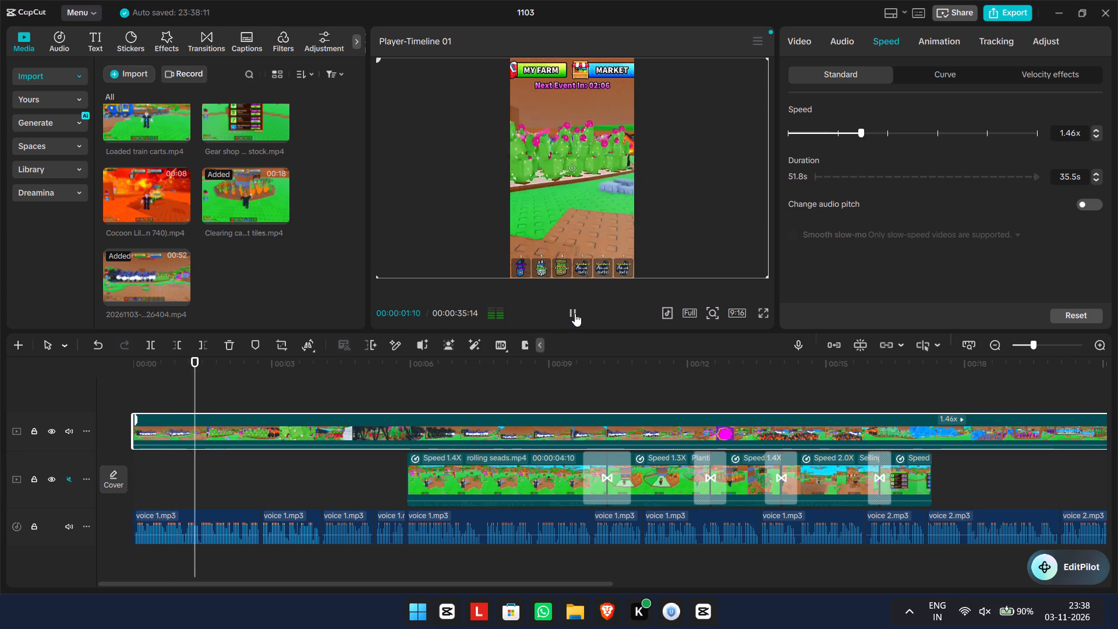
left_click(575, 313)
left_click_drag(206, 381, 110, 375)
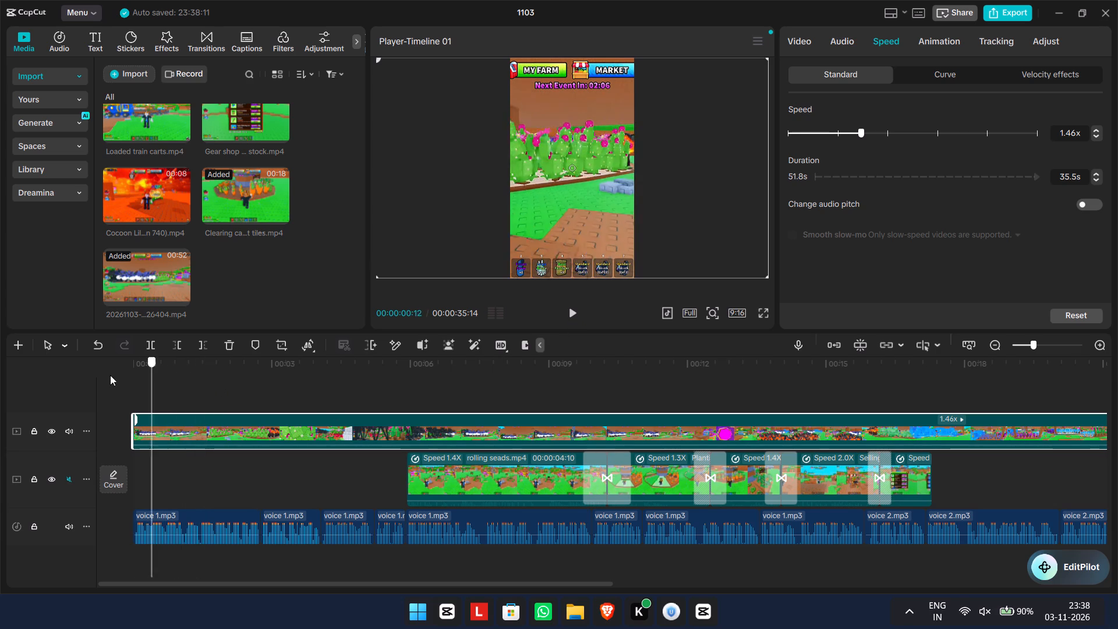
left_click_drag(110, 375, 75, 376)
left_click(308, 499)
left_click_drag(304, 363, 90, 367)
left_click(572, 308)
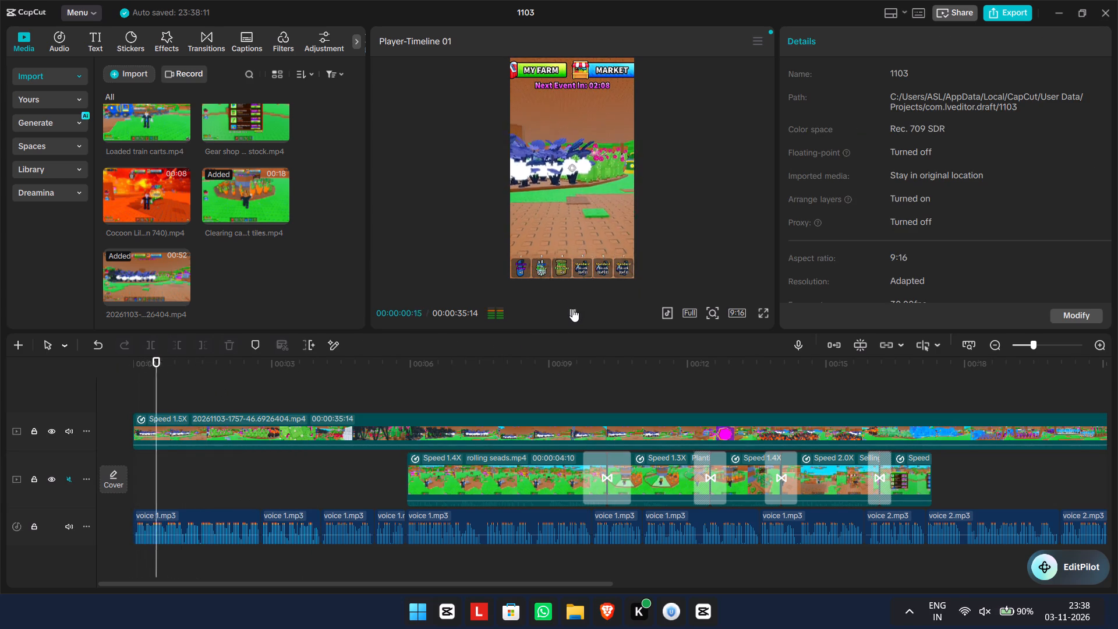
left_click(572, 313)
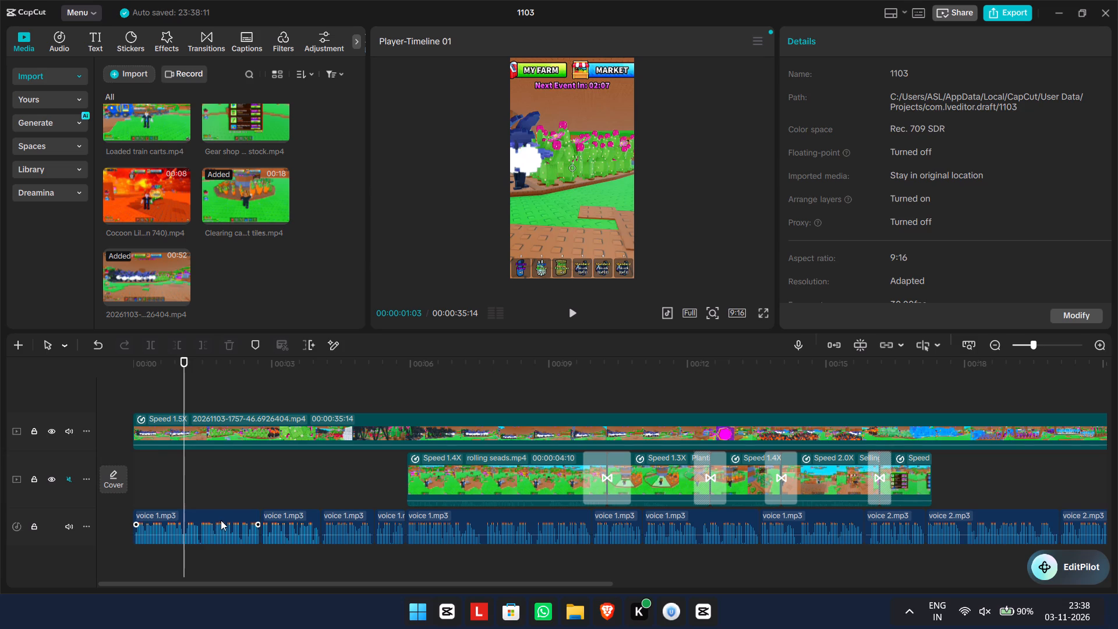
left_click(221, 520)
left_click_drag(184, 363, 51, 344)
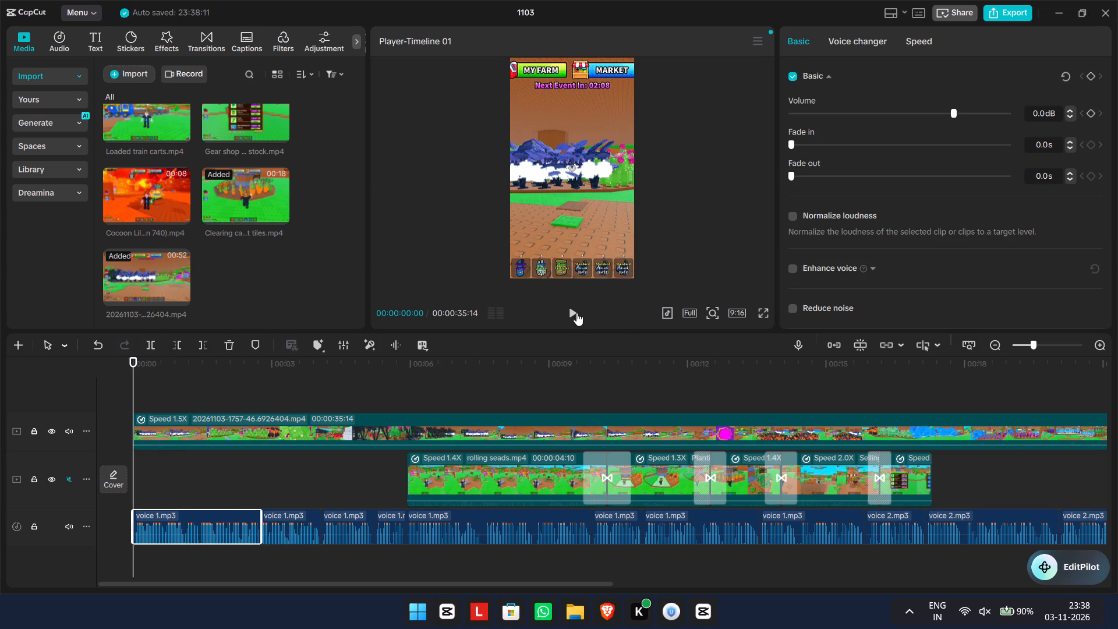
left_click(571, 306)
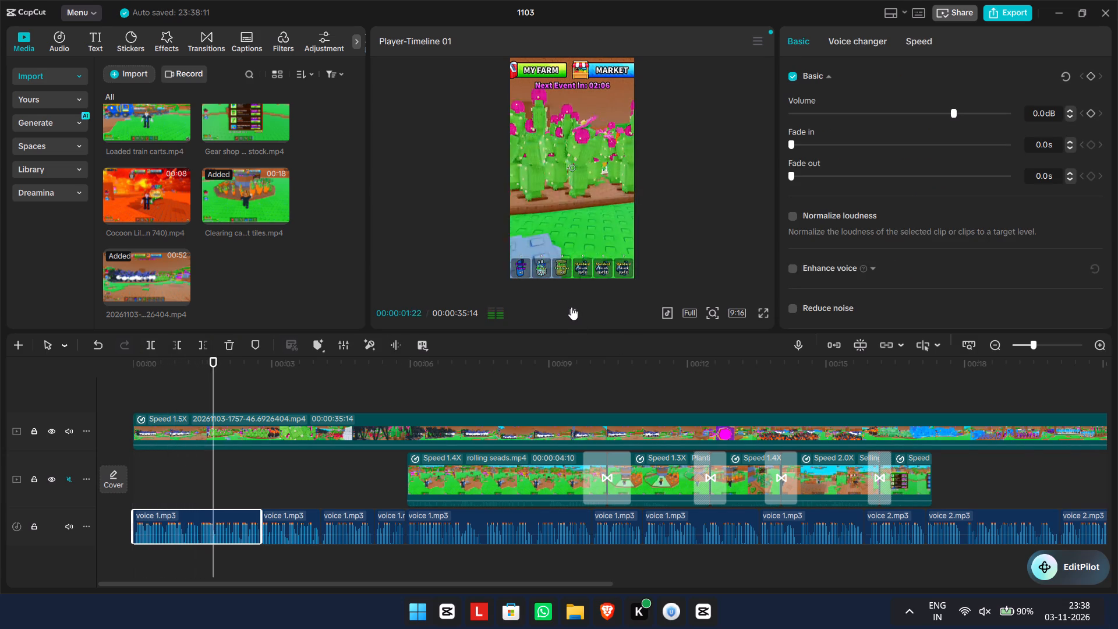
left_click(571, 307)
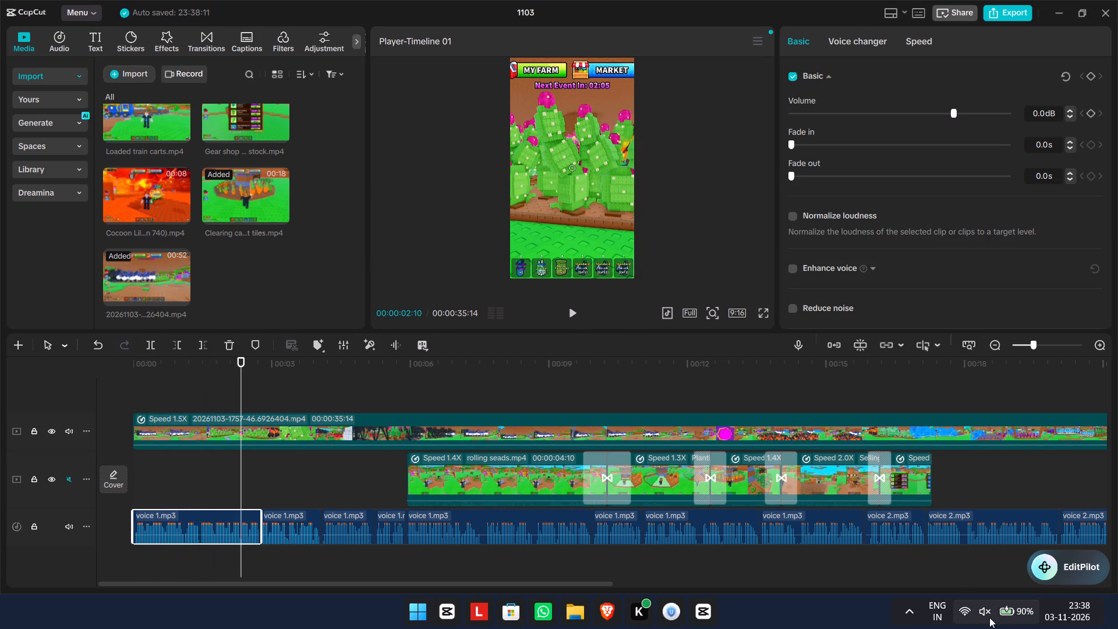
Unmute the computer's system sound.
left_click(989, 617)
left_click(872, 519)
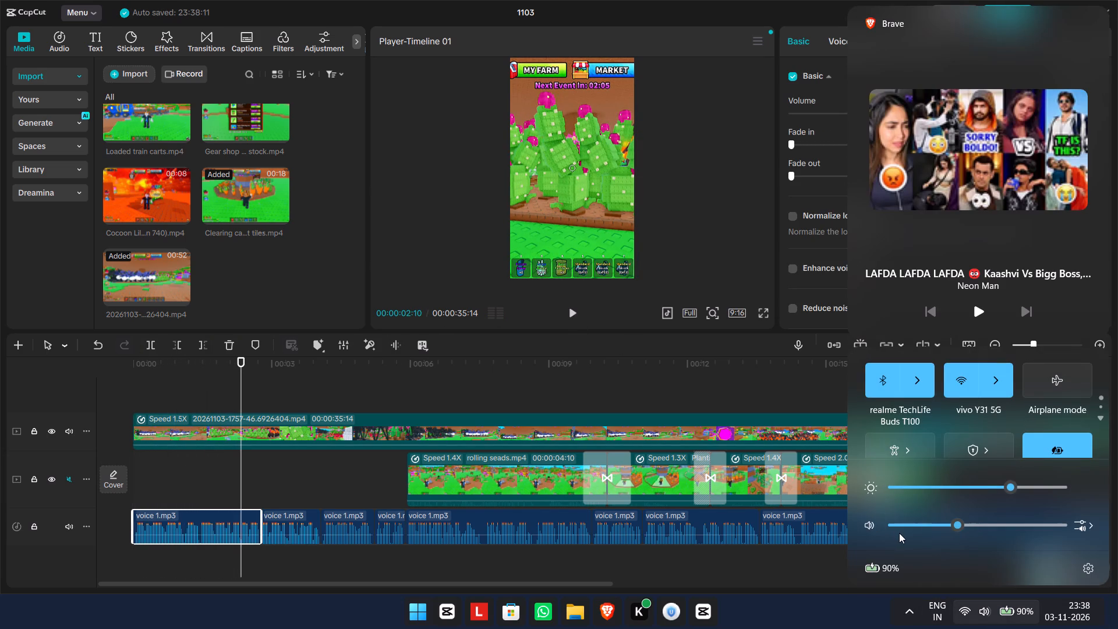
left_click(814, 621)
Play the timeline from the beginning with sound, and skim through the gameplay footage to about 19 seconds.
left_click_drag(238, 368, 92, 366)
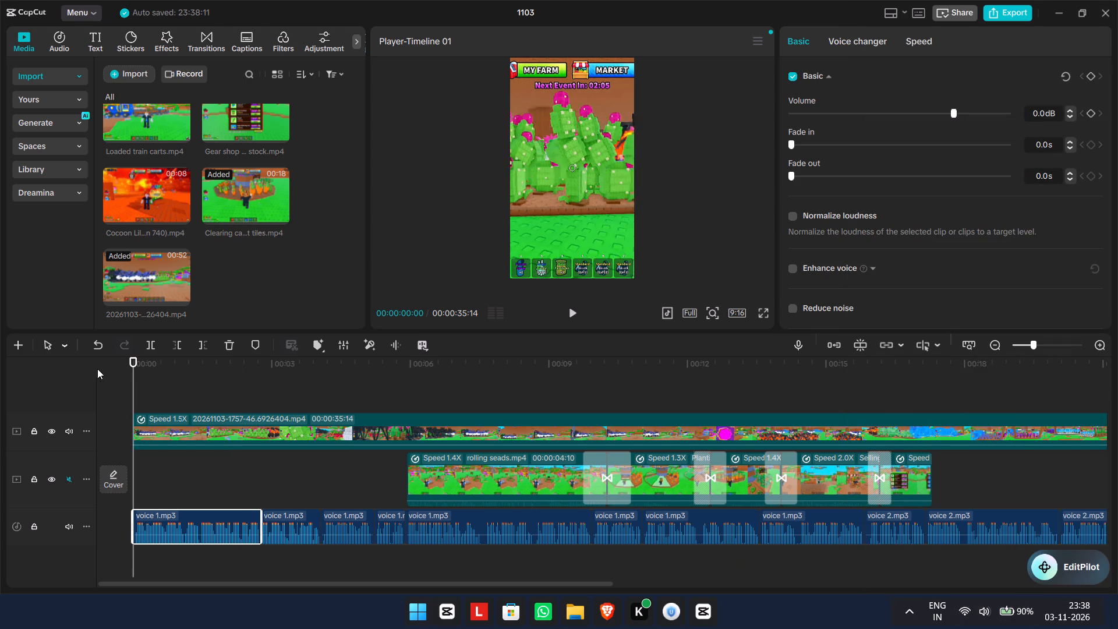
left_click(588, 317)
left_click(567, 314)
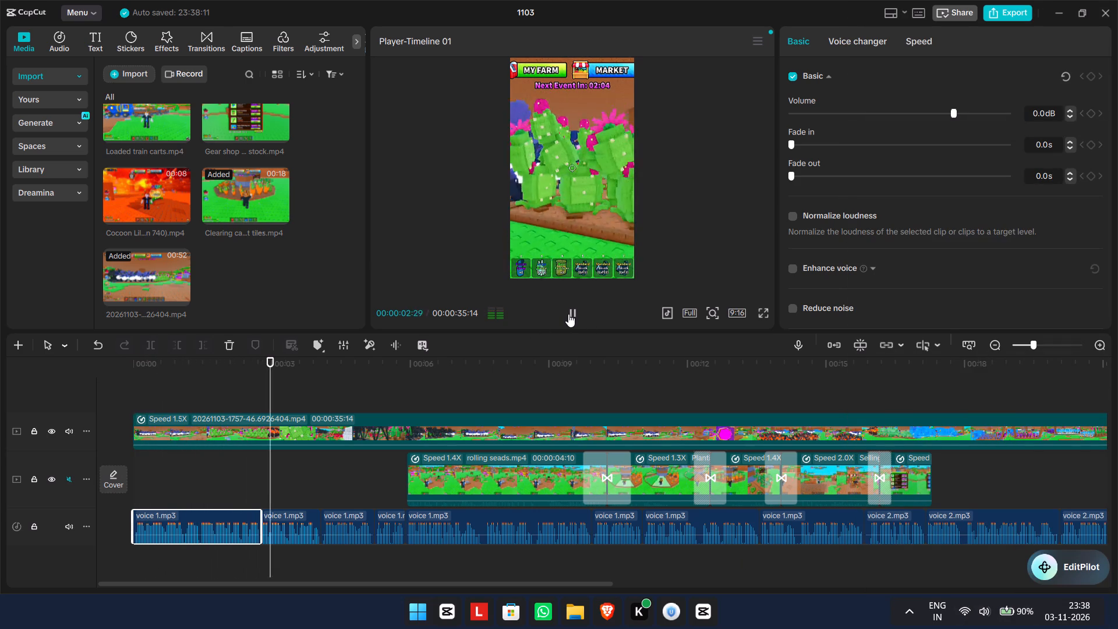
double_click(569, 314)
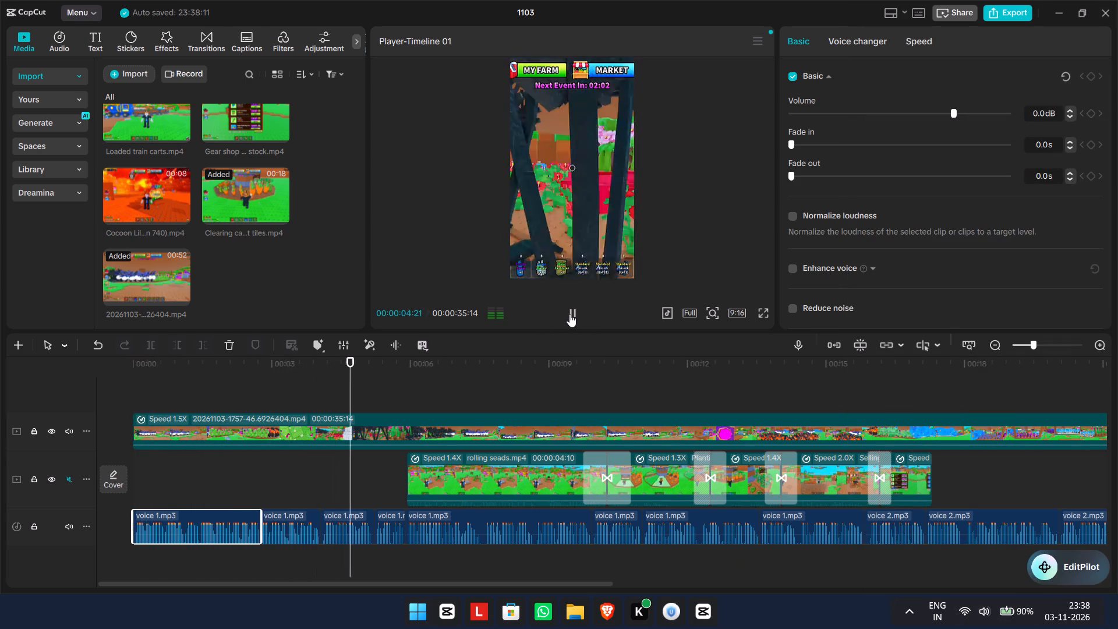
left_click(569, 314)
left_click_drag(380, 376, 483, 374)
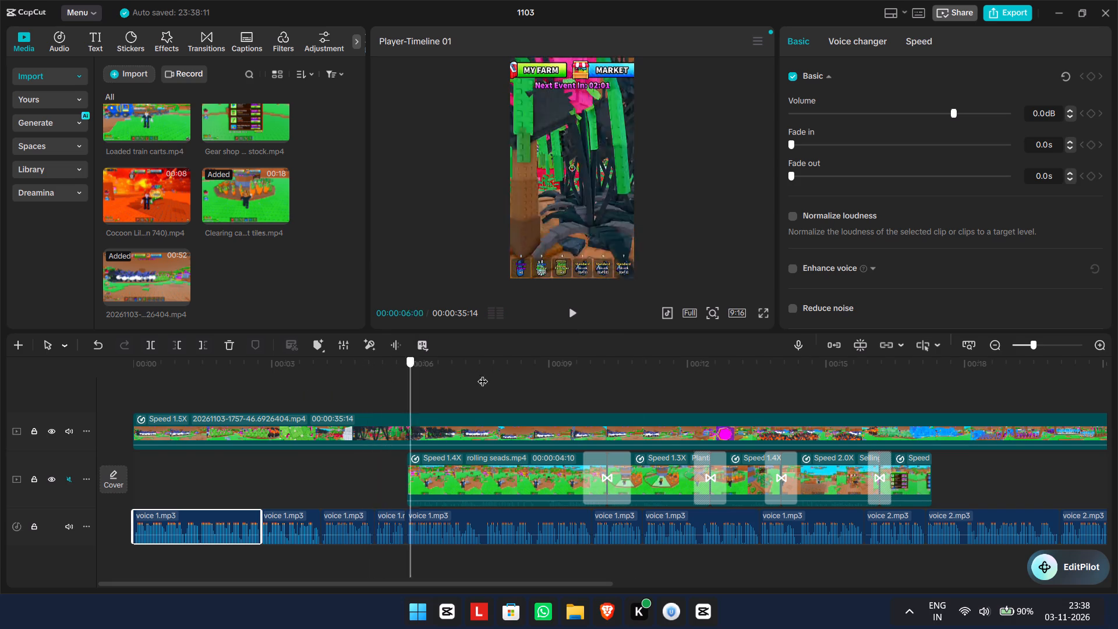
left_click_drag(483, 374, 1041, 352)
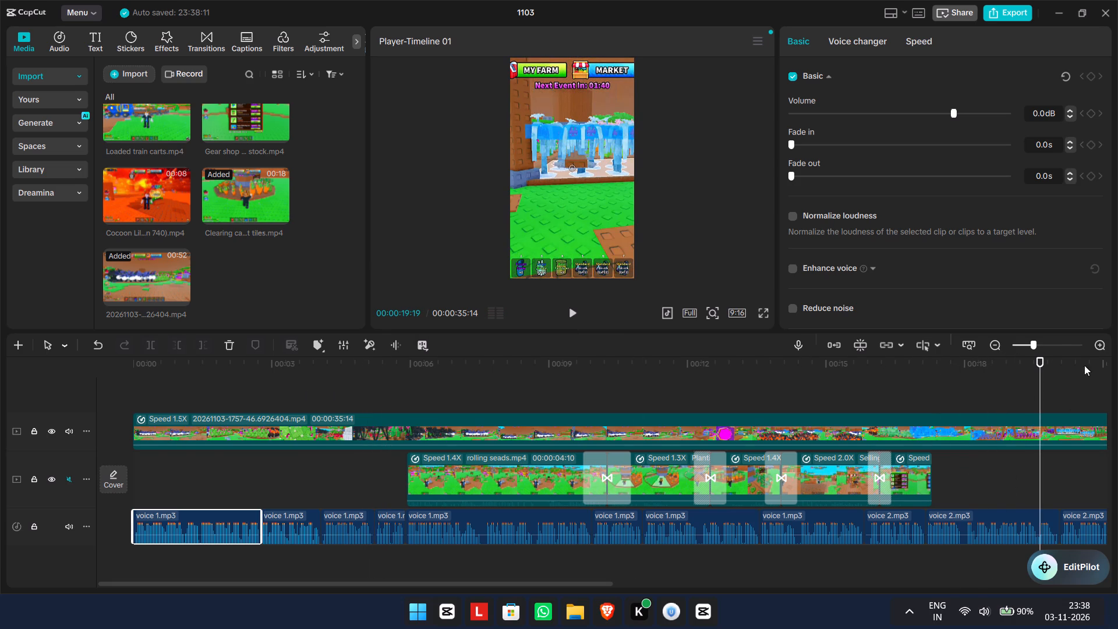
Split the upper-track gameplay clip at 00:00:27:09, just past the end of the last voice-over clip.
left_click(1029, 347)
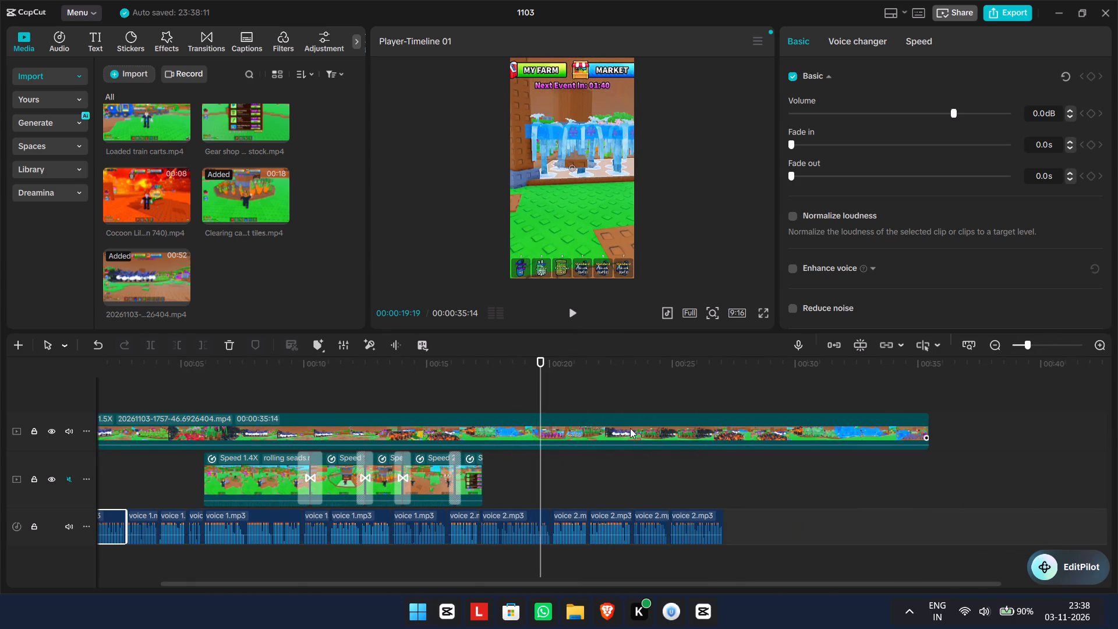
left_click_drag(543, 387, 562, 386)
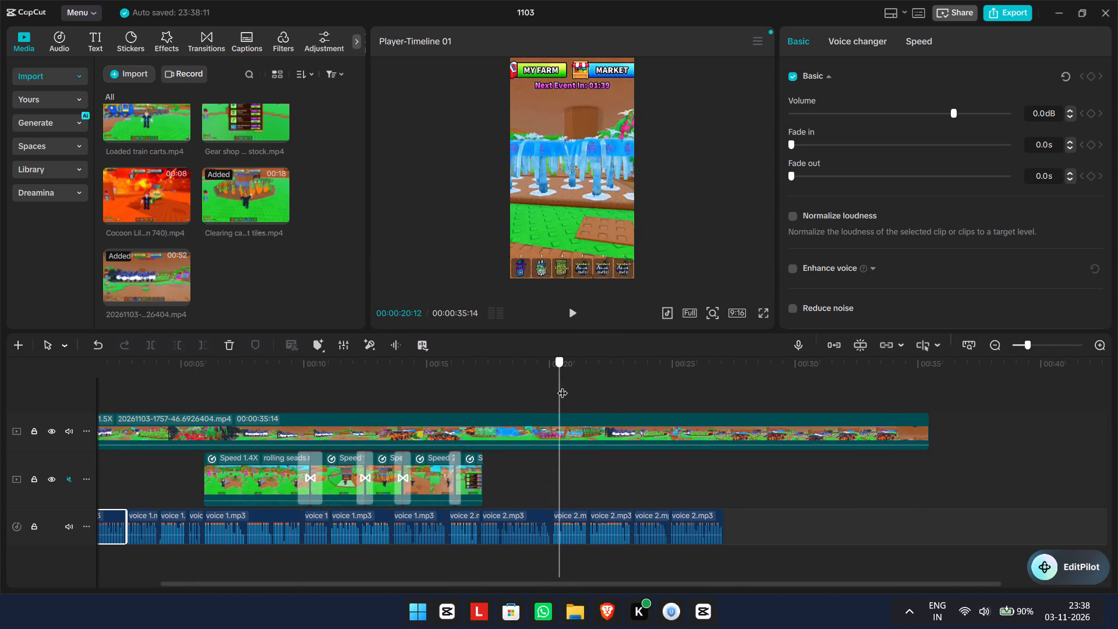
left_click_drag(562, 386, 632, 384)
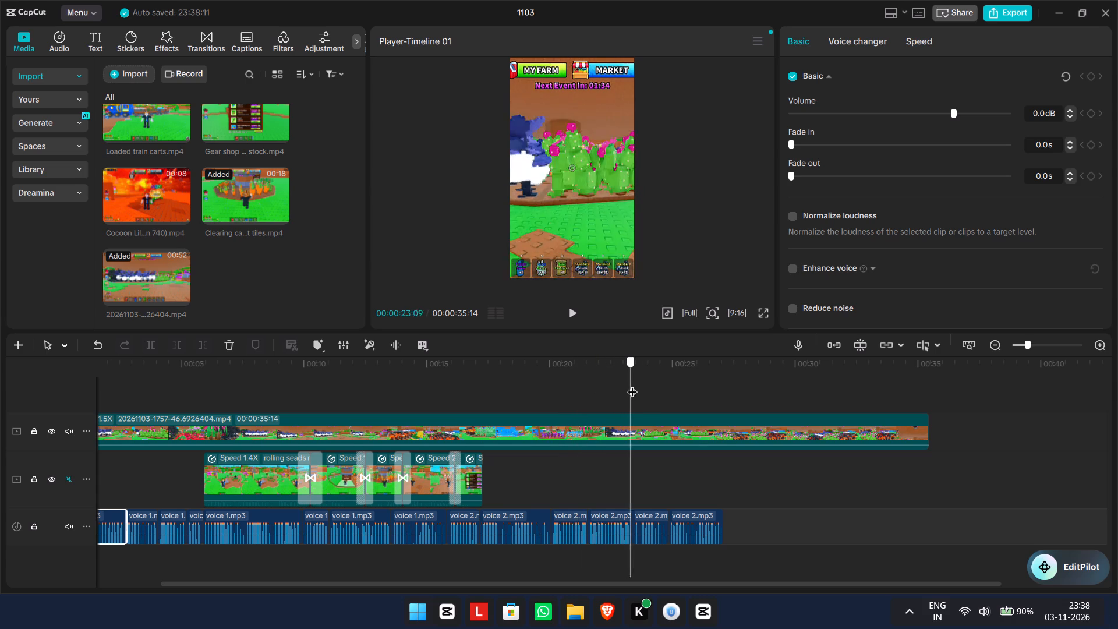
left_click_drag(632, 384, 689, 388)
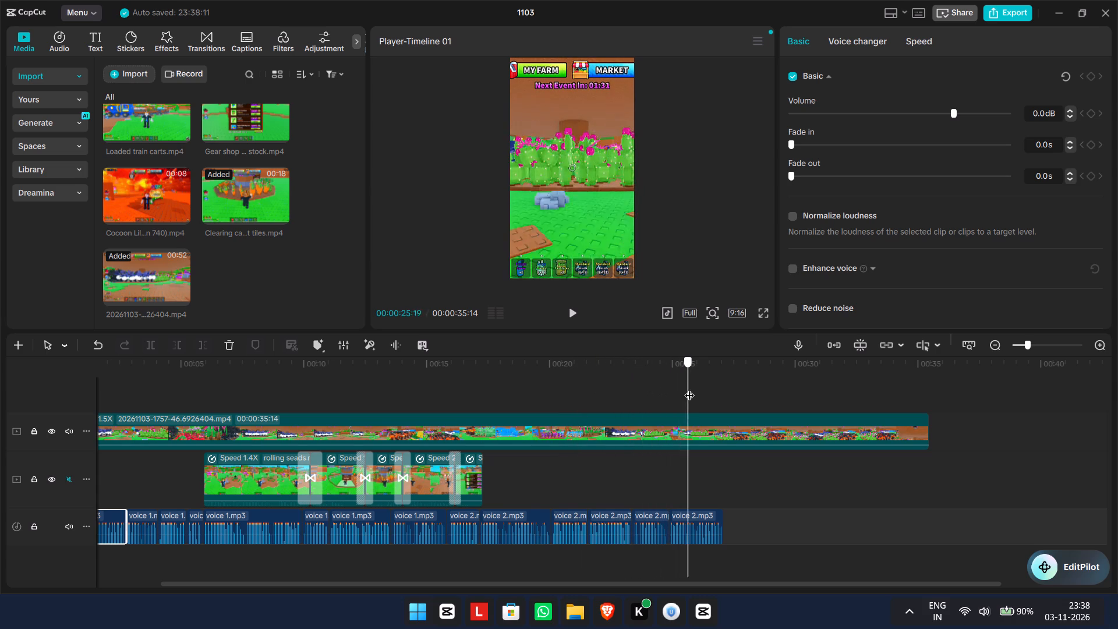
left_click_drag(689, 388, 730, 389)
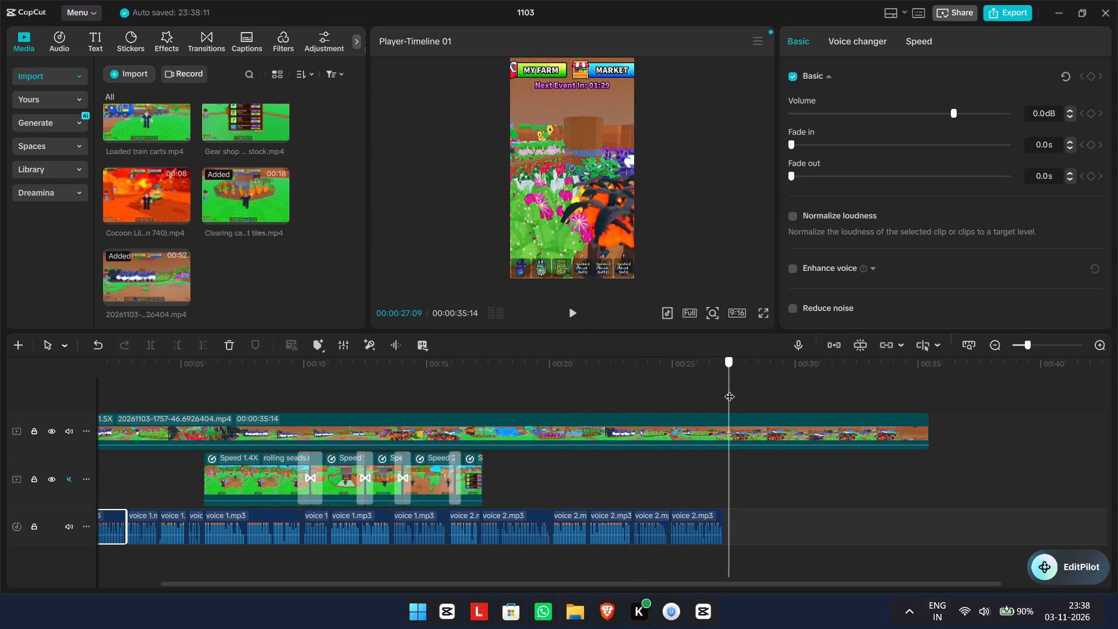
left_click_drag(730, 389, 712, 388)
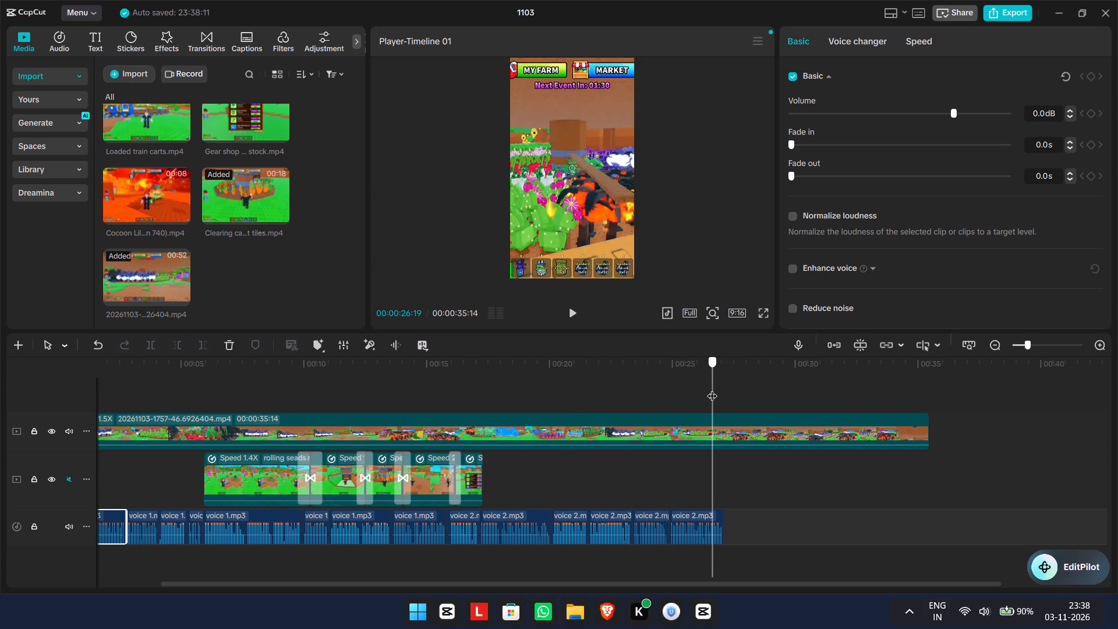
left_click_drag(712, 388, 714, 388)
left_click(733, 453)
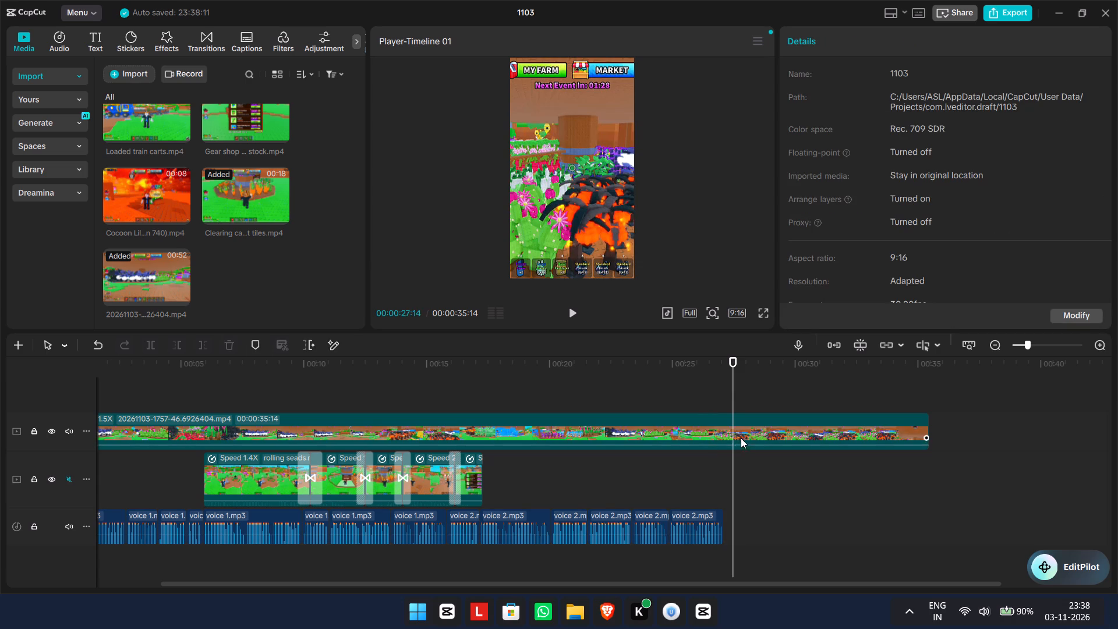
left_click(731, 393)
left_click(760, 433)
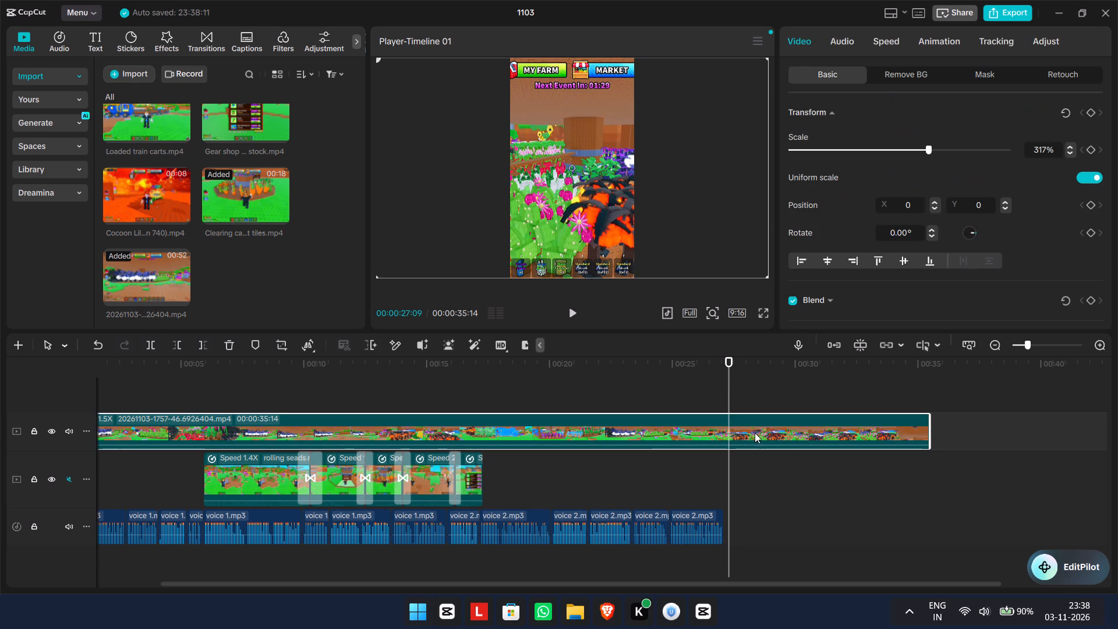
left_click(153, 341)
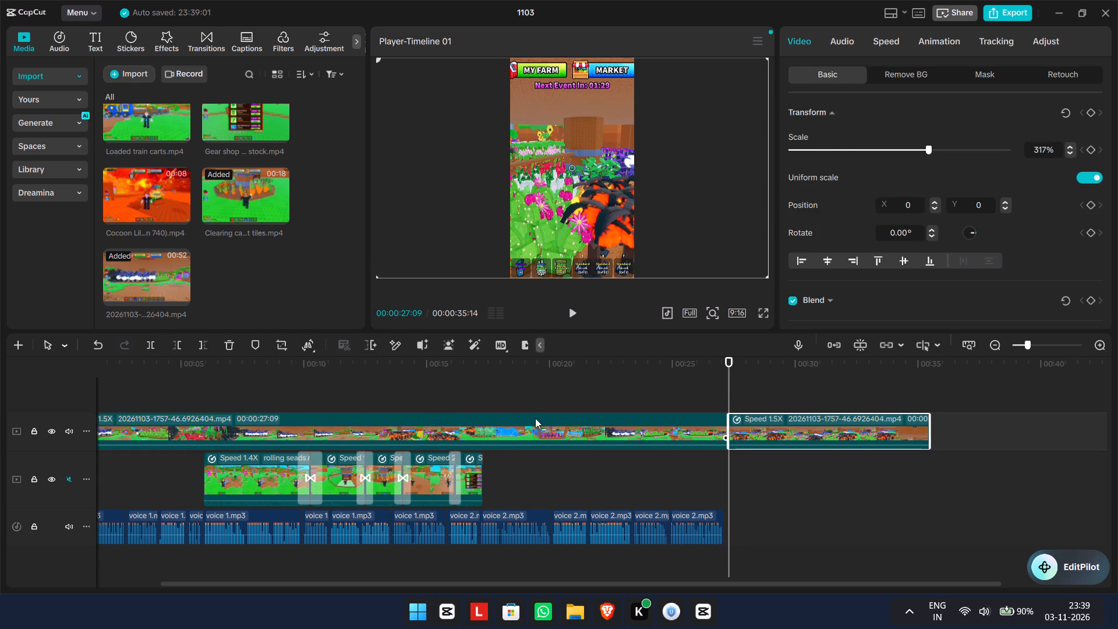
Delete the part of the gameplay clip before the split.
left_click(568, 427)
left_click(231, 340)
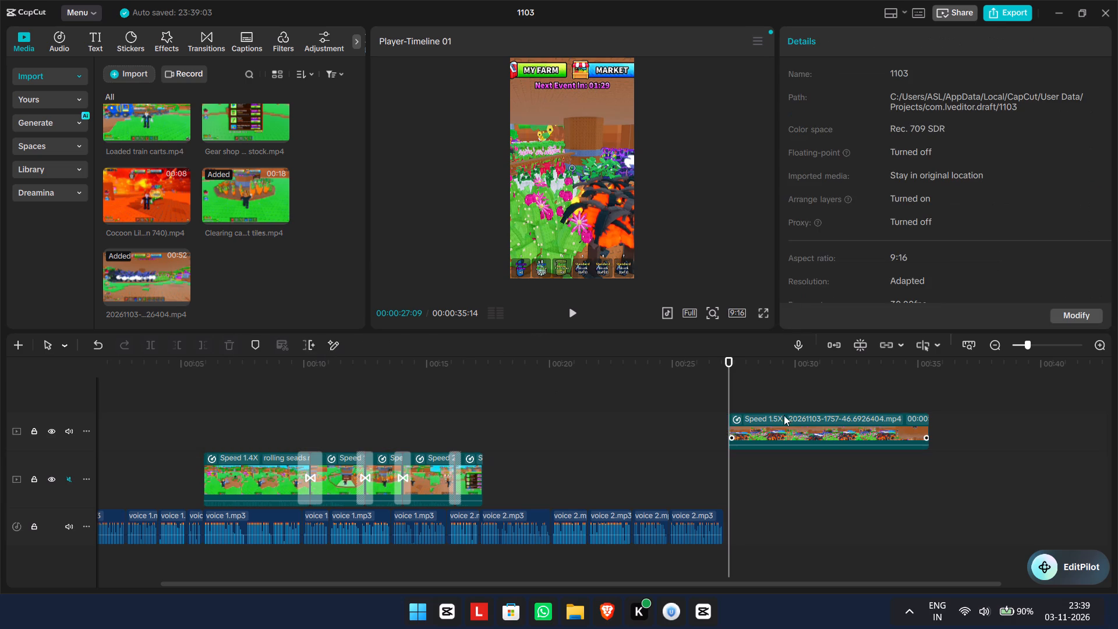
Move the remaining gameplay segment to the very start of the timeline on the upper track.
left_click_drag(825, 427, 189, 428)
scroll(688, 401, "down", 1)
scroll(685, 401, "up", 3)
scroll(673, 404, "down", 4)
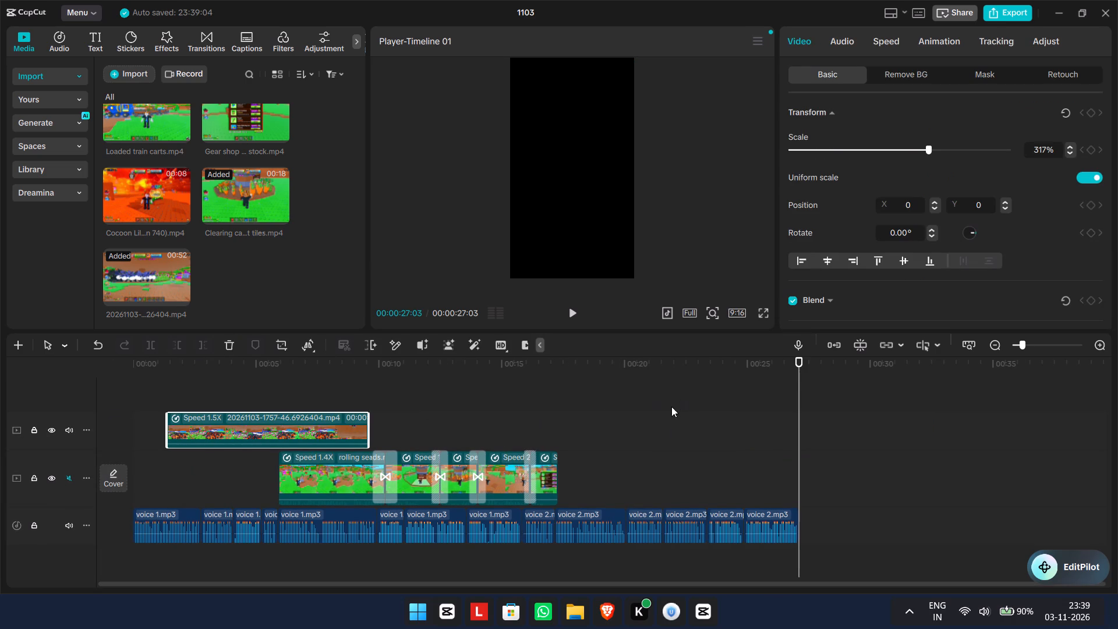
left_click_drag(236, 429, 191, 432)
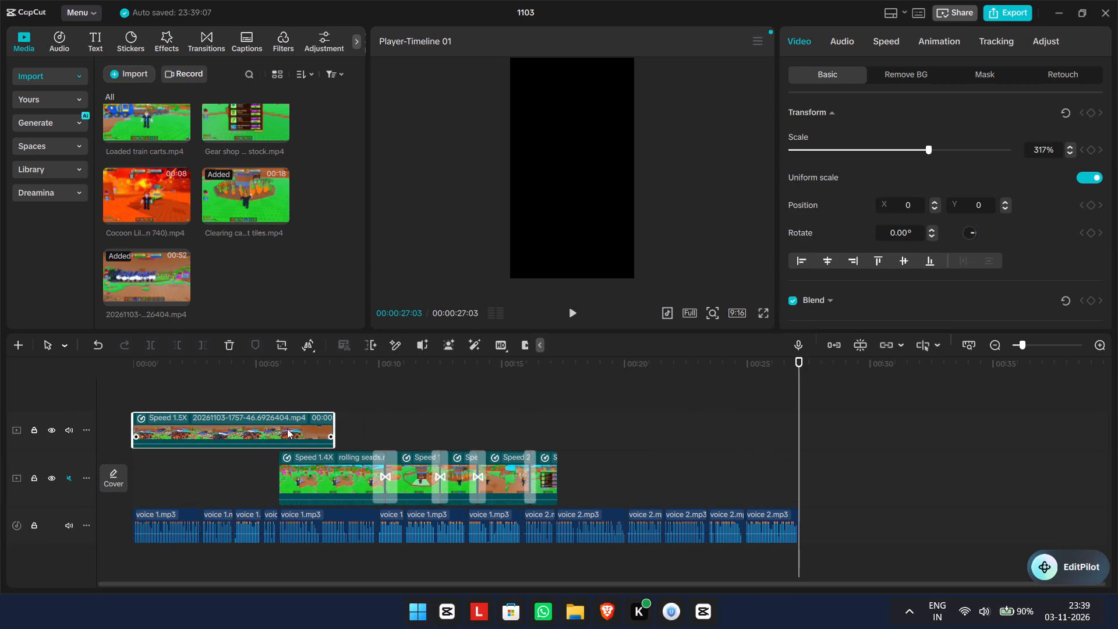
Play and scrub the opening gameplay clip against the voiceover to look for a suitable cut point near the first voice segment's end.
left_click_drag(798, 376, 0, 372)
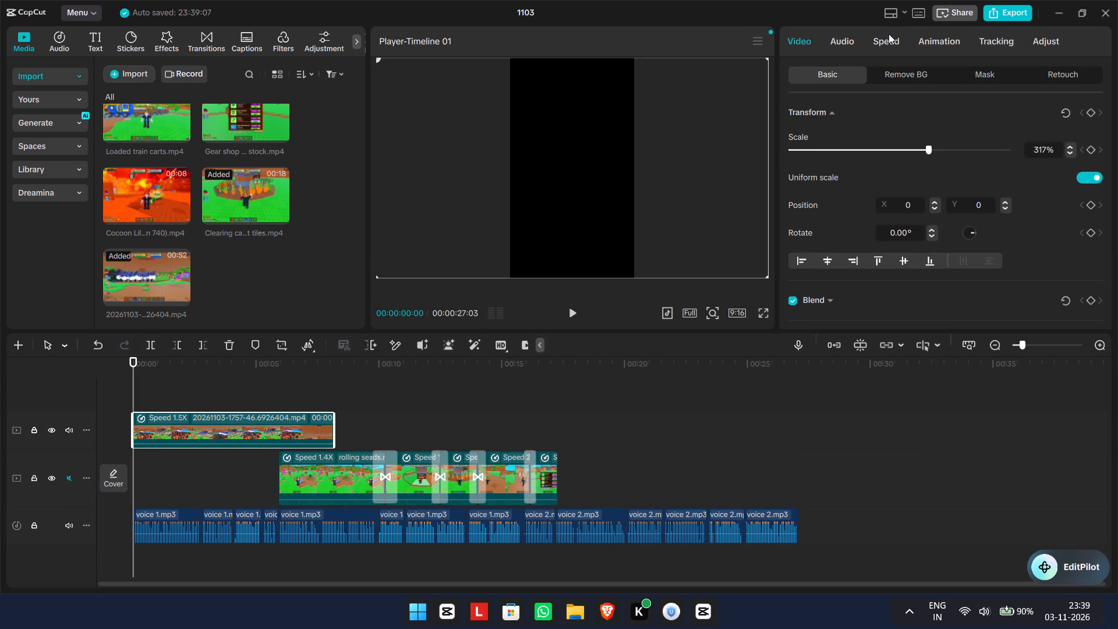
left_click(886, 45)
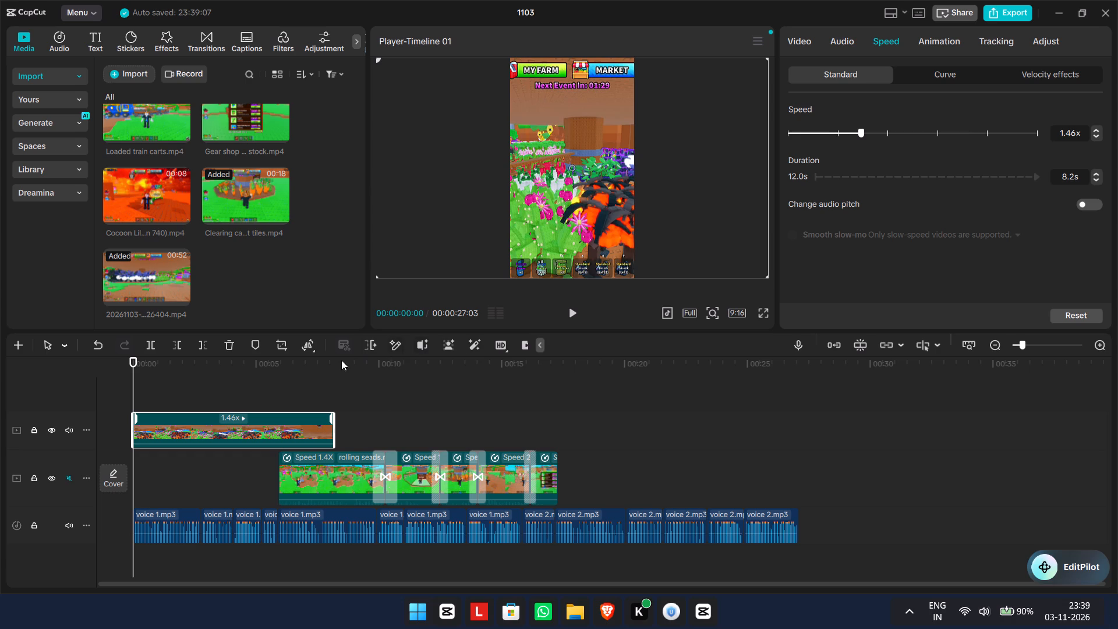
left_click(576, 311)
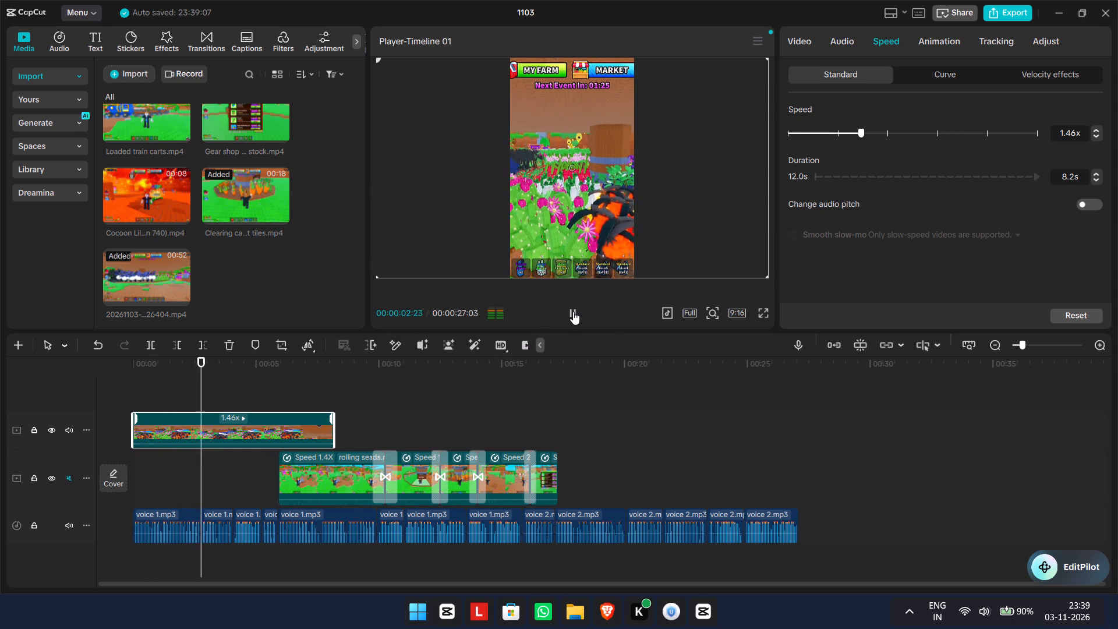
left_click(573, 312)
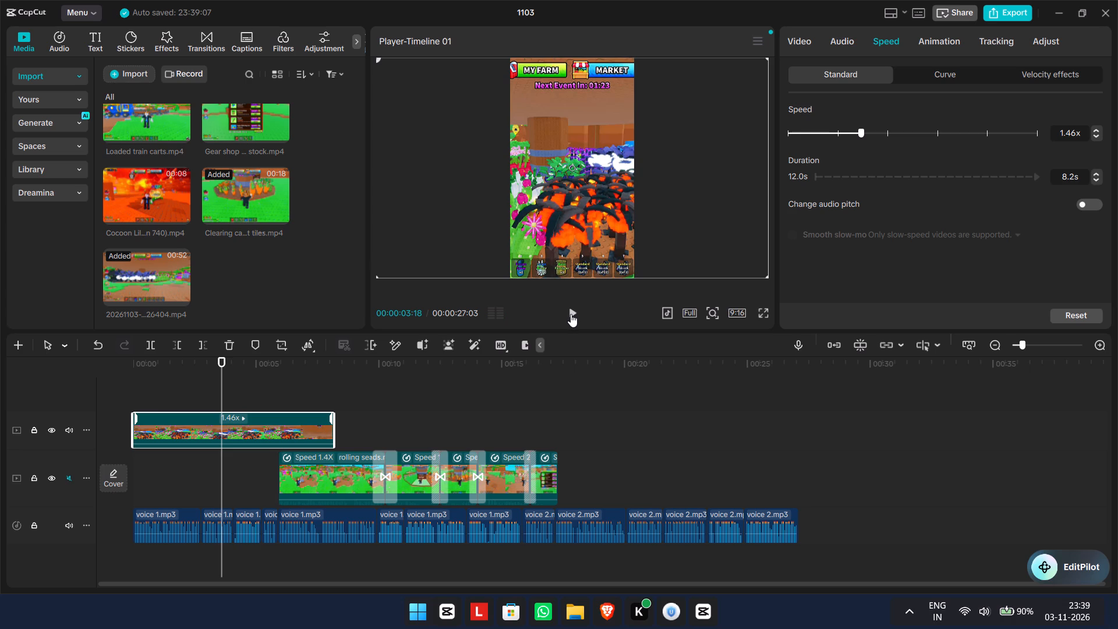
left_click_drag(218, 379, 213, 381)
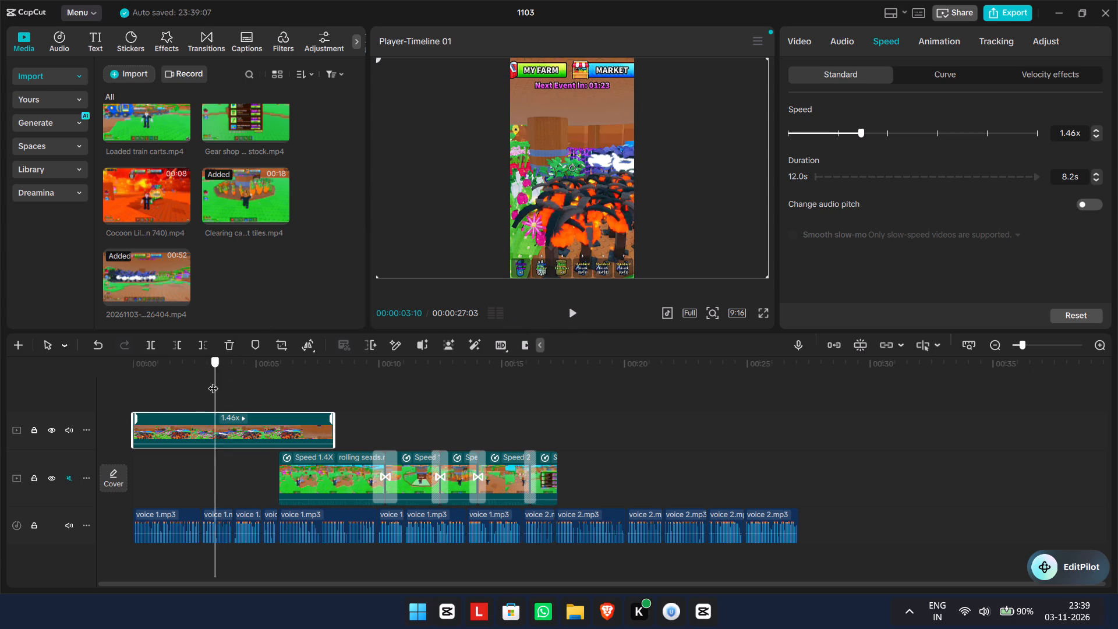
left_click_drag(213, 381, 7, 378)
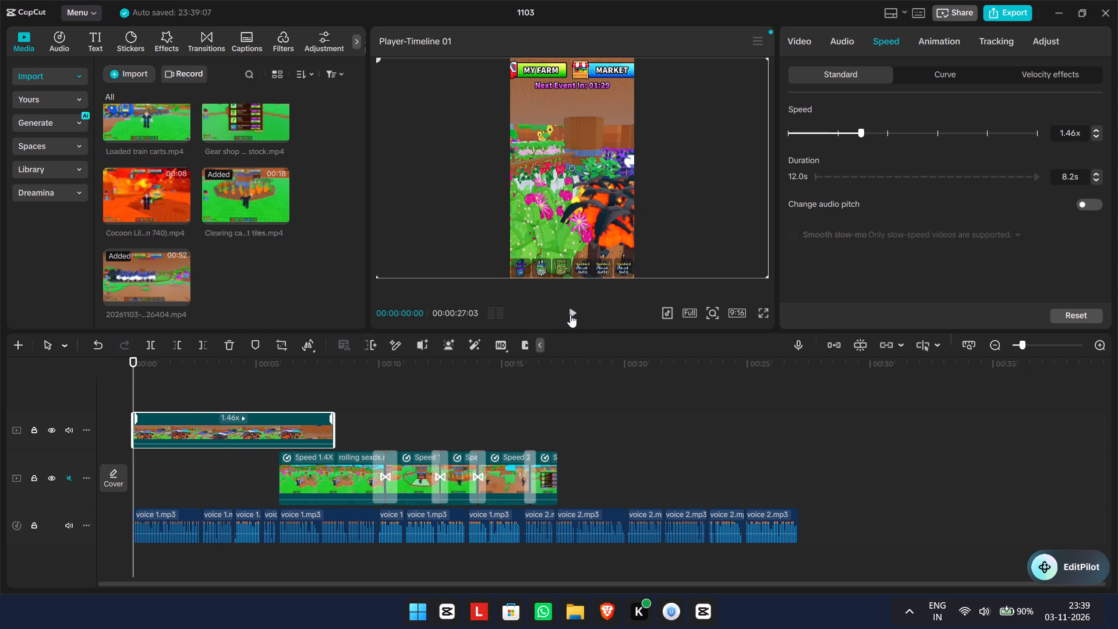
left_click(570, 314)
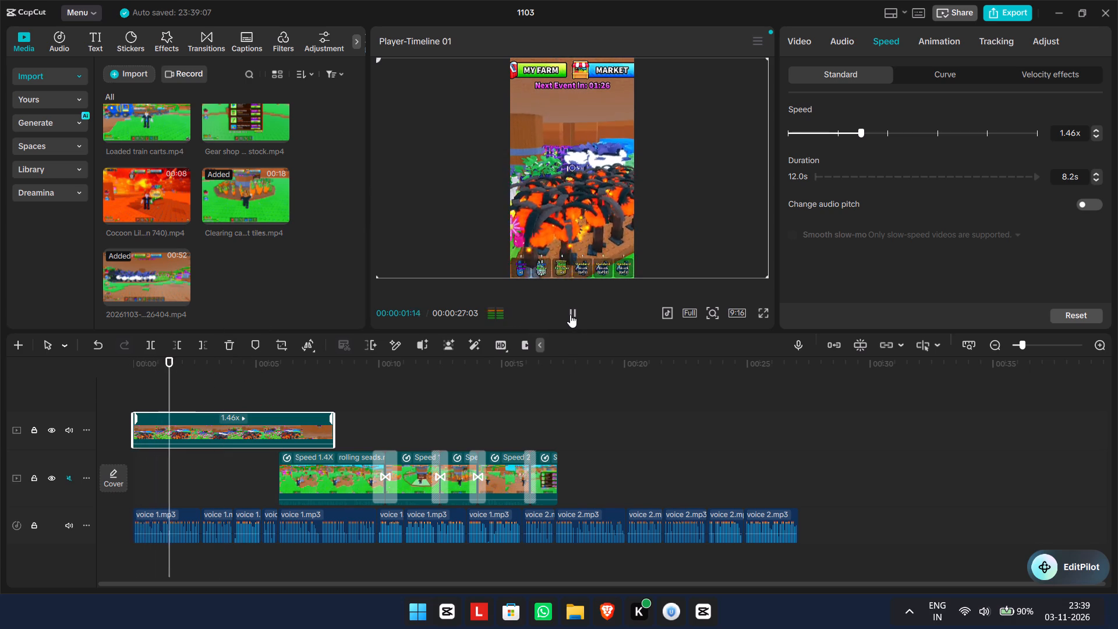
left_click(570, 314)
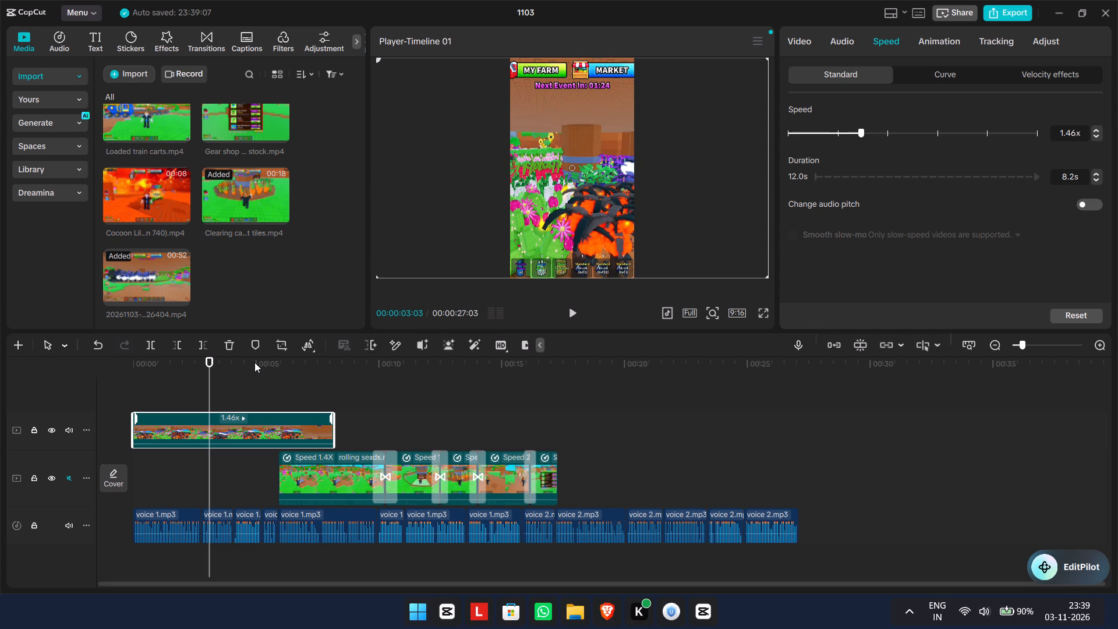
left_click_drag(211, 376, 224, 379)
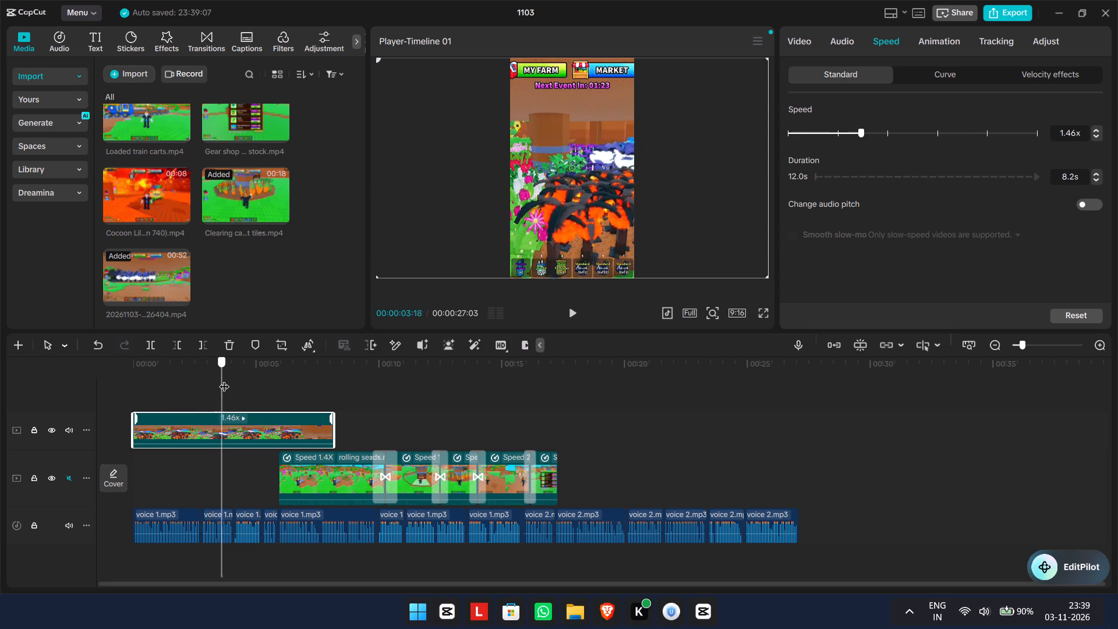
left_click_drag(224, 379, 267, 383)
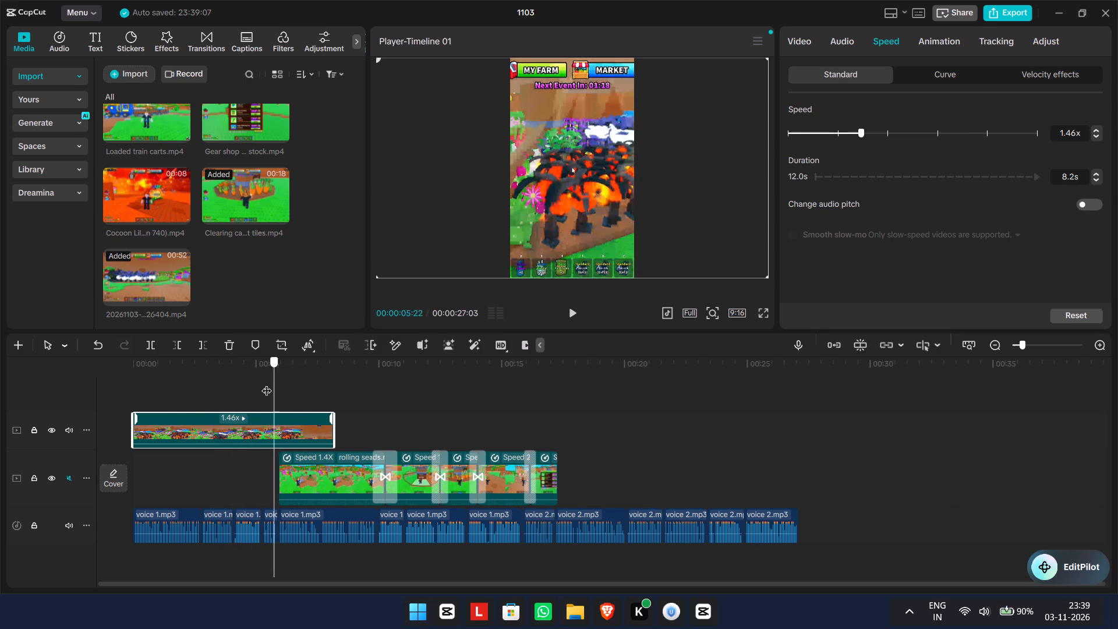
left_click_drag(267, 383, 107, 380)
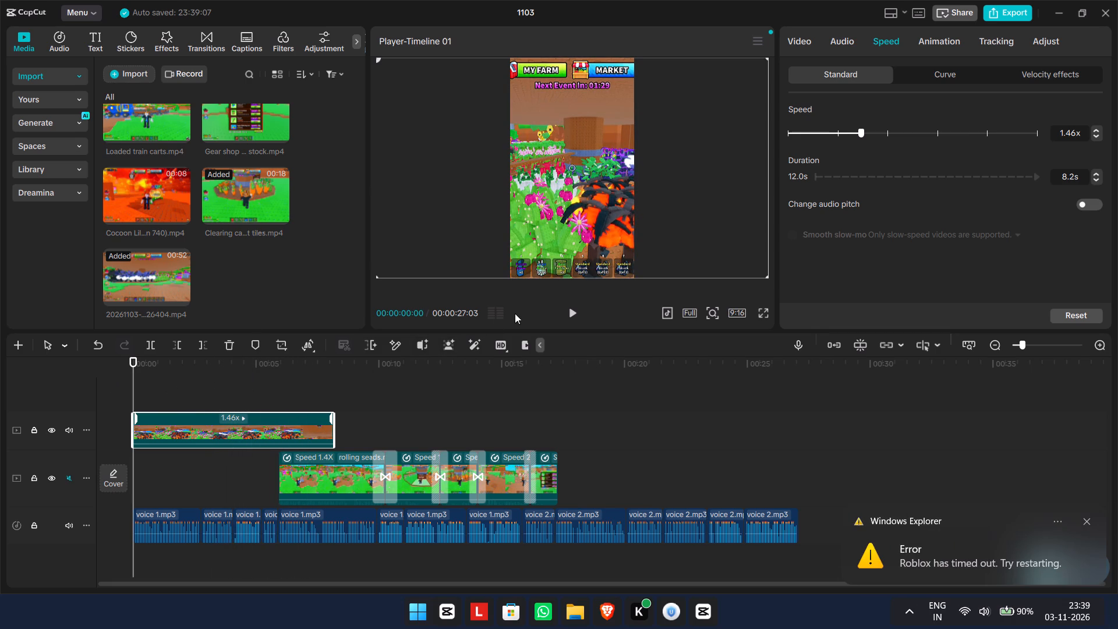
left_click(572, 314)
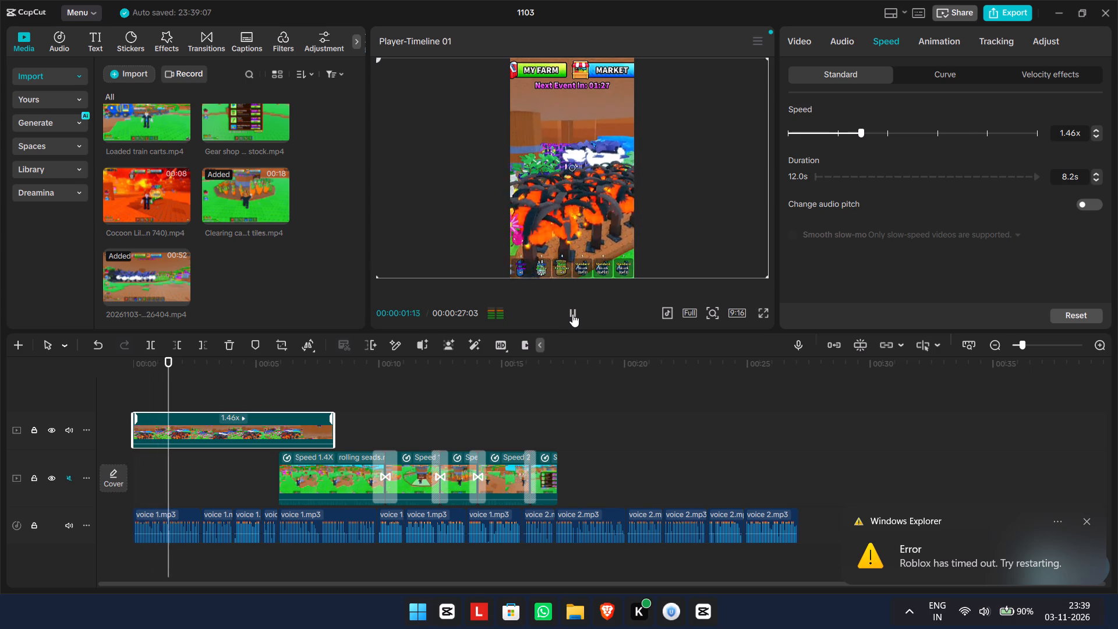
left_click(572, 314)
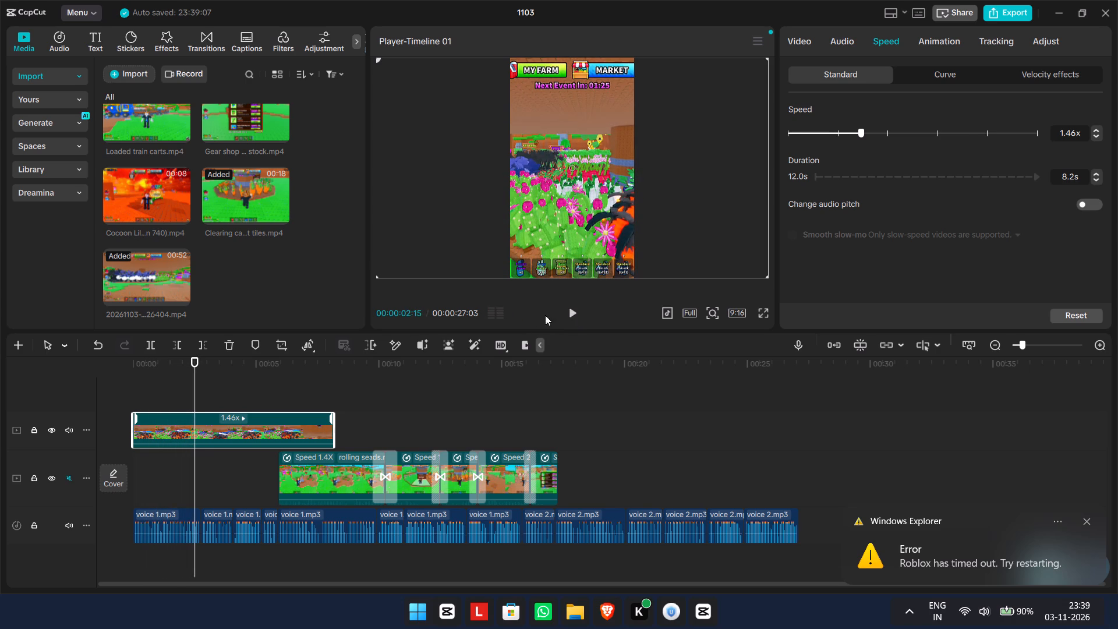
left_click(572, 312)
left_click(572, 312)
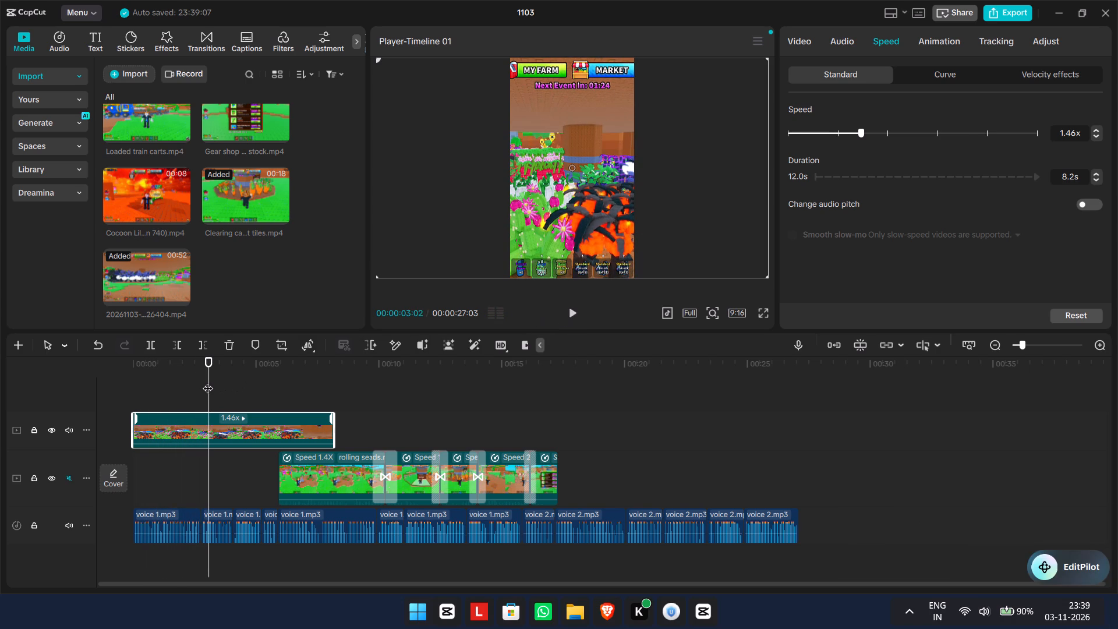
Trim away the part of the upper-track gameplay clip after 00:00:02:23, near the start of the second voiceover segment.
left_click_drag(208, 381, 201, 381)
left_click(218, 529)
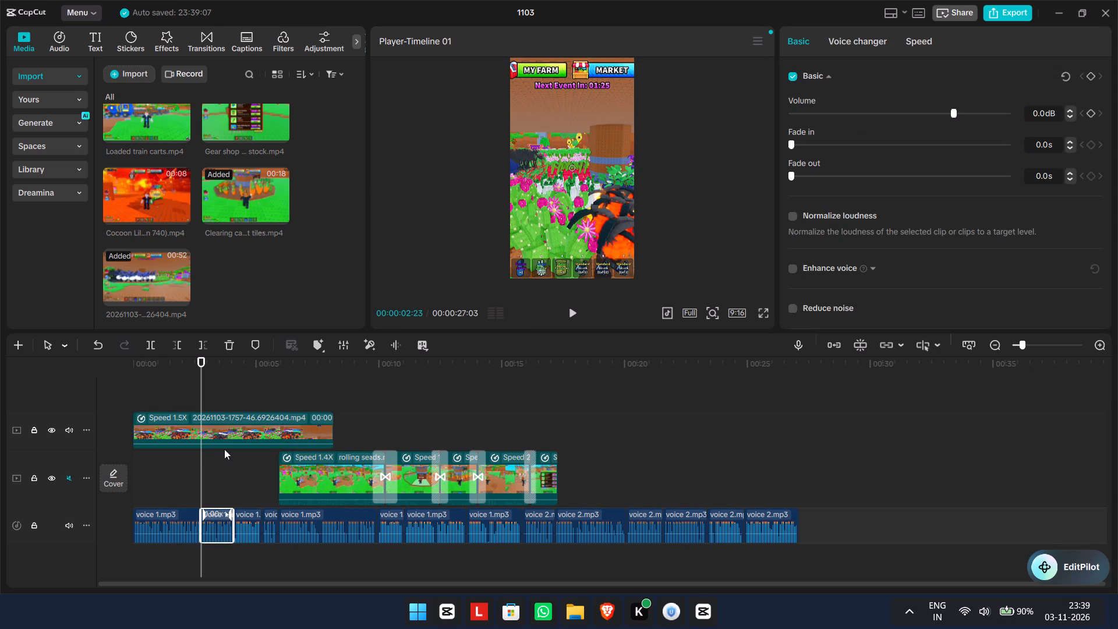
left_click(226, 418)
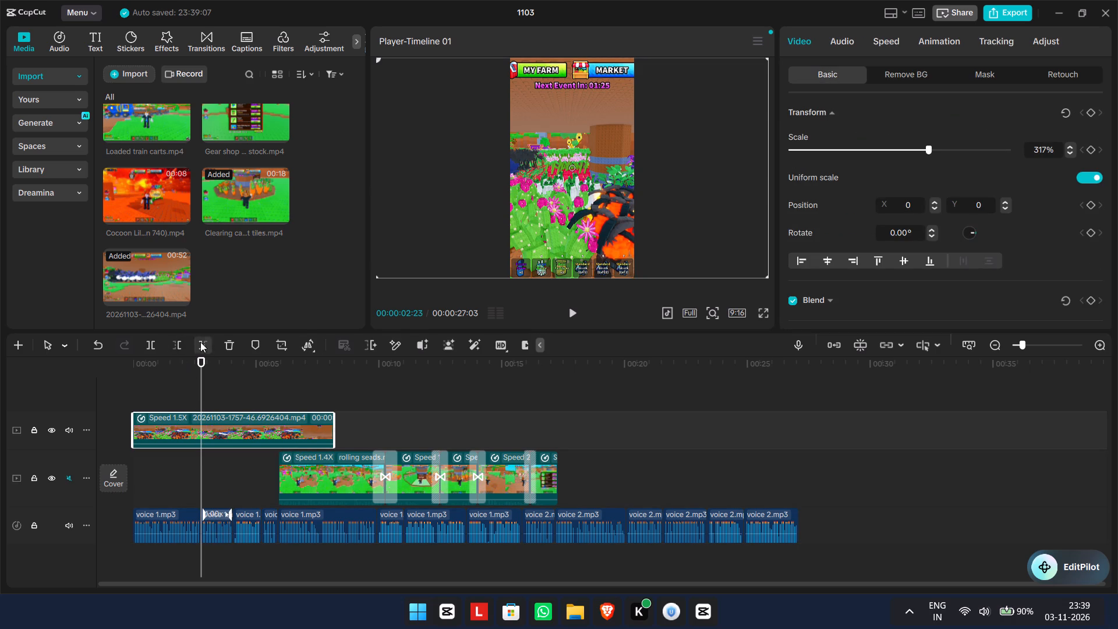
left_click(200, 342)
Review the trimmed opening with the voiceover and move the gameplay clip down onto the main track, near the timeline's start.
left_click_drag(197, 384, 98, 363)
left_click(574, 314)
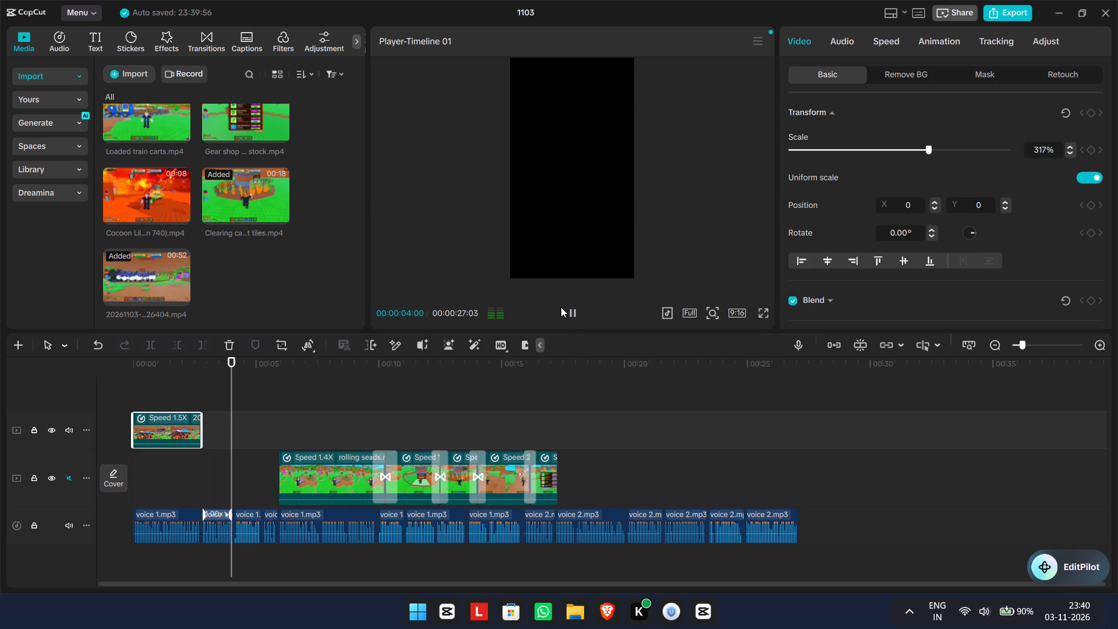
left_click(561, 306)
left_click(578, 310)
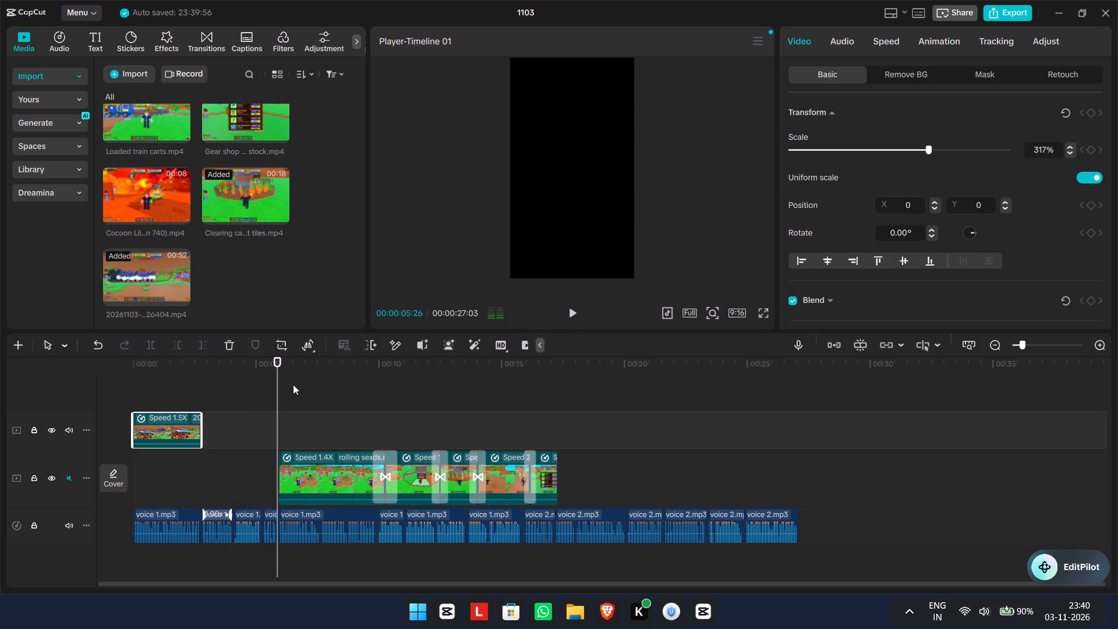
left_click_drag(167, 430, 170, 483)
Play the timeline through to about 00:00:20:02 to check the footage and the gaps against the voiceover.
left_click_drag(280, 408, 557, 400)
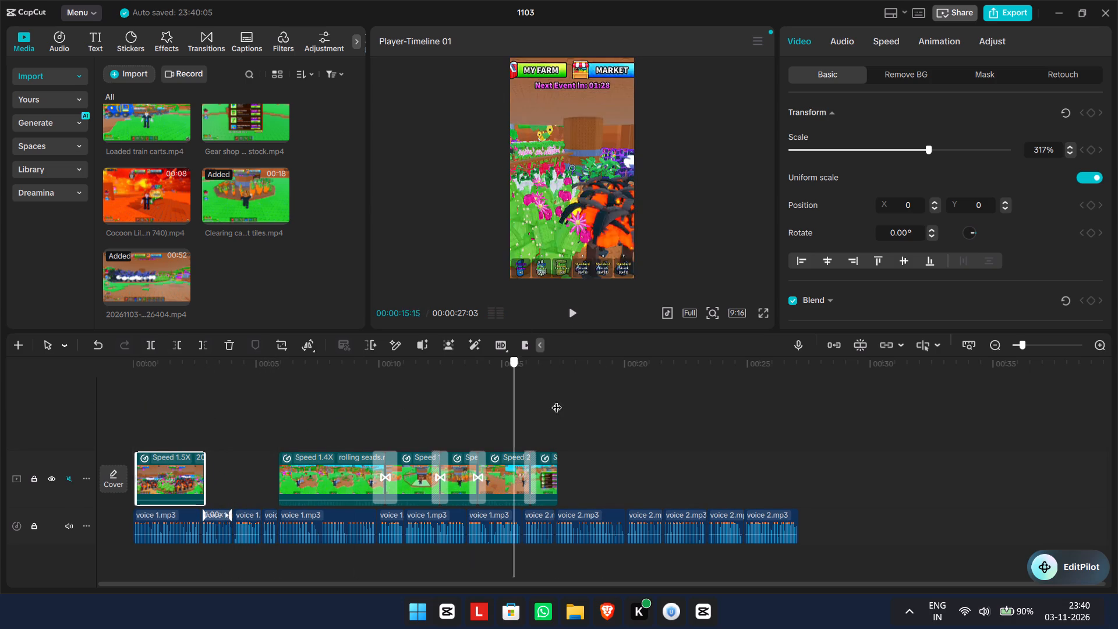
left_click_drag(557, 400, 14, 398)
left_click(567, 308)
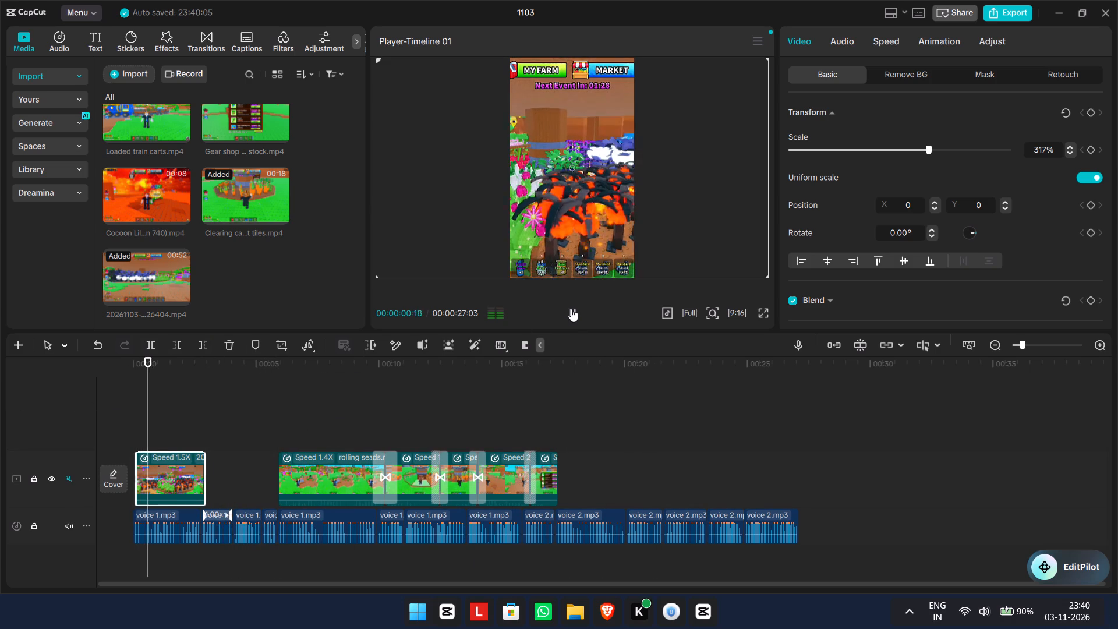
left_click(571, 309)
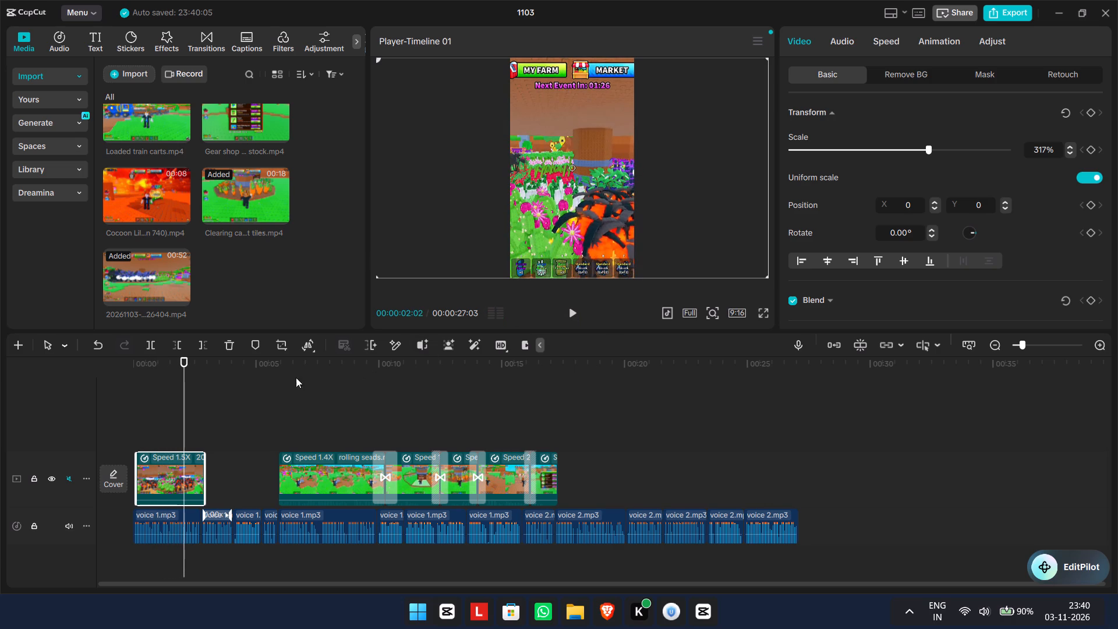
left_click(569, 320)
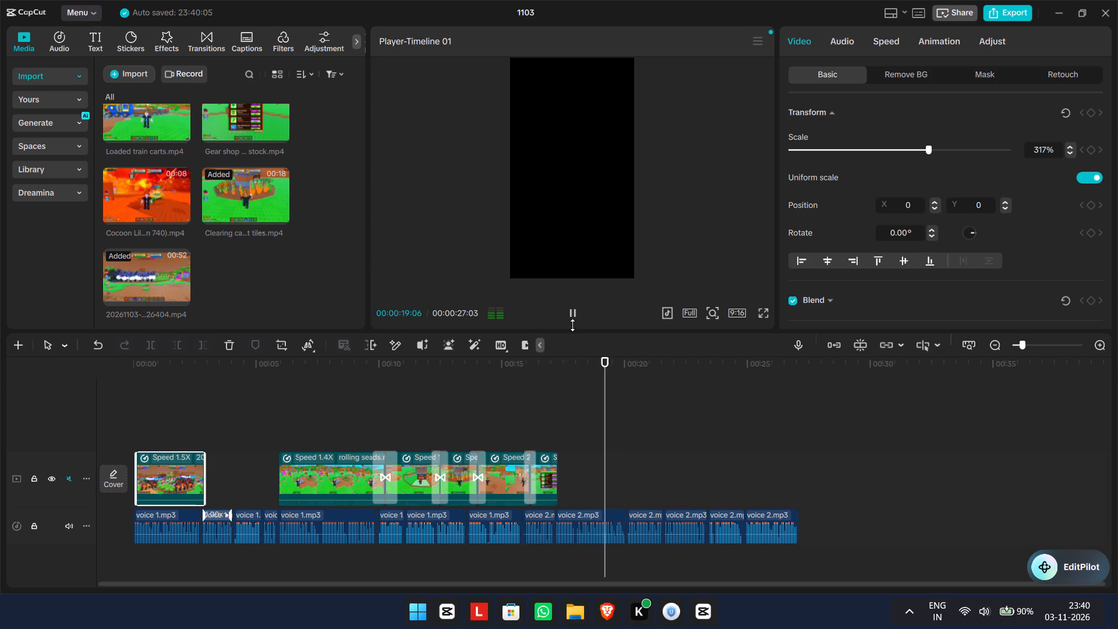
left_click(570, 314)
left_click(571, 314)
left_click(571, 314)
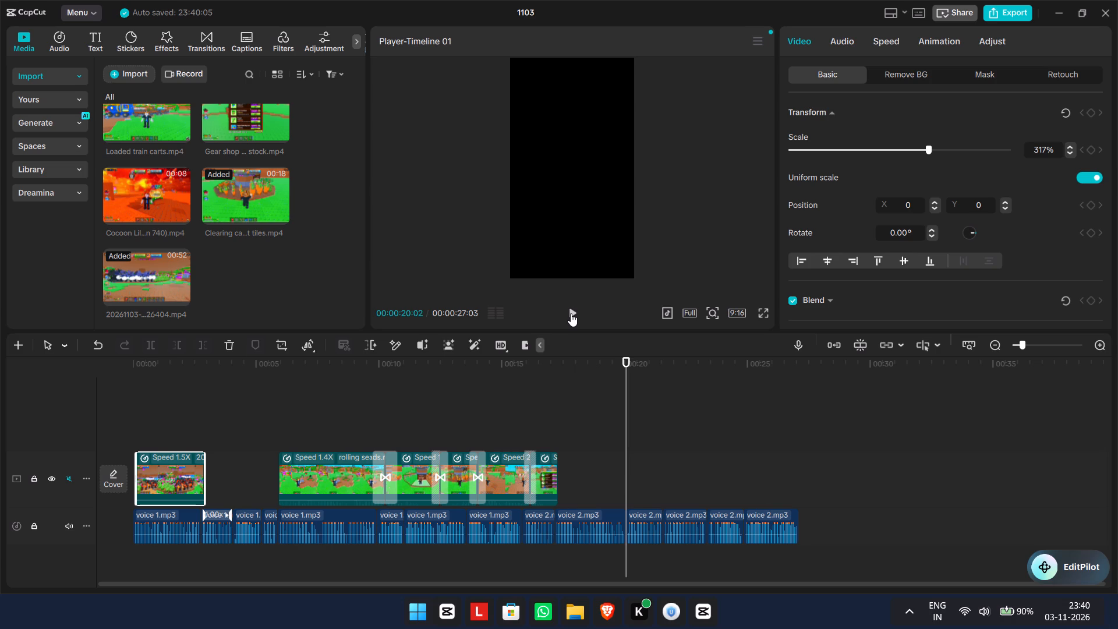
scroll(94, 213, "up", 1)
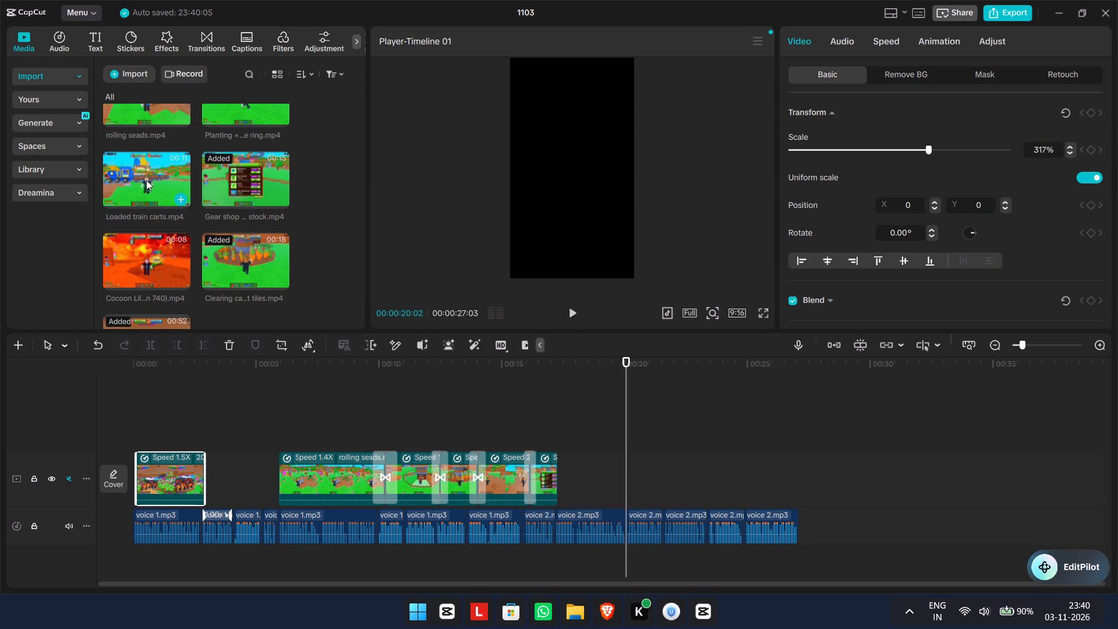
scroll(147, 180, "up", 2)
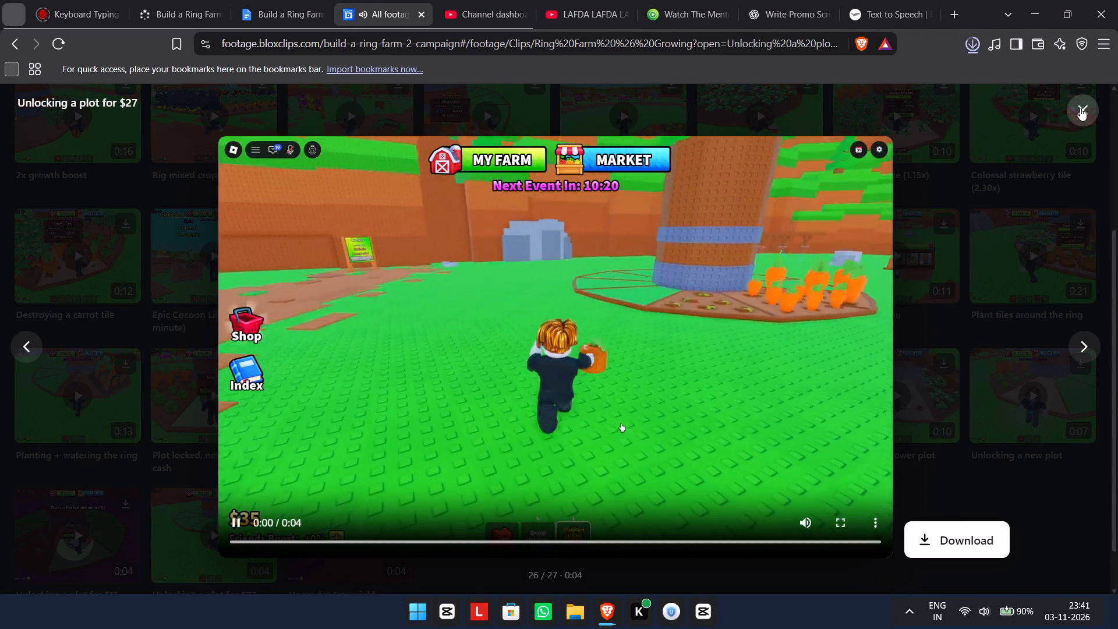
left_click(1080, 108)
Preview the "Big mixed crop rows" clip again and the "2x growth boost" clip, closing each preview.
scroll(300, 407, "up", 2)
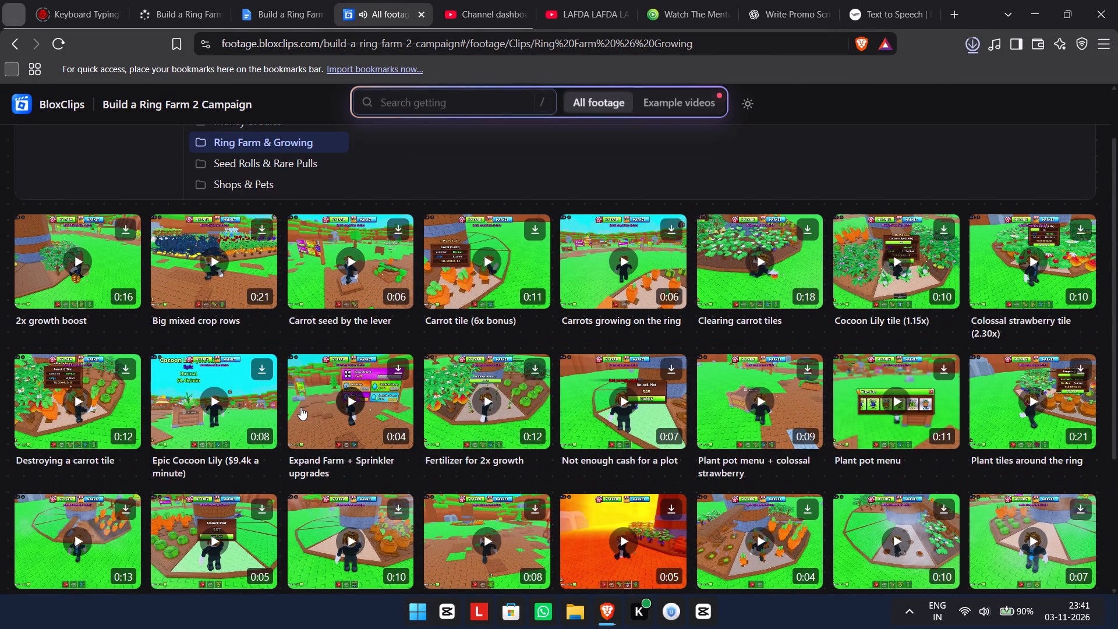
left_click(203, 274)
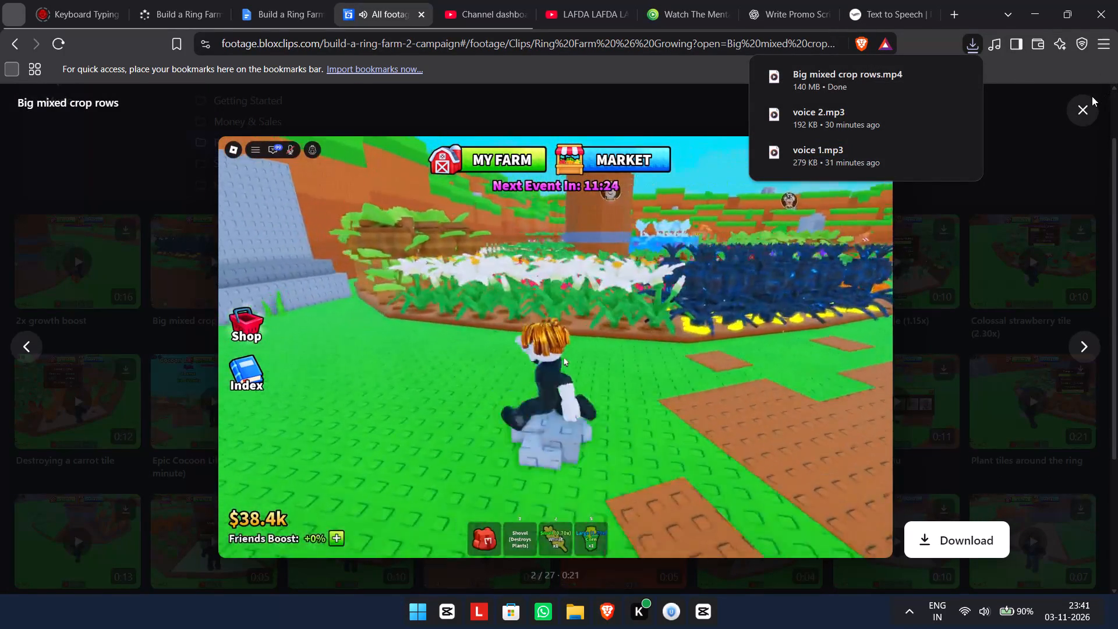
left_click(1087, 107)
left_click(46, 259)
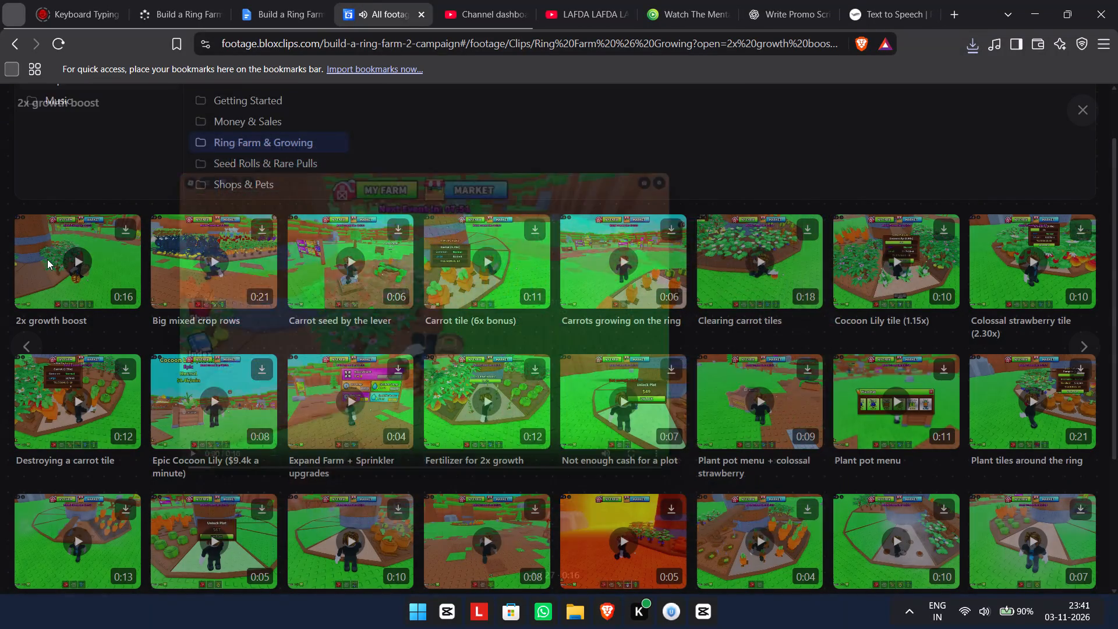
left_click(1082, 111)
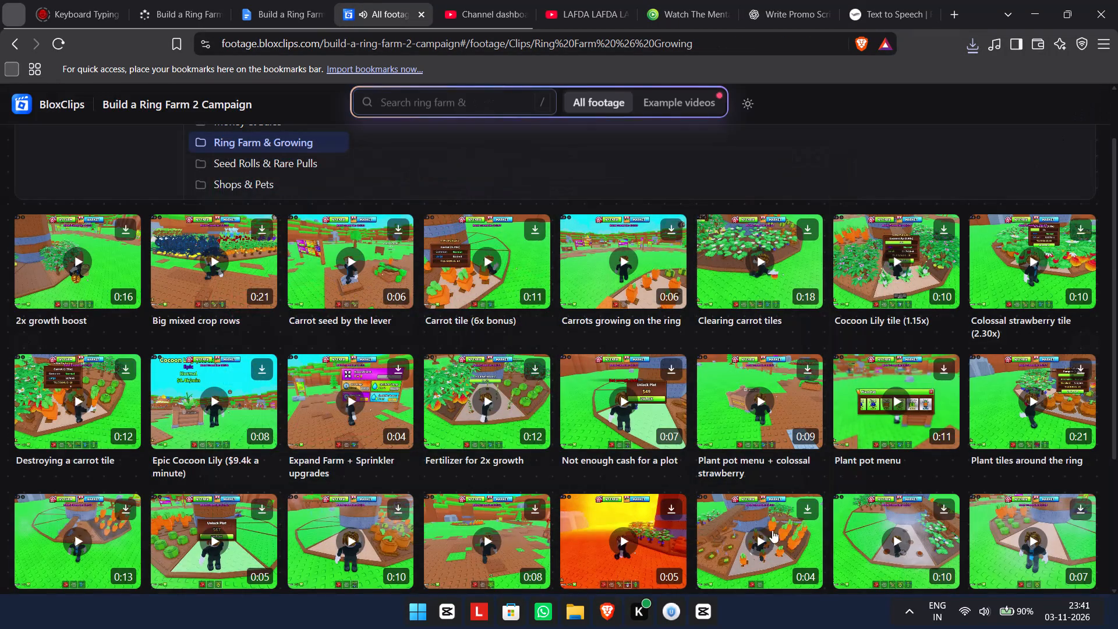
Switch to CapCut and import the "Big mixed crop rows" video from Downloads into the project media.
left_click(706, 609)
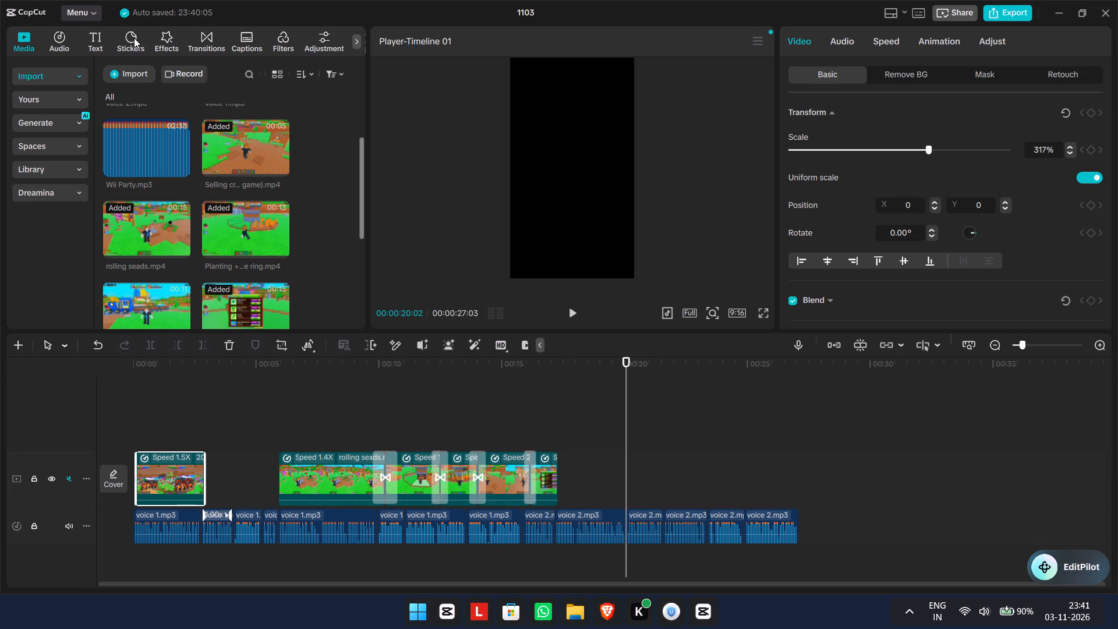
left_click(137, 65)
left_click(138, 77)
left_click(165, 109)
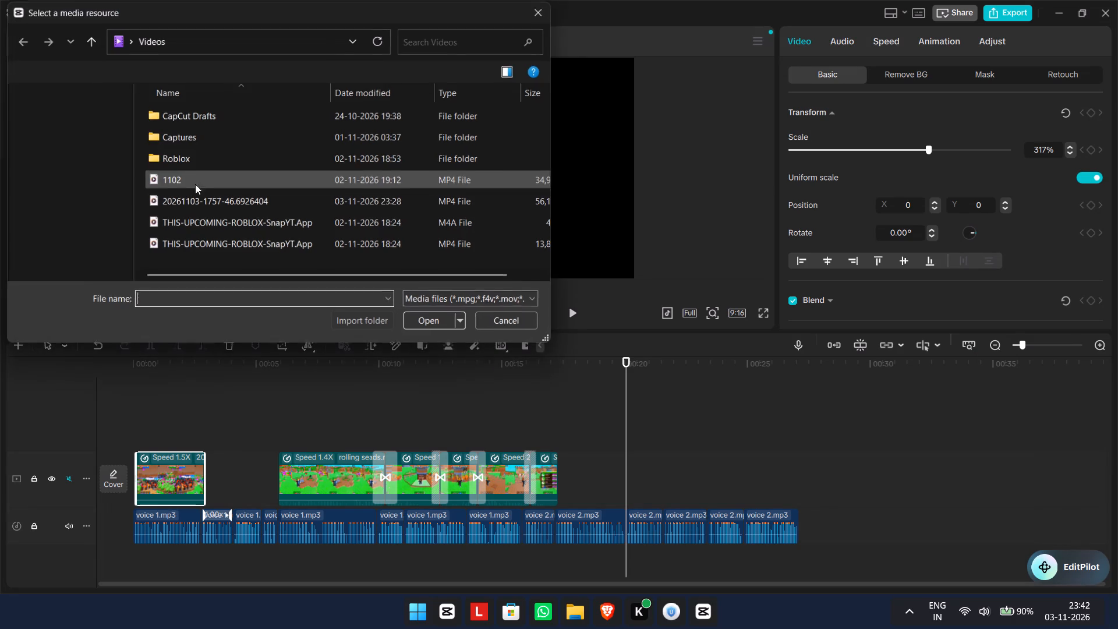
left_click(66, 218)
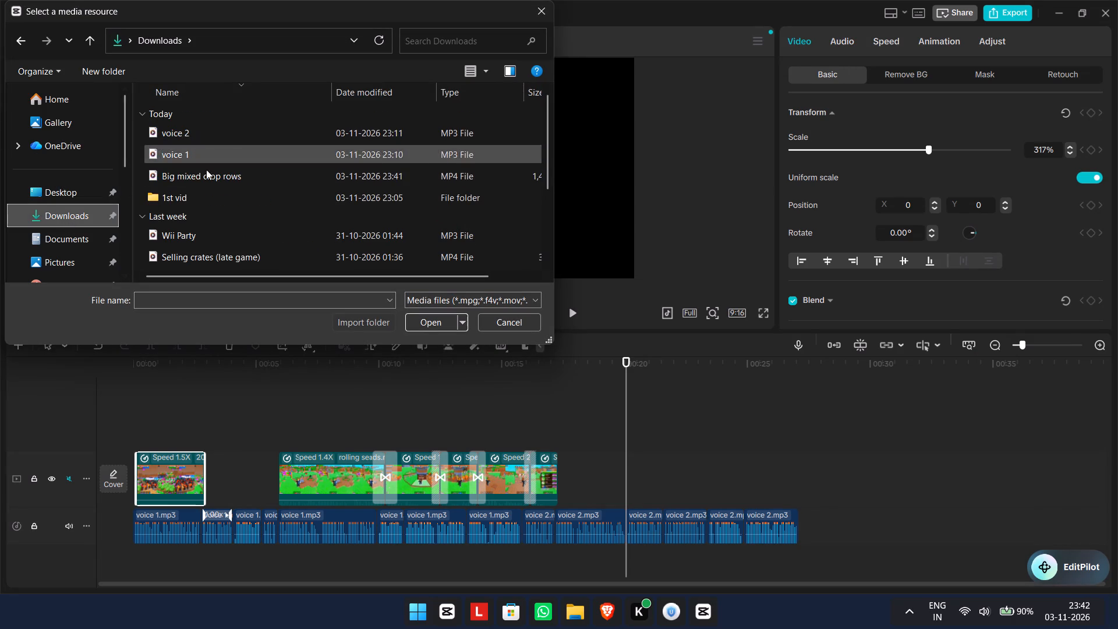
left_click(206, 177)
left_click(431, 327)
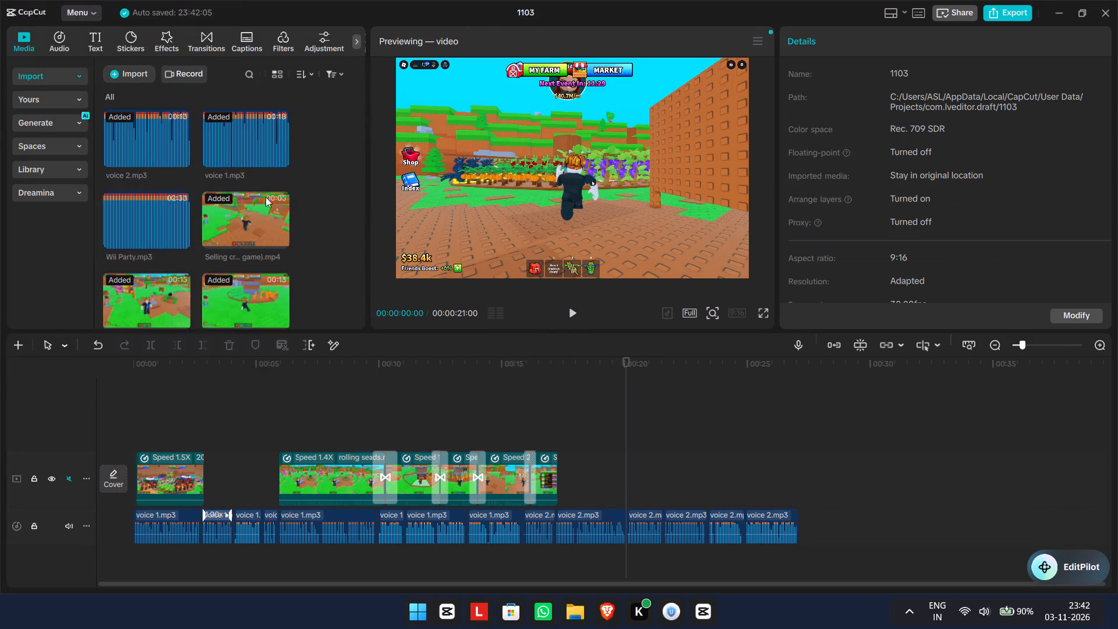
Add the "Big mixed crop rows" clip to the timeline above the main track and enlarge it to 285% to fill the vertical frame.
left_click_drag(250, 278, 203, 425)
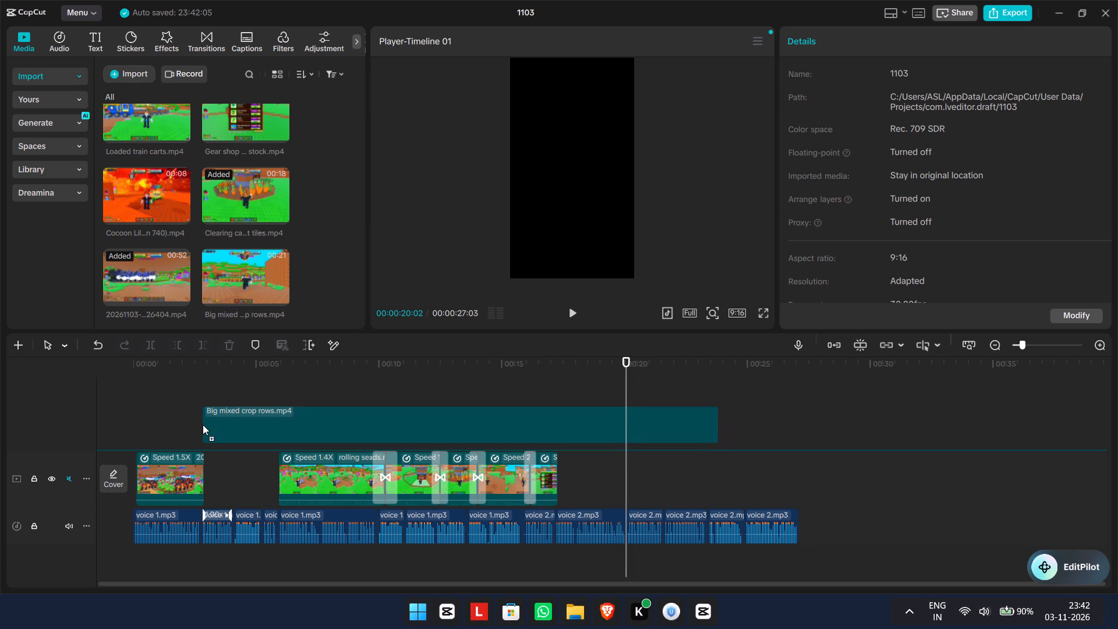
left_click_drag(203, 425, 203, 428)
left_click_drag(634, 202, 634, 202)
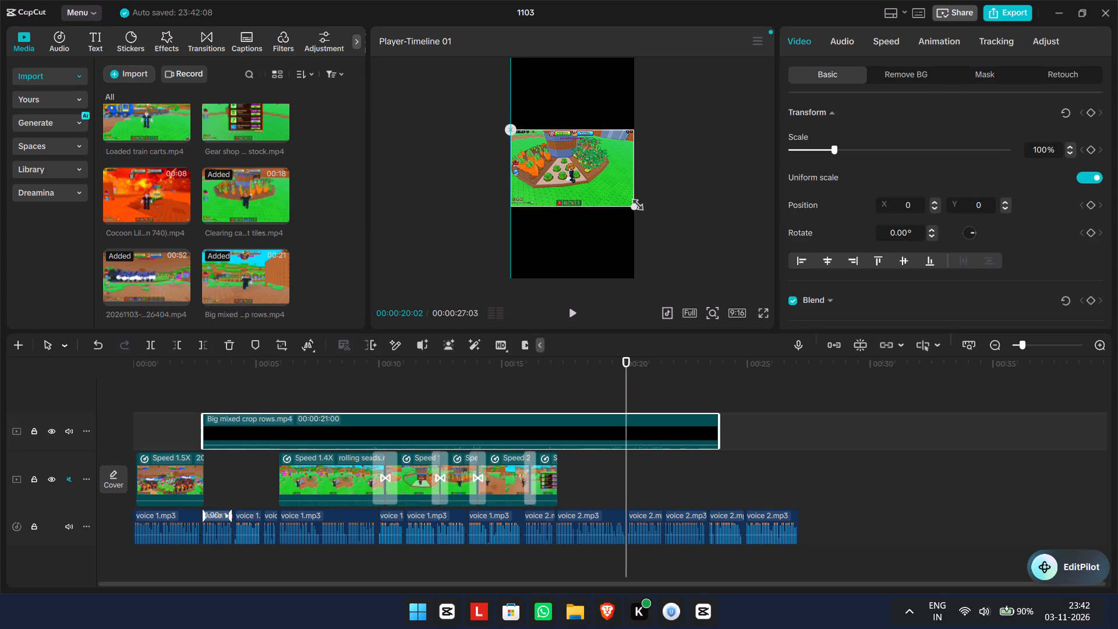
left_click_drag(634, 202, 758, 375)
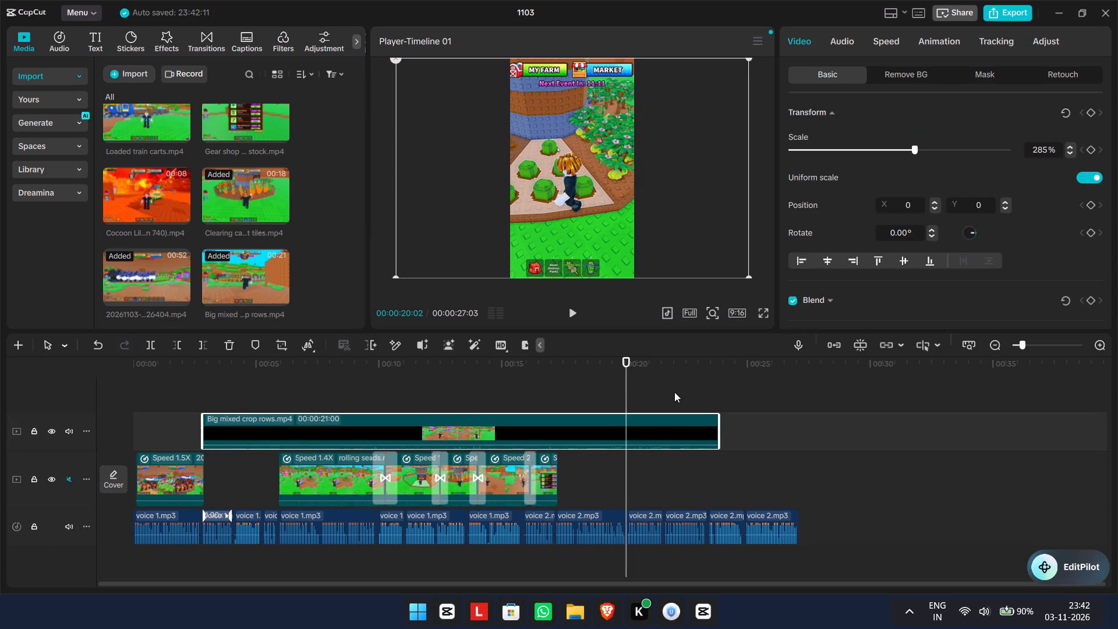
Set the "Big mixed crop rows" clip's playback speed to 1.37x.
left_click(884, 36)
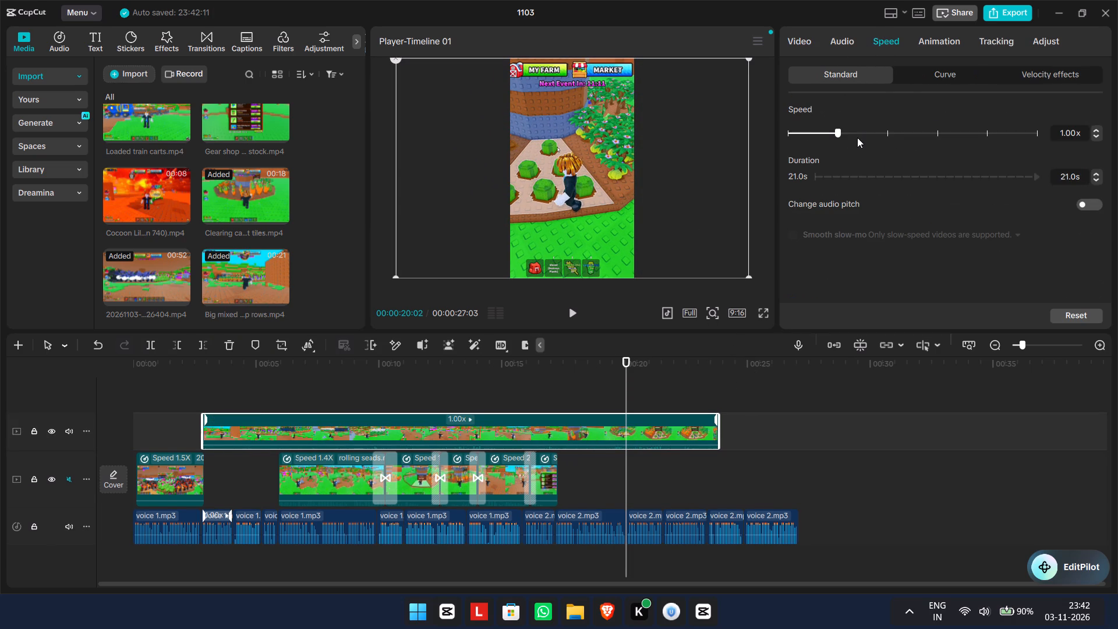
left_click(857, 135)
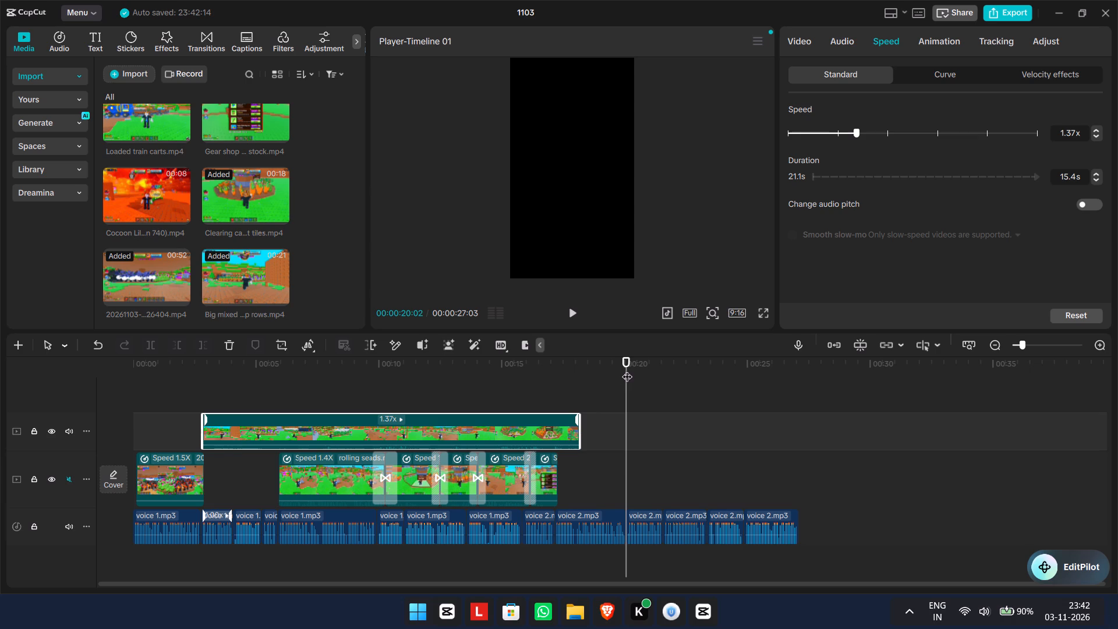
Move the "Big mixed crop rows" clip onto the main track, directly after the last gameplay clip.
left_click_drag(417, 425, 783, 480)
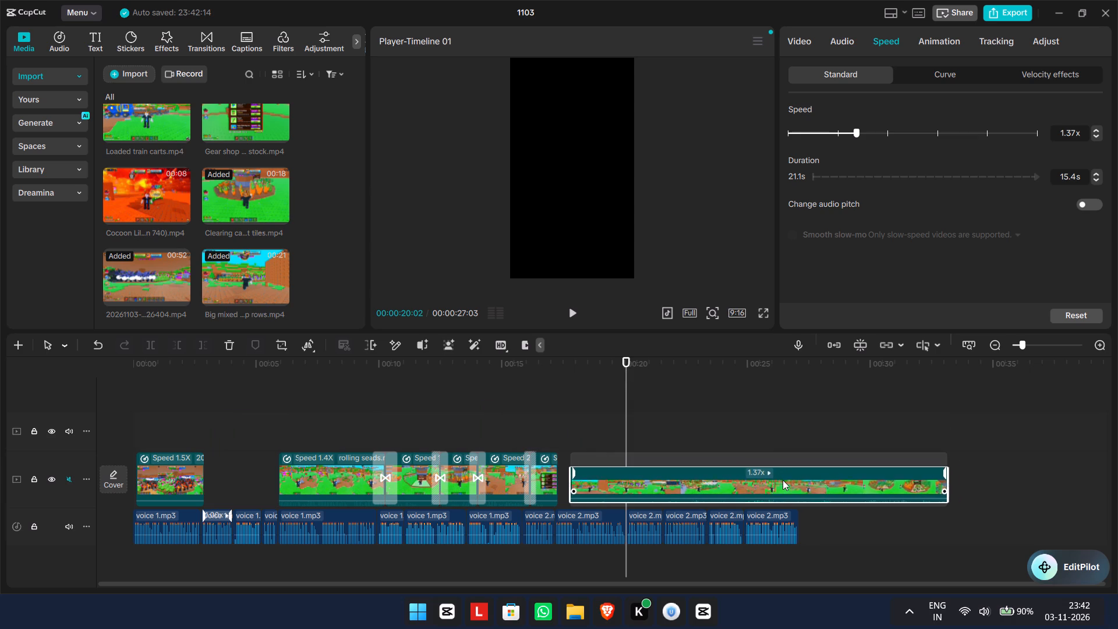
left_click_drag(783, 480, 773, 486)
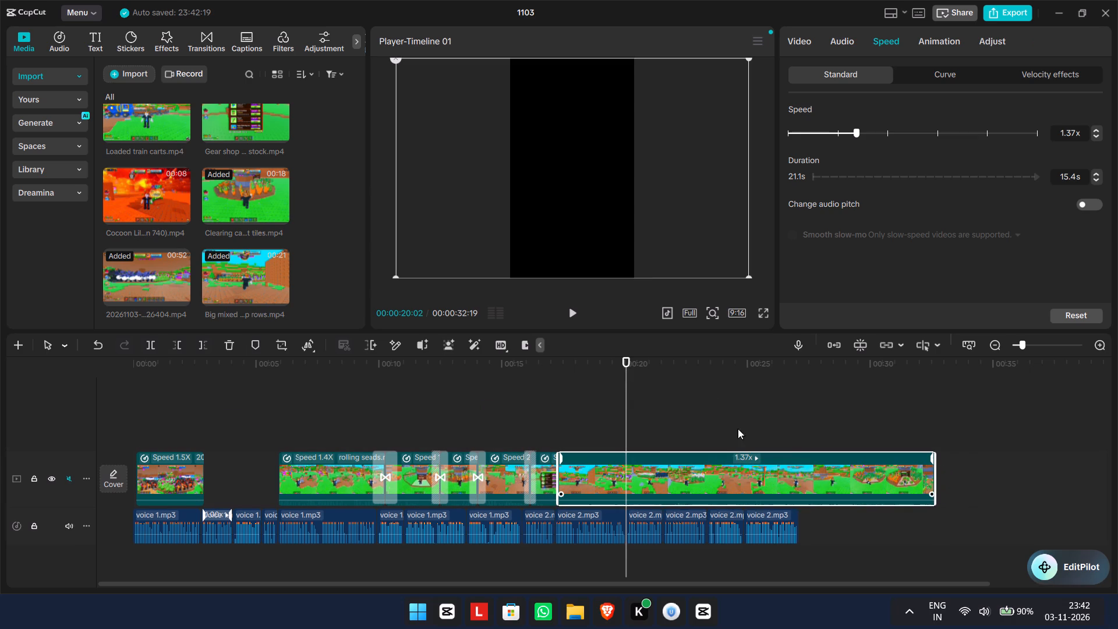
Play the main track from before the new crop rows clip to check its footage against the voiceover.
left_click_drag(628, 407, 508, 405)
left_click(577, 316)
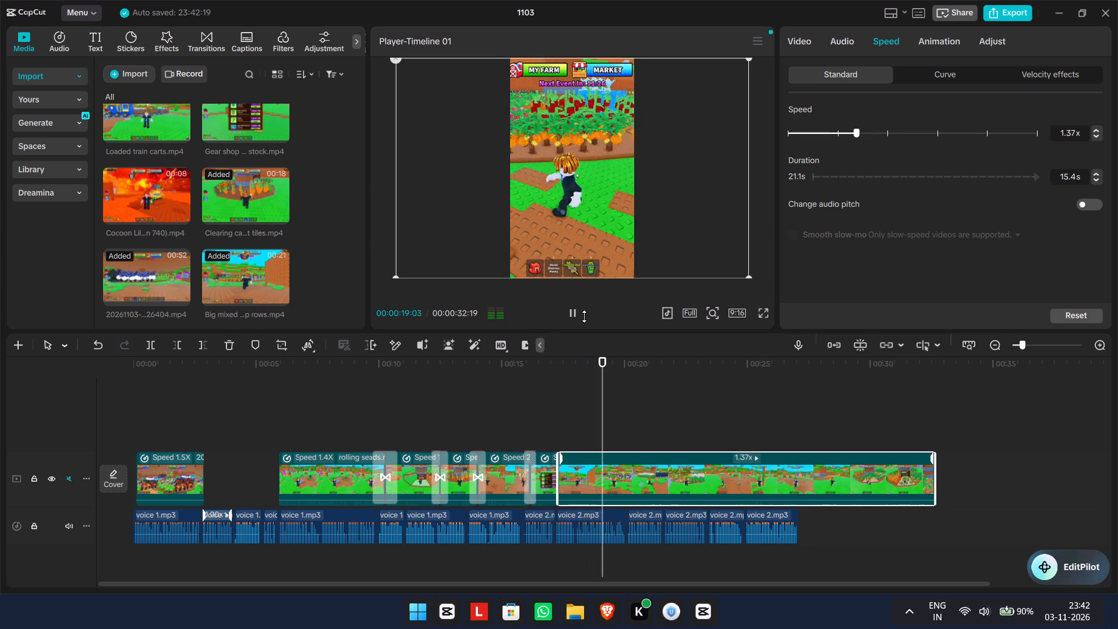
left_click(574, 313)
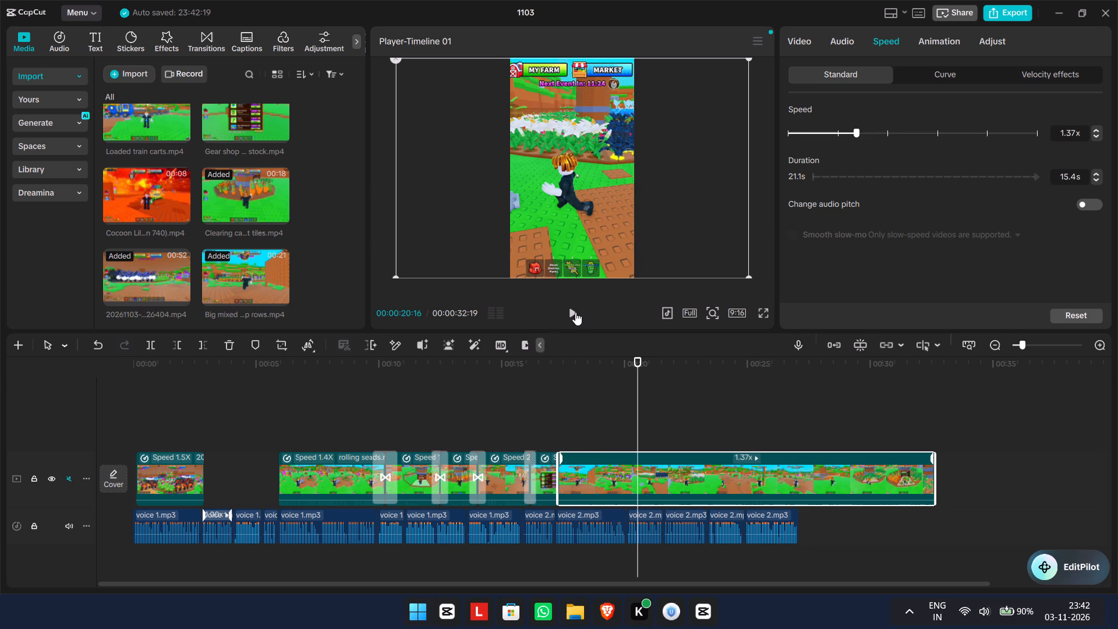
left_click(575, 312)
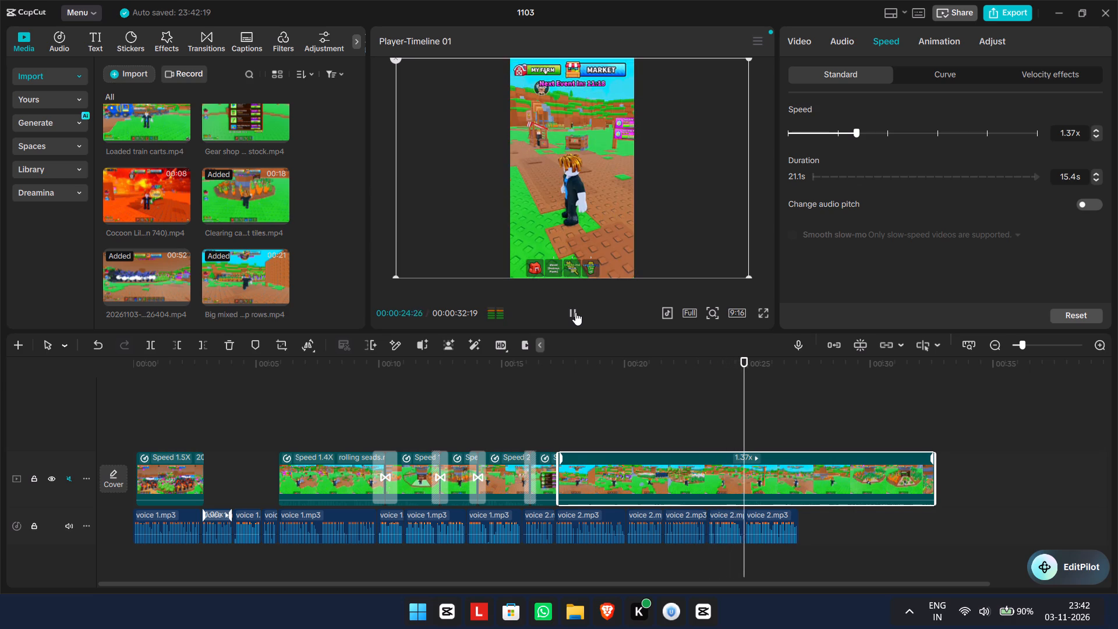
left_click(575, 312)
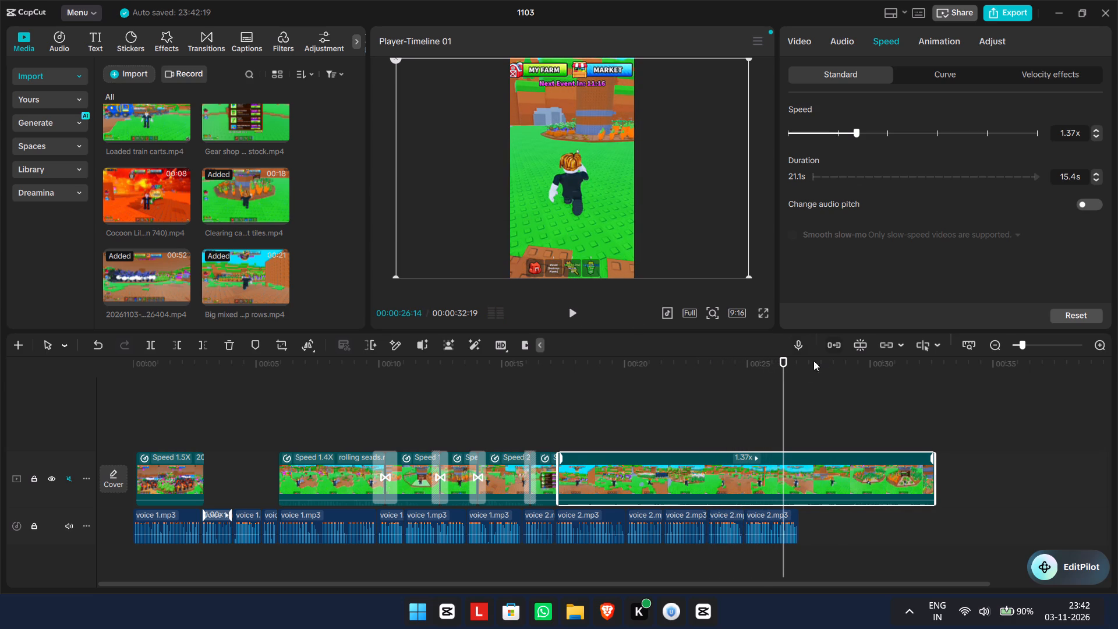
left_click_drag(783, 386, 491, 384)
left_click(571, 311)
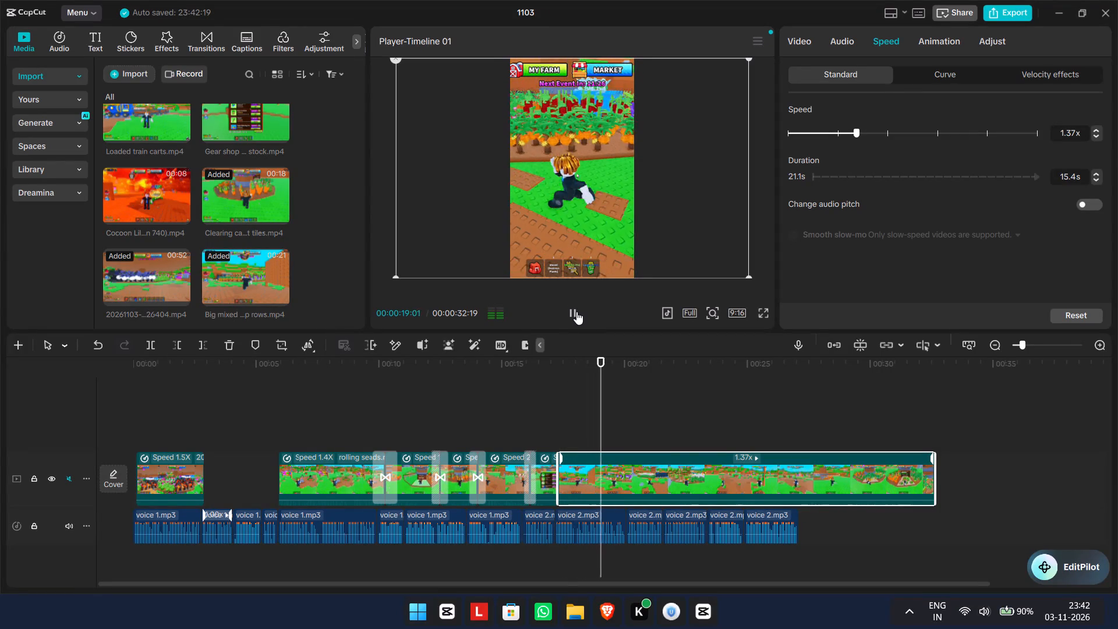
left_click(578, 312)
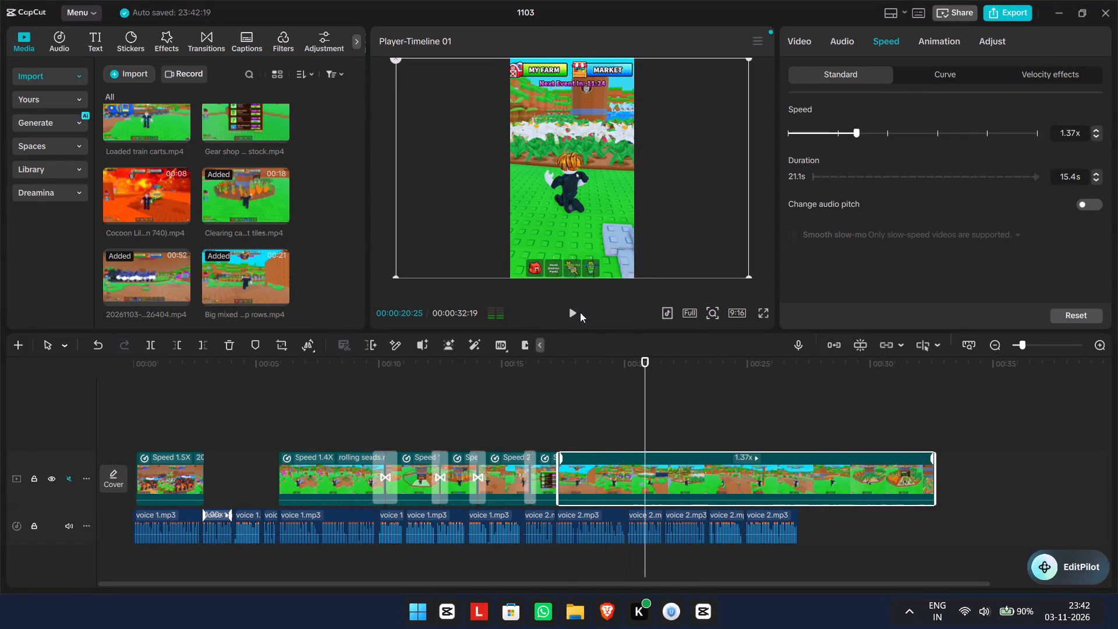
Find the end of the matching voiceover line at 00:00:20:02 and trim off the crop rows clip after that point.
left_click_drag(646, 379, 631, 379)
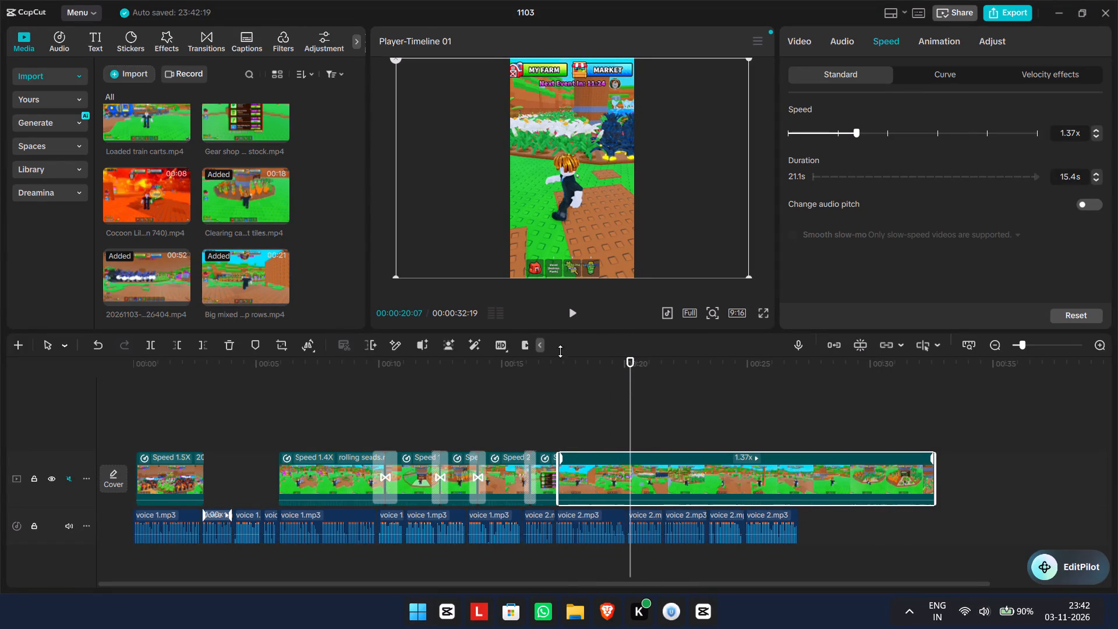
left_click(567, 310)
left_click(567, 310)
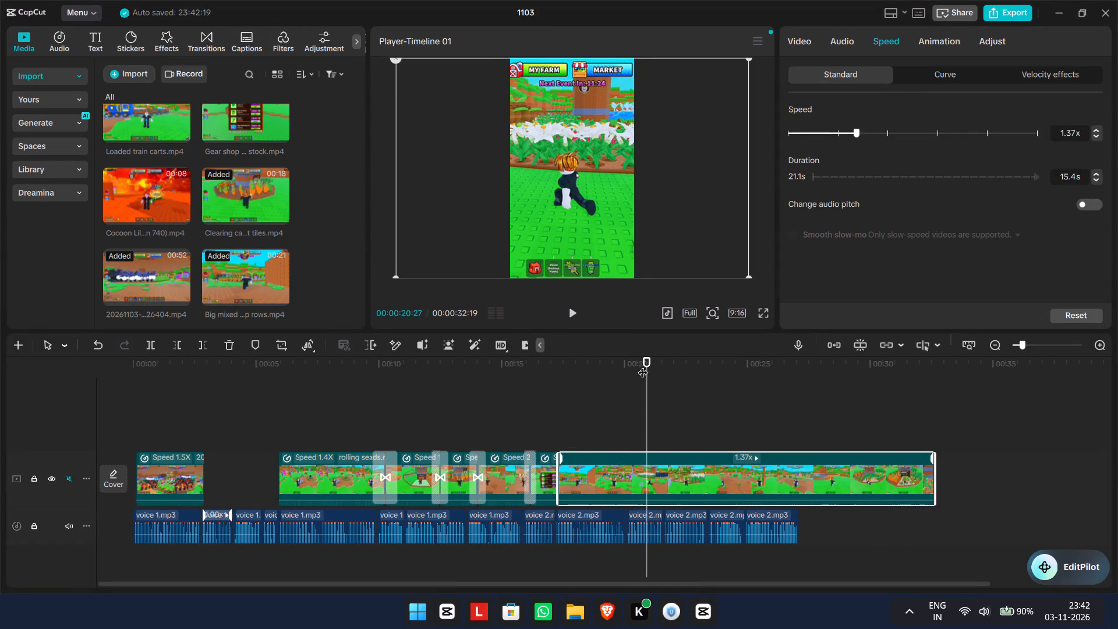
left_click_drag(642, 368, 607, 367)
left_click(573, 317)
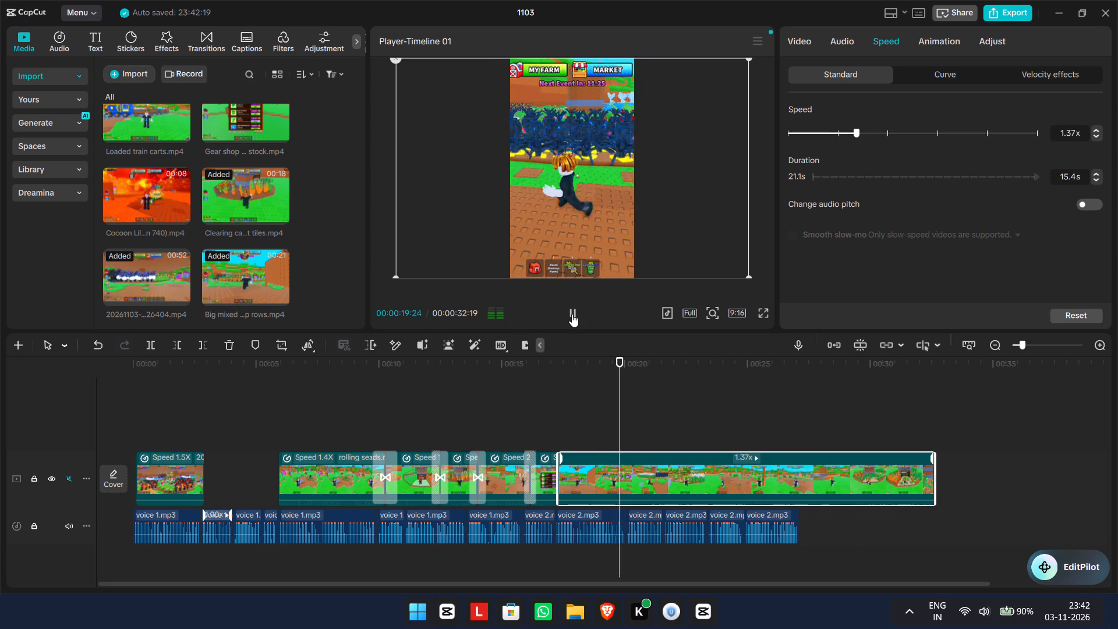
left_click(572, 313)
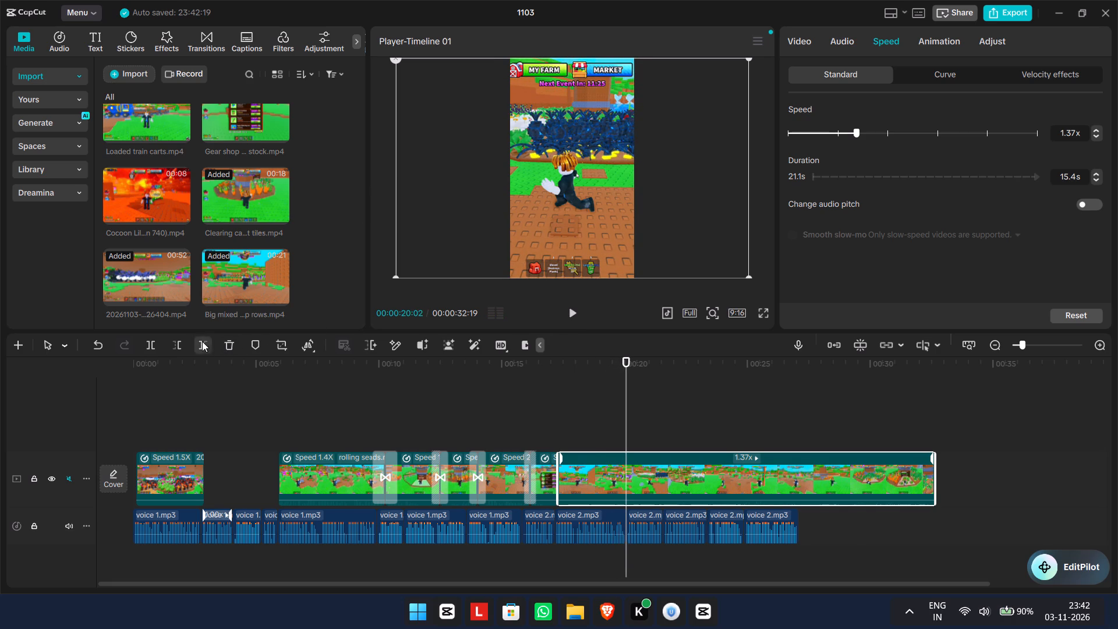
left_click(202, 341)
Add the "Loaded train carts" clip to the main track, directly after the trimmed "Big mixed crop rows" clip.
scroll(224, 210, "up", 2)
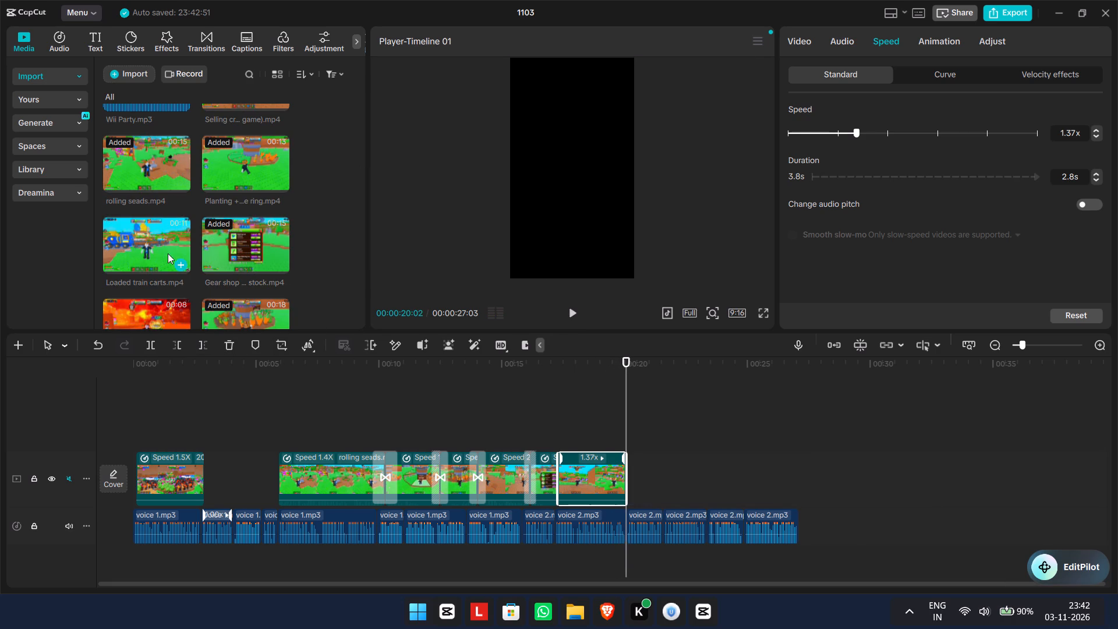
left_click_drag(140, 247, 628, 478)
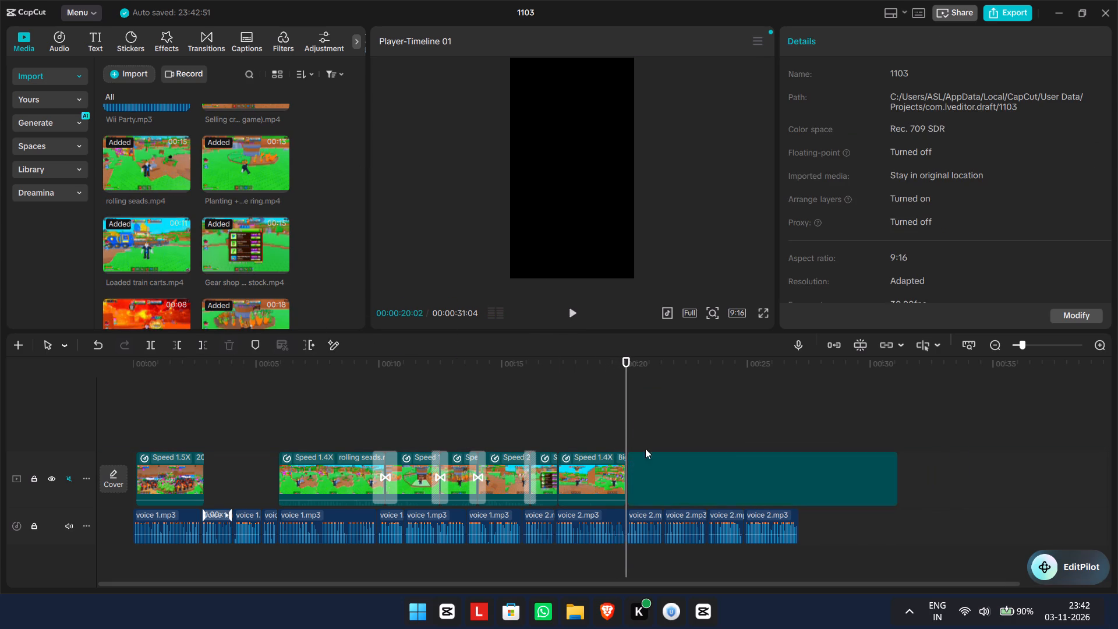
Set the "Loaded train carts" clip's playback speed to 1.57x so it ends near the end of the voiceover.
left_click_drag(627, 416, 641, 409)
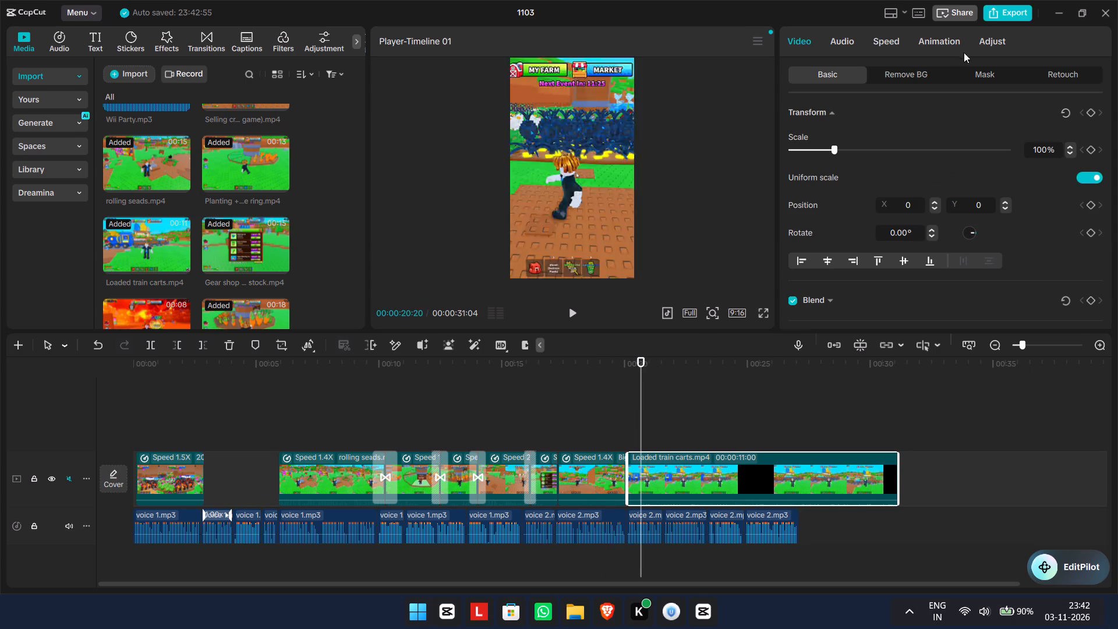
left_click(899, 34)
left_click_drag(843, 132, 852, 132)
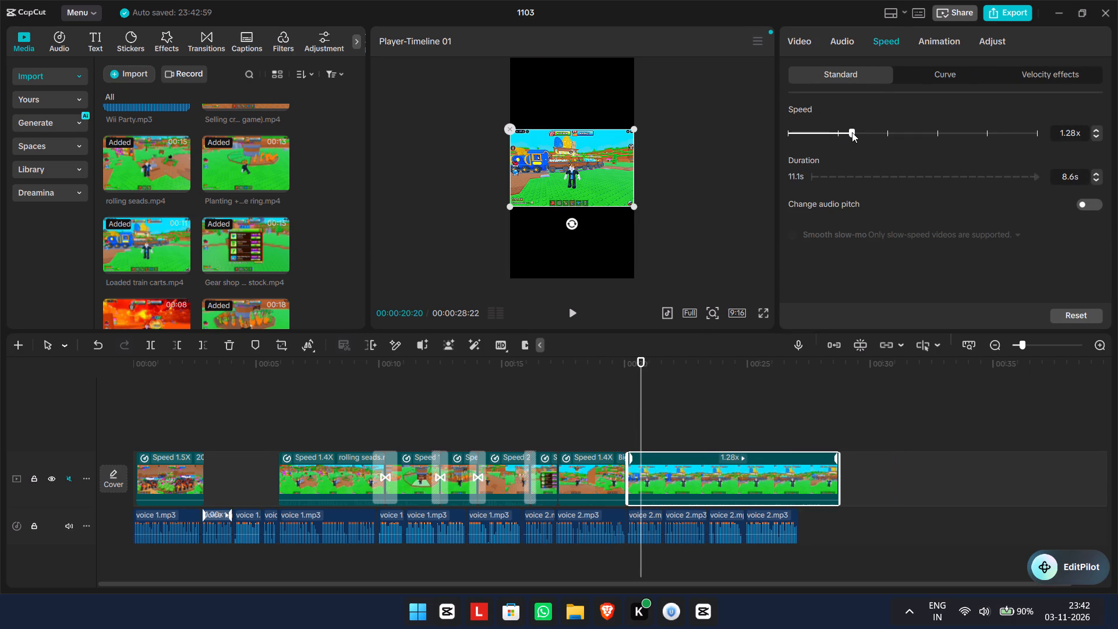
left_click_drag(852, 132, 862, 132)
left_click(865, 132)
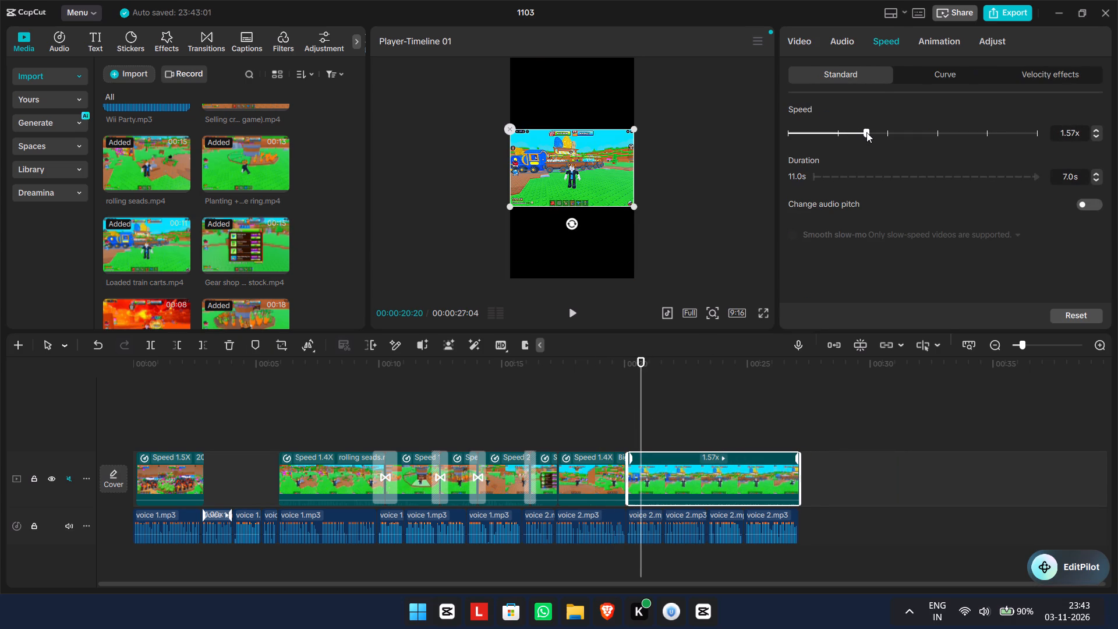
left_click(866, 132)
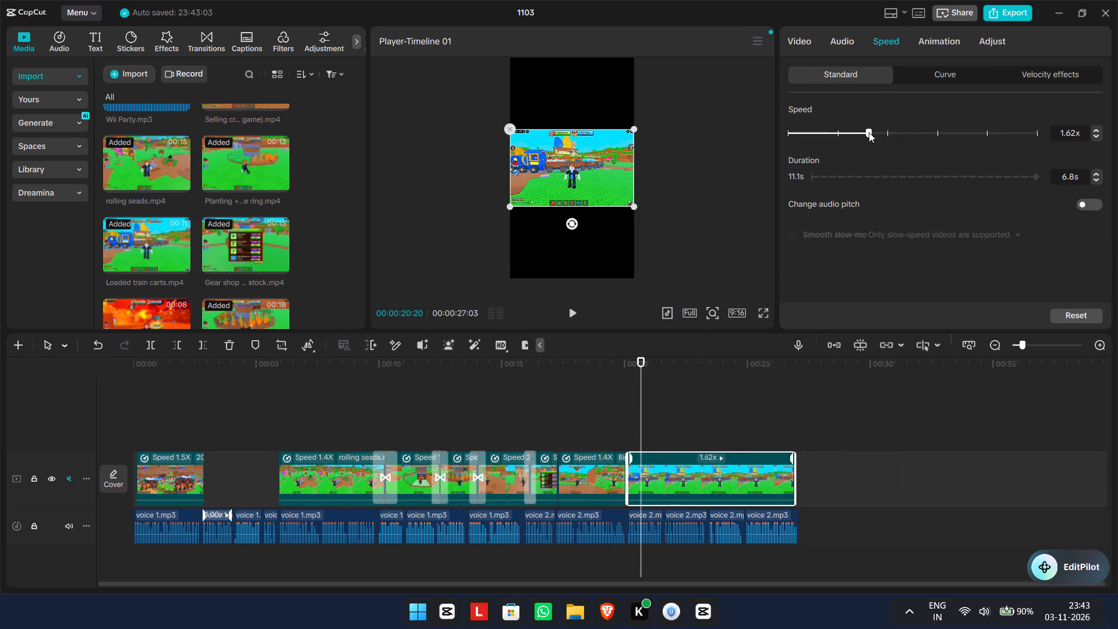
left_click(869, 132)
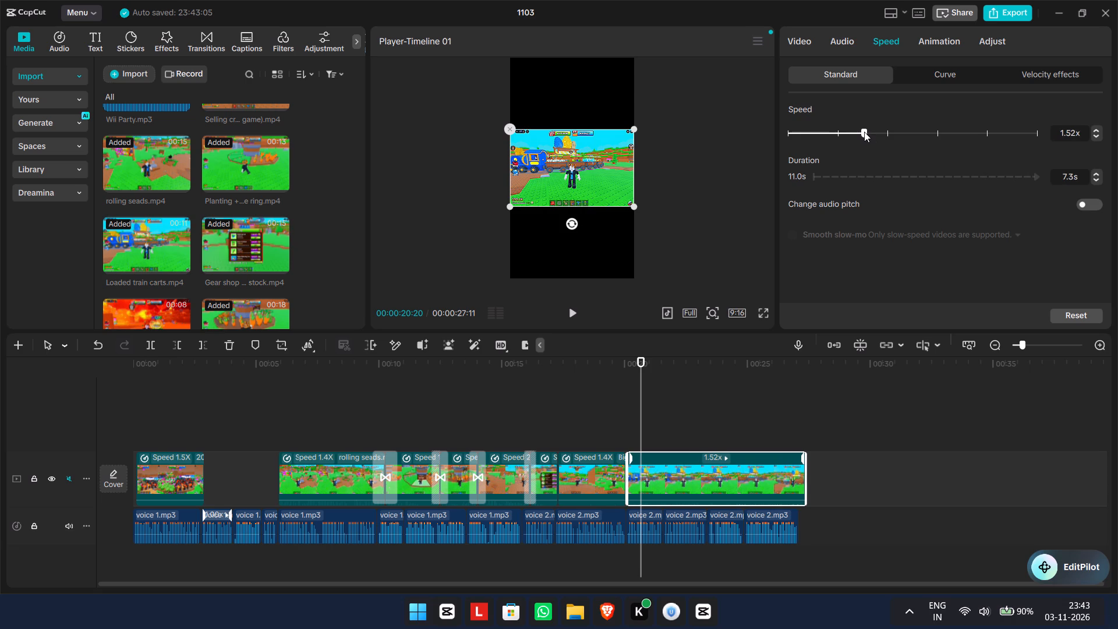
left_click(864, 132)
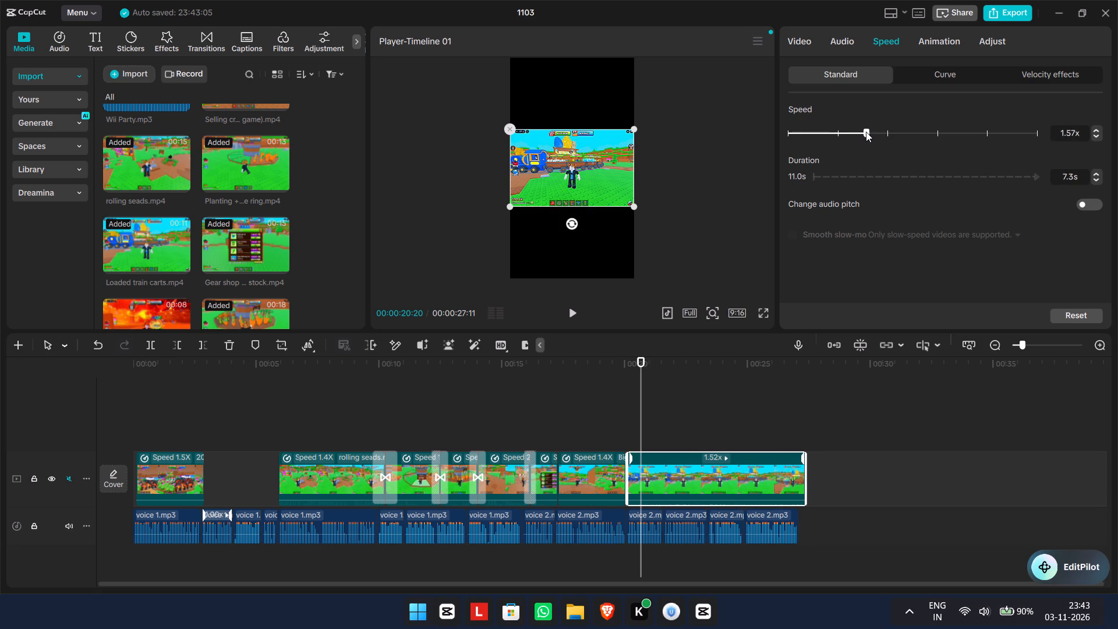
left_click(865, 132)
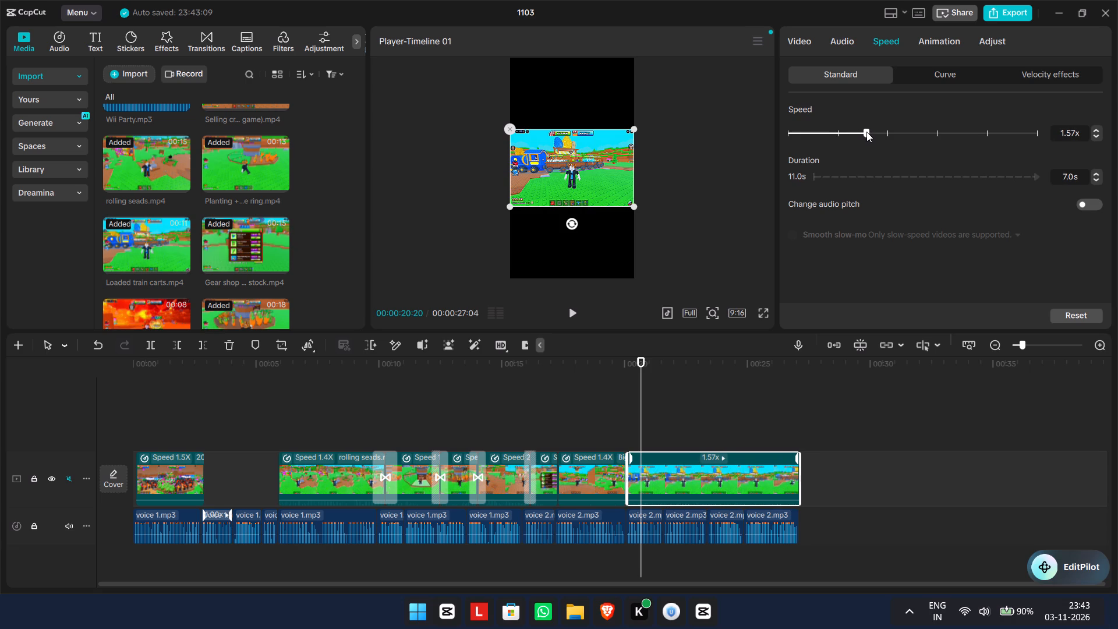
left_click(866, 132)
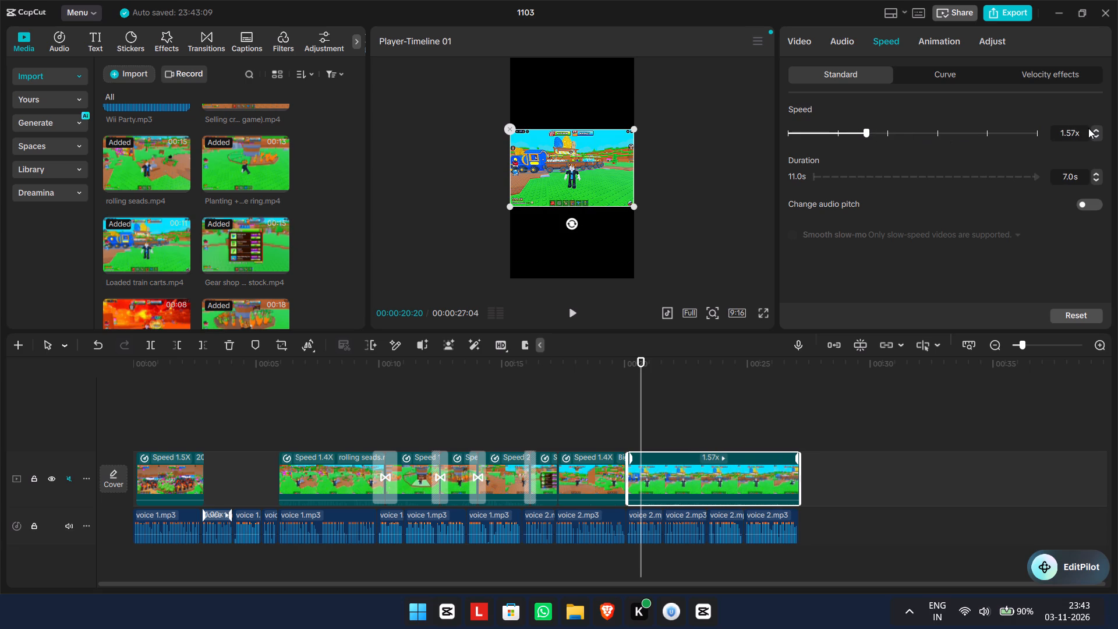
left_click(1094, 129)
left_click(1095, 139)
Scale the "Loaded train carts" clip to 285% so it fills the vertical frame.
left_click_drag(638, 210, 800, 351)
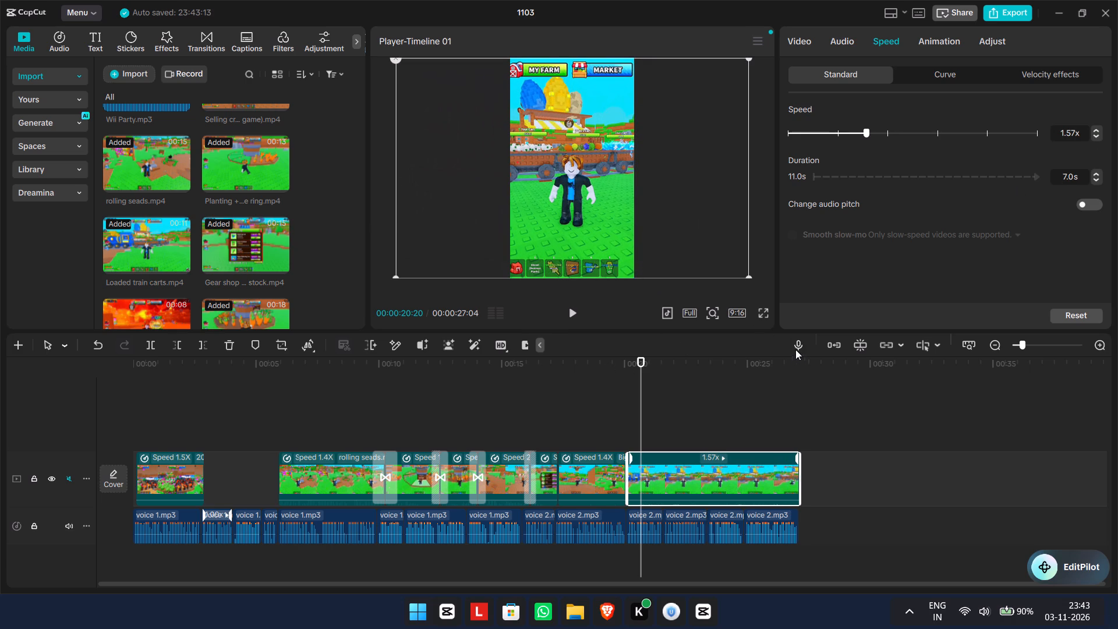
Play the main track from 00:00:18:10 through the "Loaded train carts" clip to check its footage against the voiceover.
left_click_drag(646, 391, 575, 384)
left_click_drag(645, 376, 583, 367)
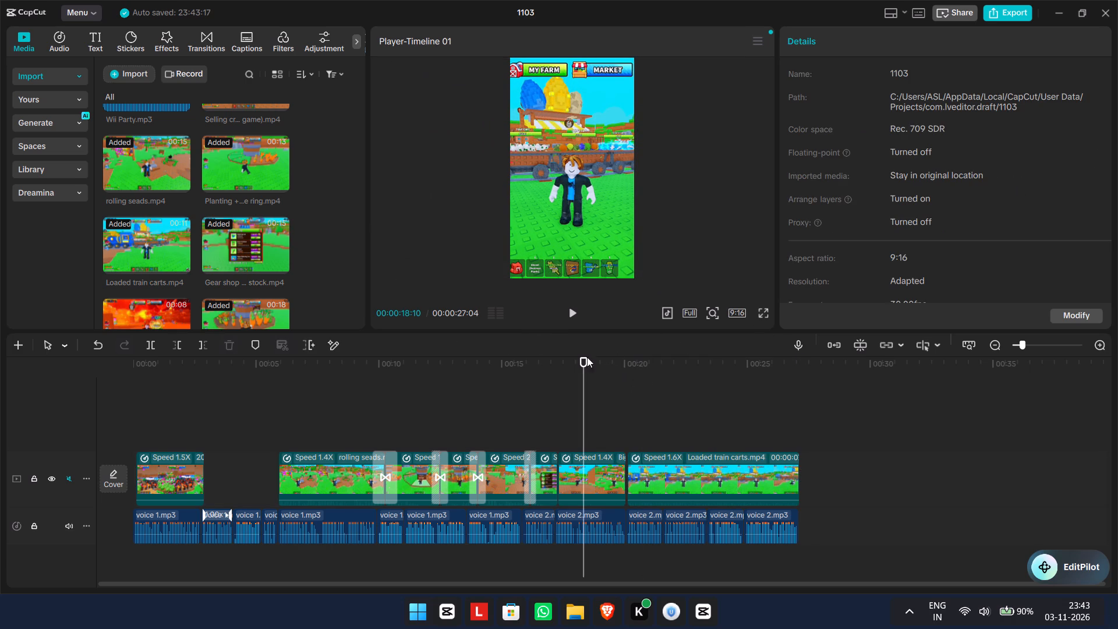
left_click(576, 320)
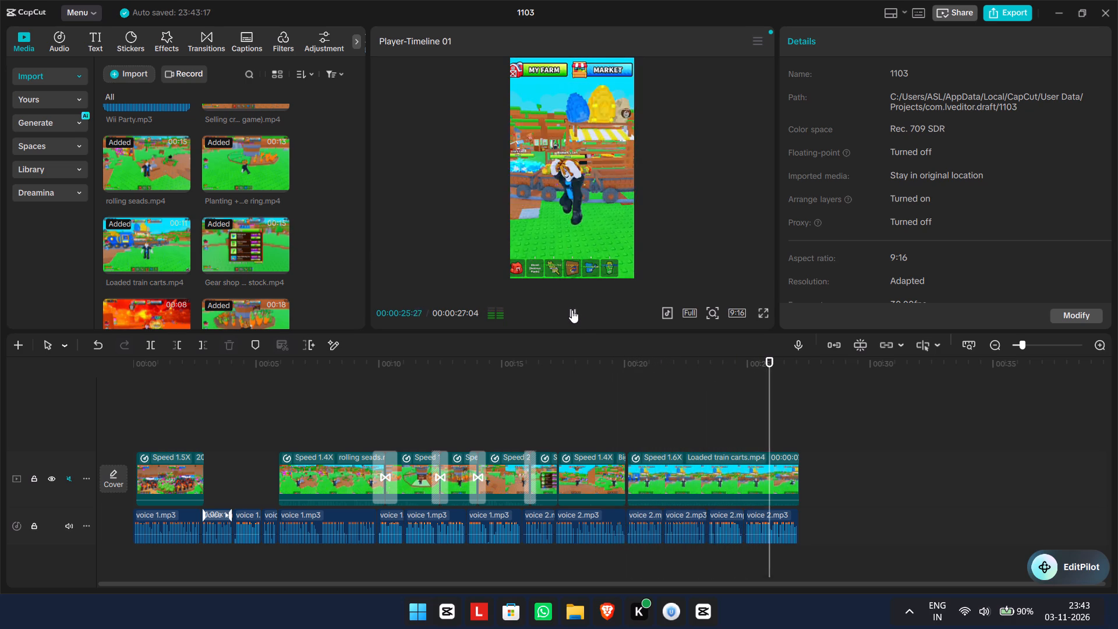
left_click(572, 309)
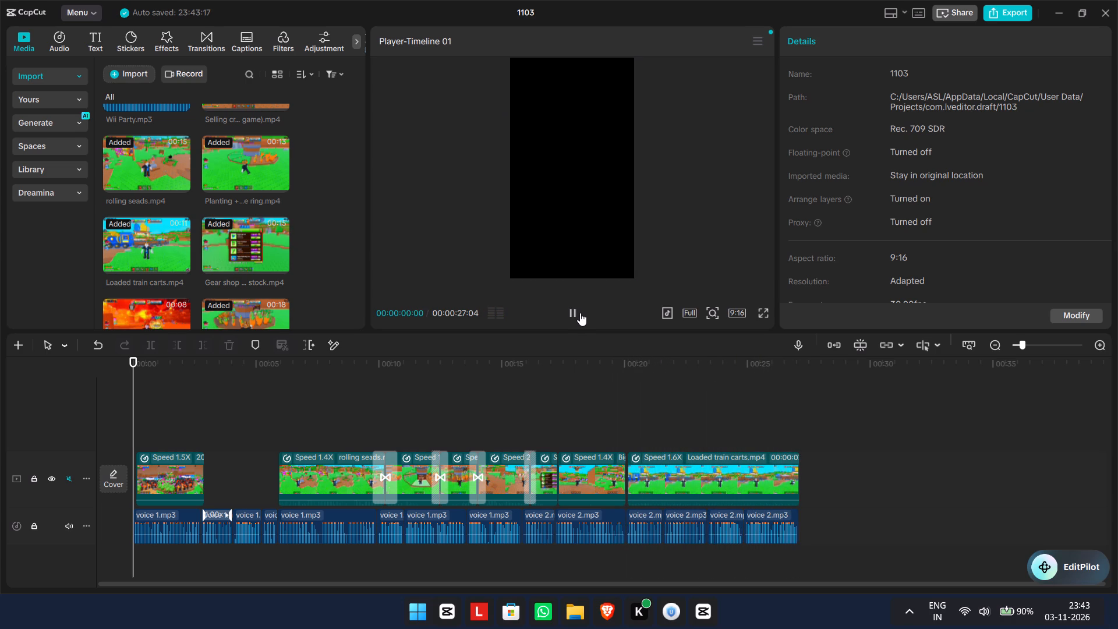
left_click(576, 313)
Close the small gap on the main track by moving the "Loaded train carts" clip flush against the "Big mixed crop rows" clip.
scroll(706, 469, "up", 6, "ctrl")
scroll(801, 454, "up", 5, "ctrl")
scroll(801, 454, "left", 1)
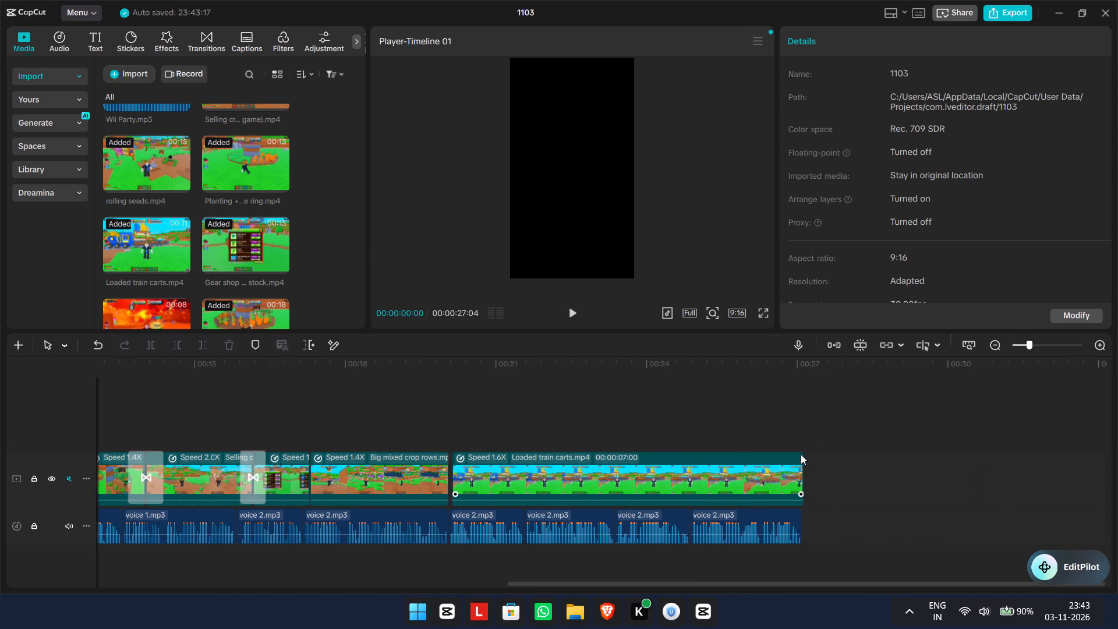
scroll(801, 454, "left", 1)
left_click_drag(523, 480, 515, 483)
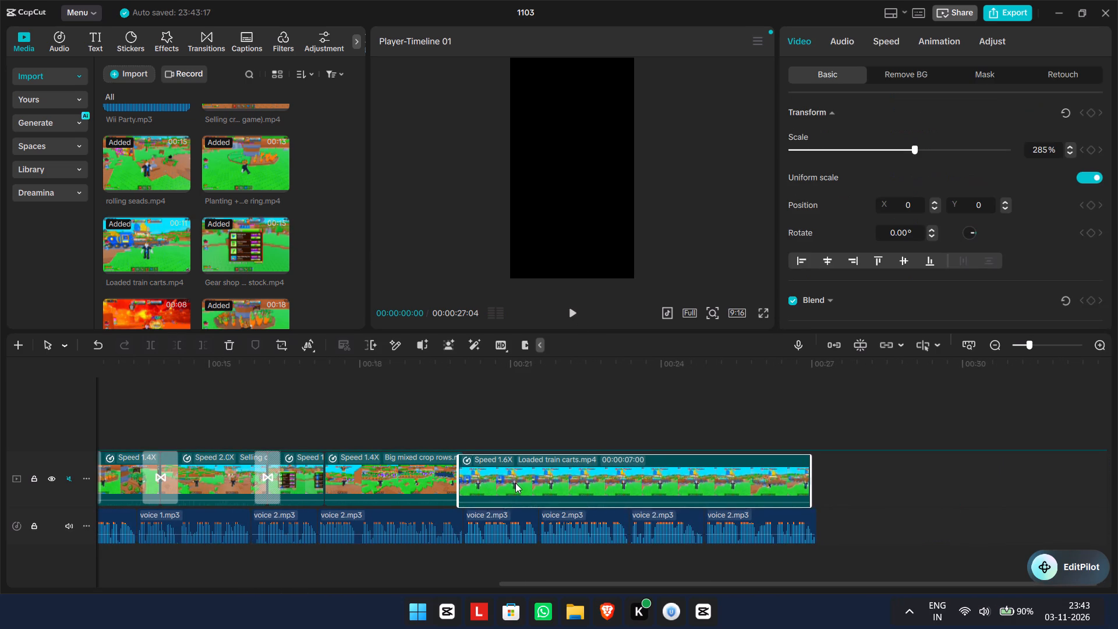
left_click_drag(515, 483, 518, 482)
left_click_drag(531, 429, 536, 492)
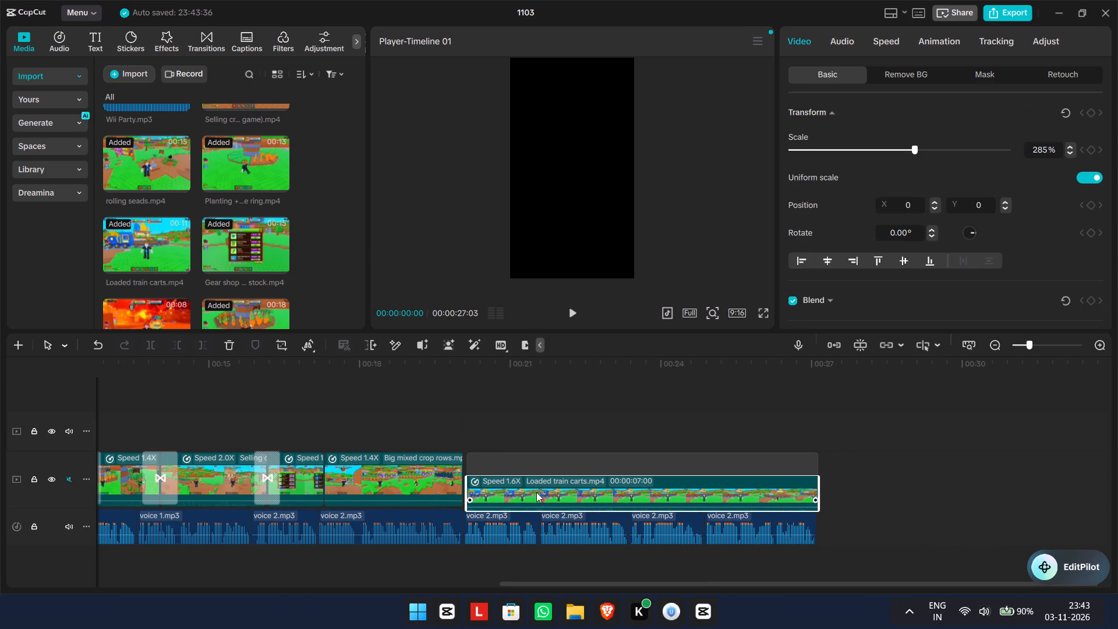
left_click_drag(536, 492, 533, 492)
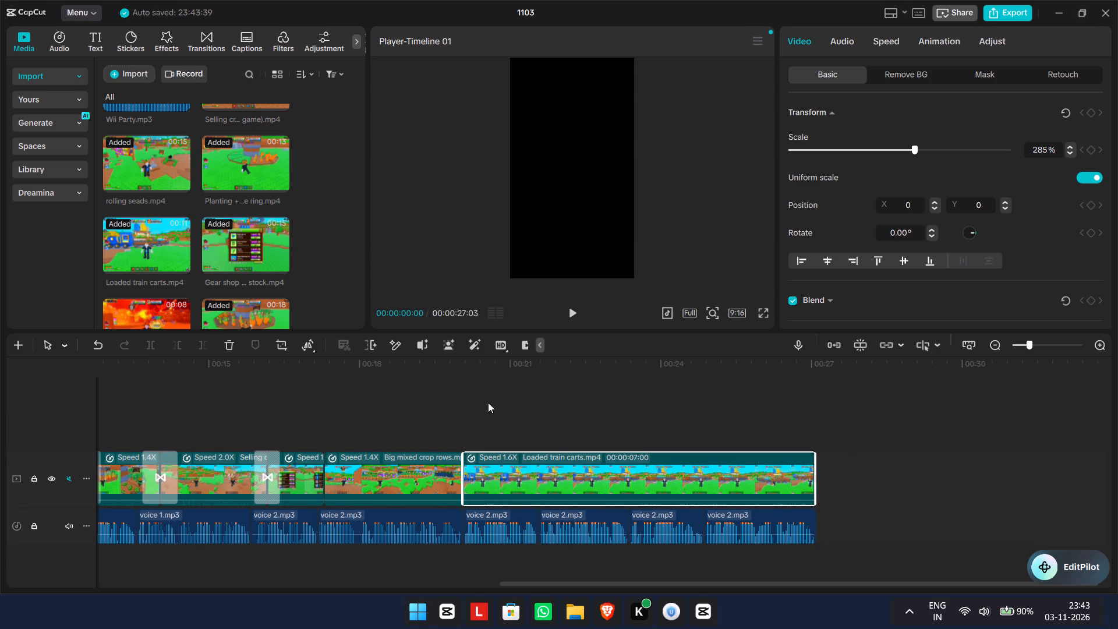
Add the trending "Doodle Box" transition between the gear shop clip and the "Big mixed crop rows" clip.
left_click(481, 394)
left_click(214, 40)
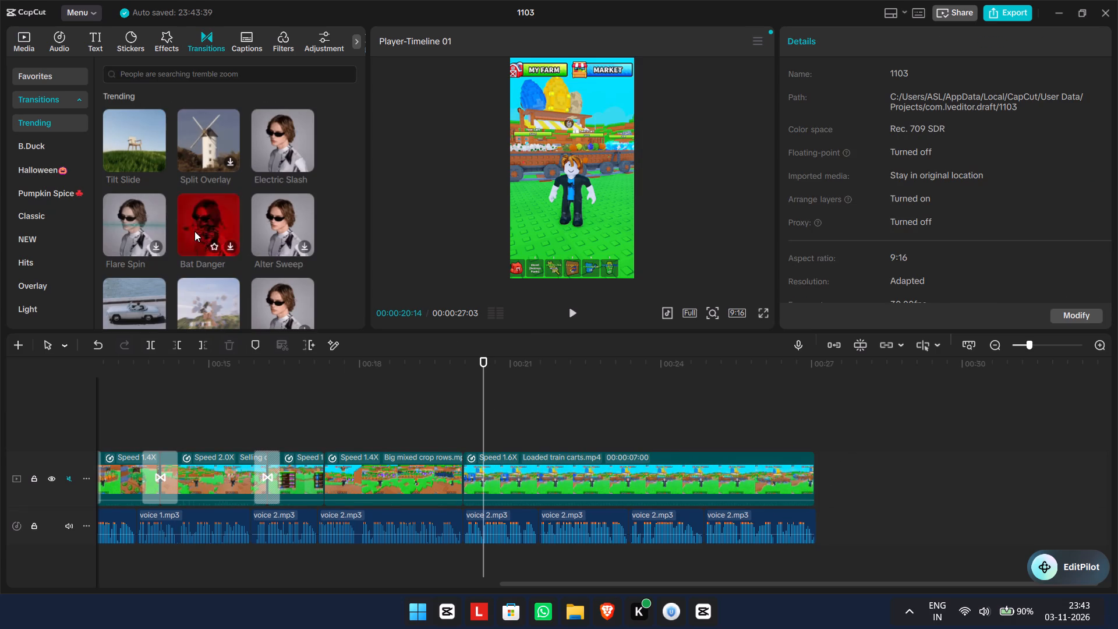
scroll(195, 231, "down", 4)
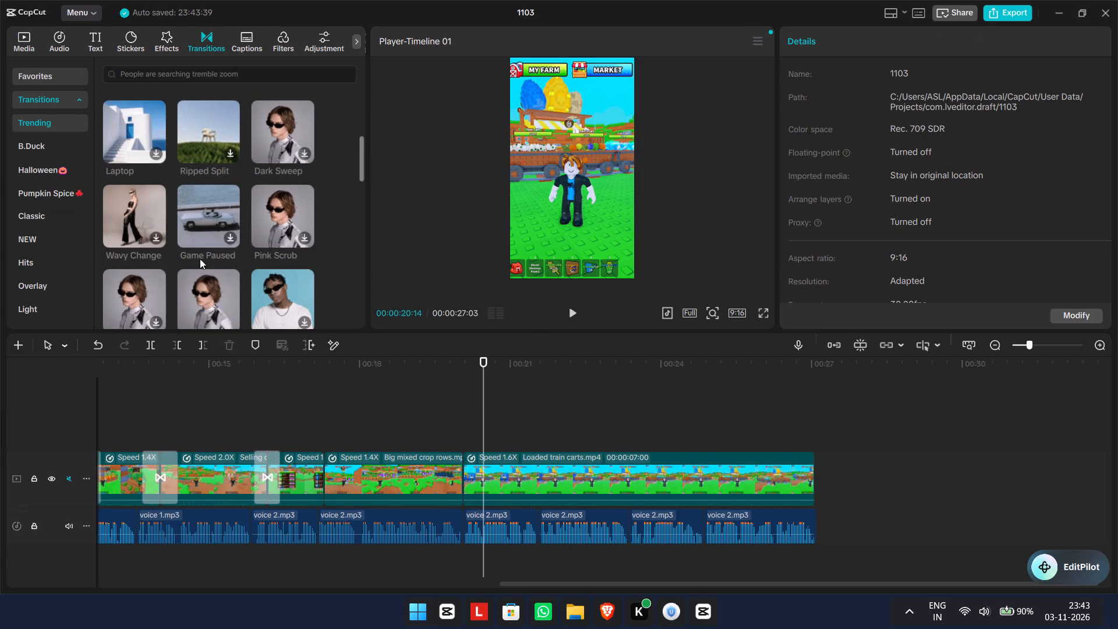
scroll(200, 259, "down", 1)
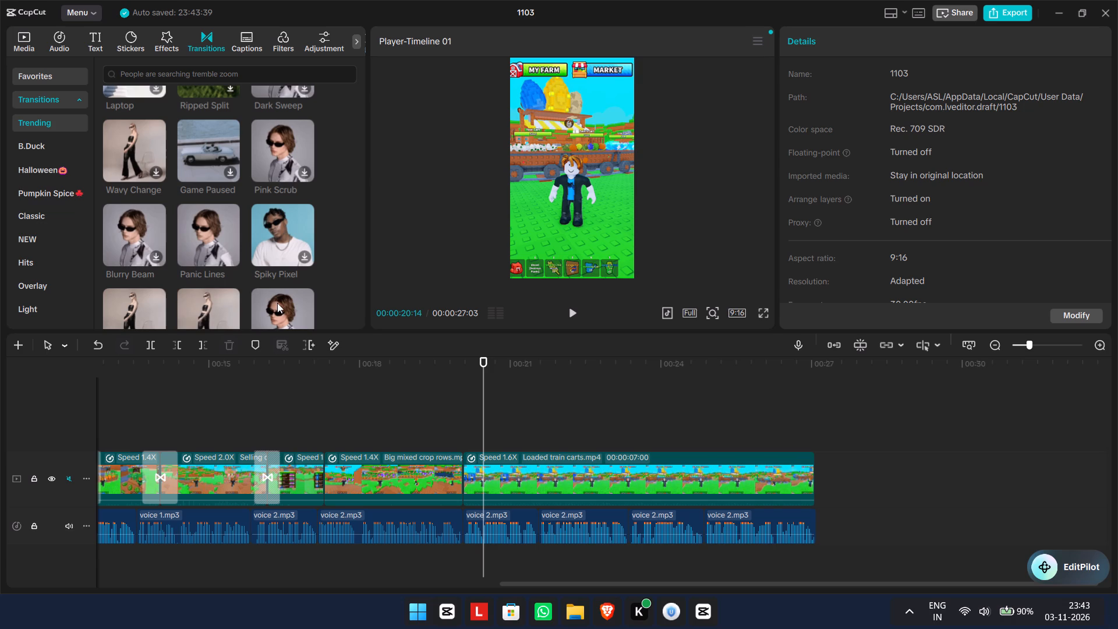
scroll(277, 303, "down", 1)
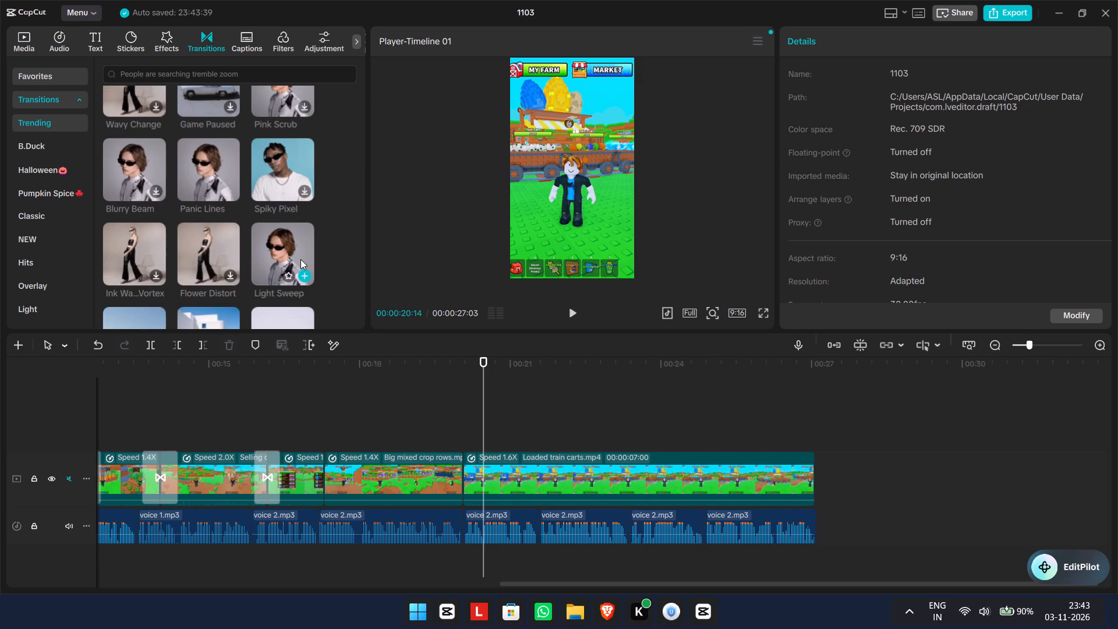
scroll(276, 246, "down", 1)
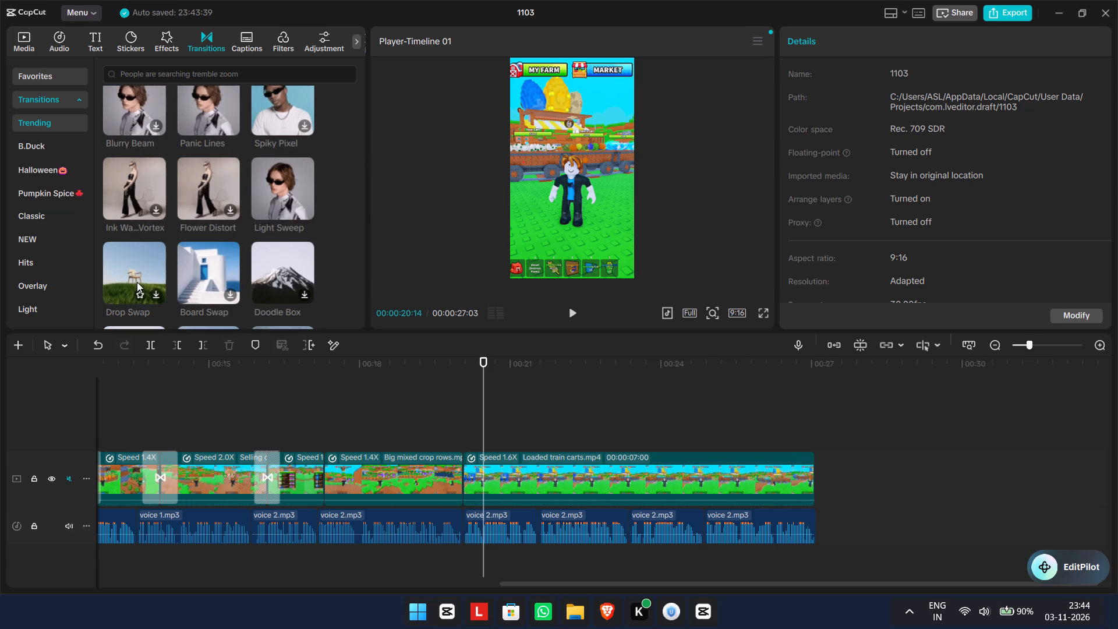
scroll(190, 275, "down", 1)
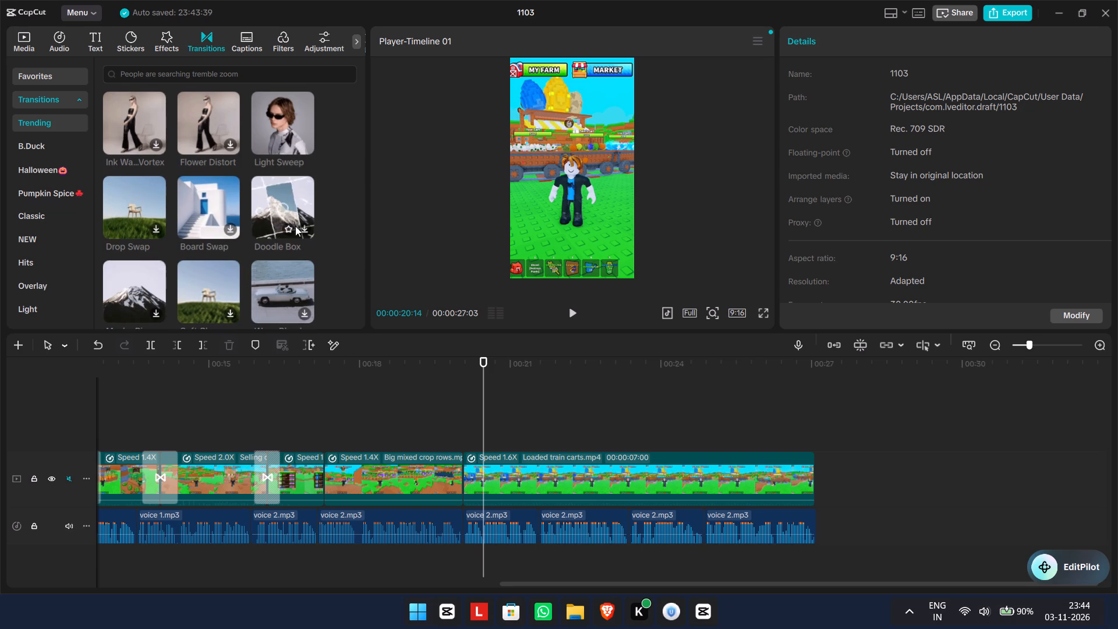
scroll(292, 231, "down", 1)
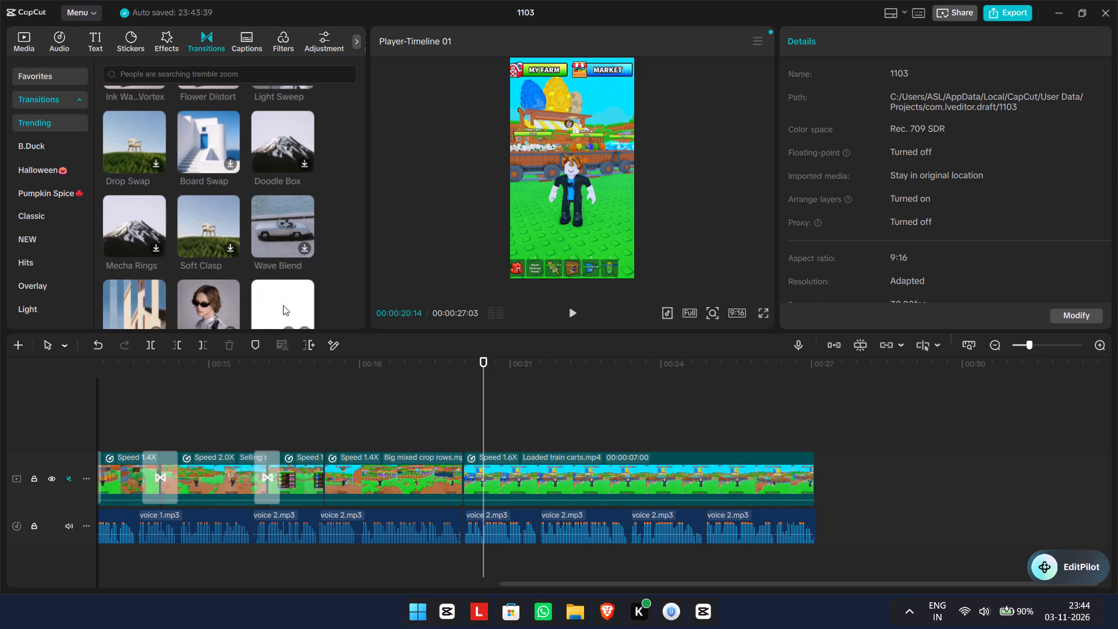
left_click_drag(282, 135, 329, 347)
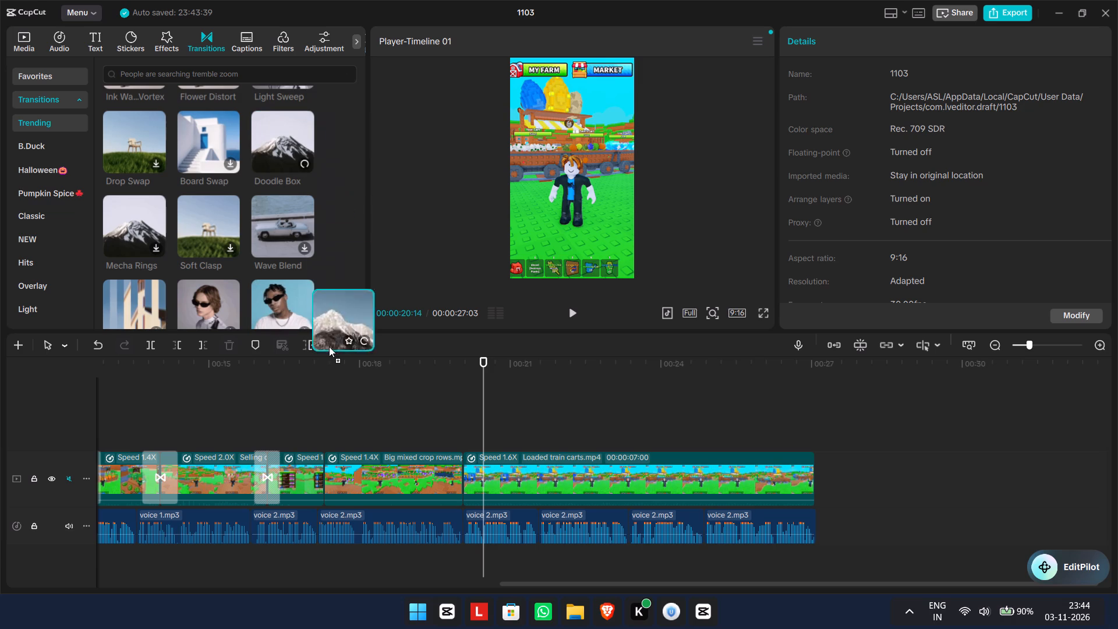
left_click_drag(329, 347, 313, 469)
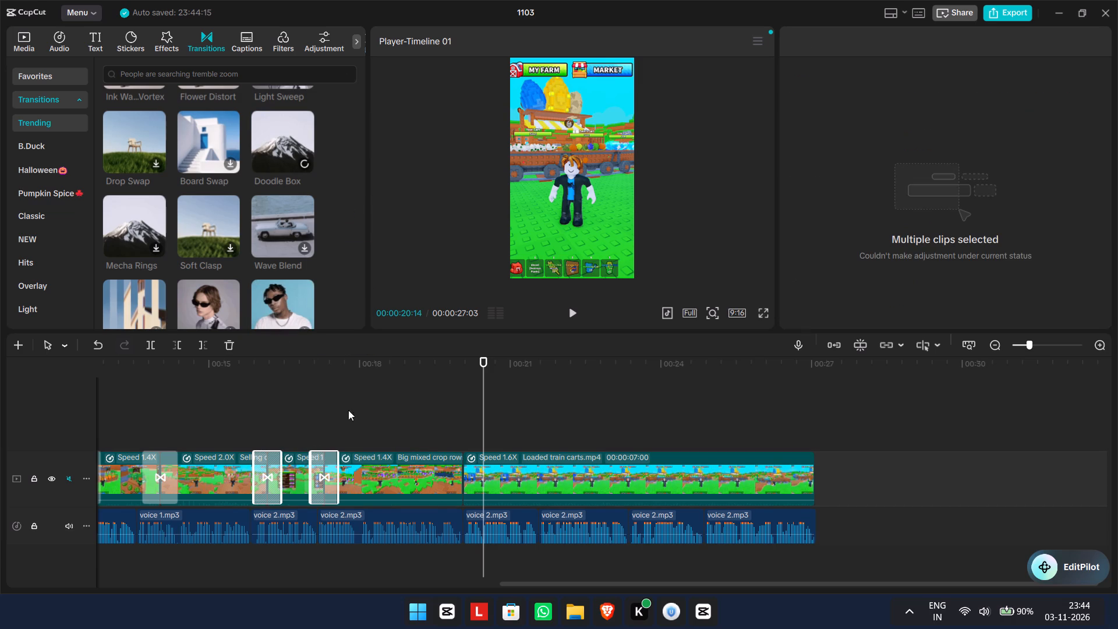
Play the main track from before the gear shop clip through to the end to review the transitions and new footage.
left_click_drag(483, 391, 279, 405)
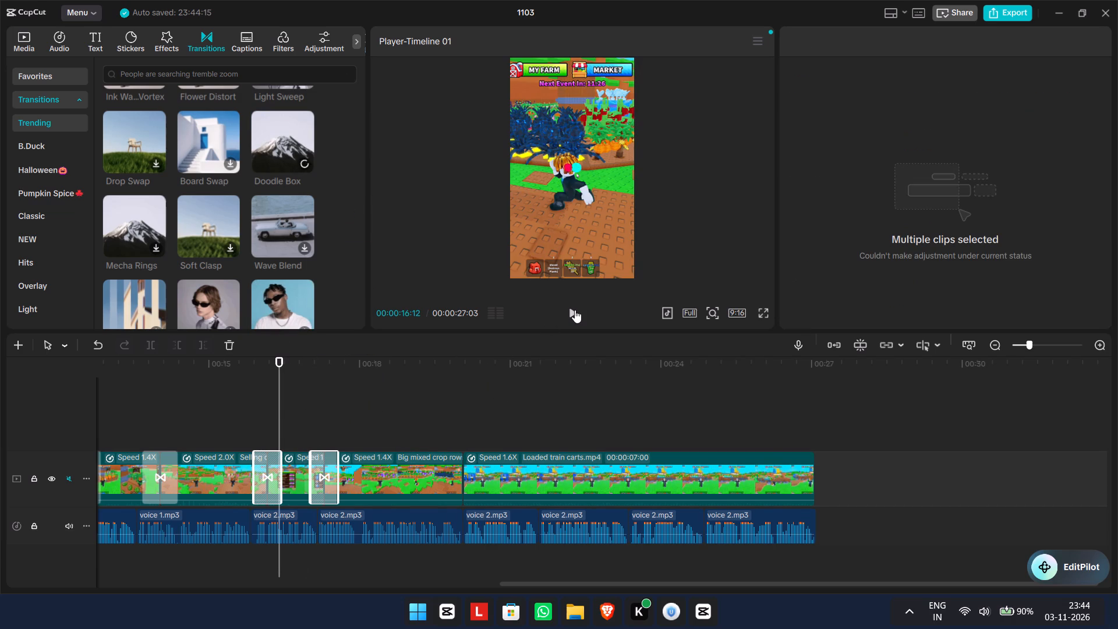
left_click(575, 310)
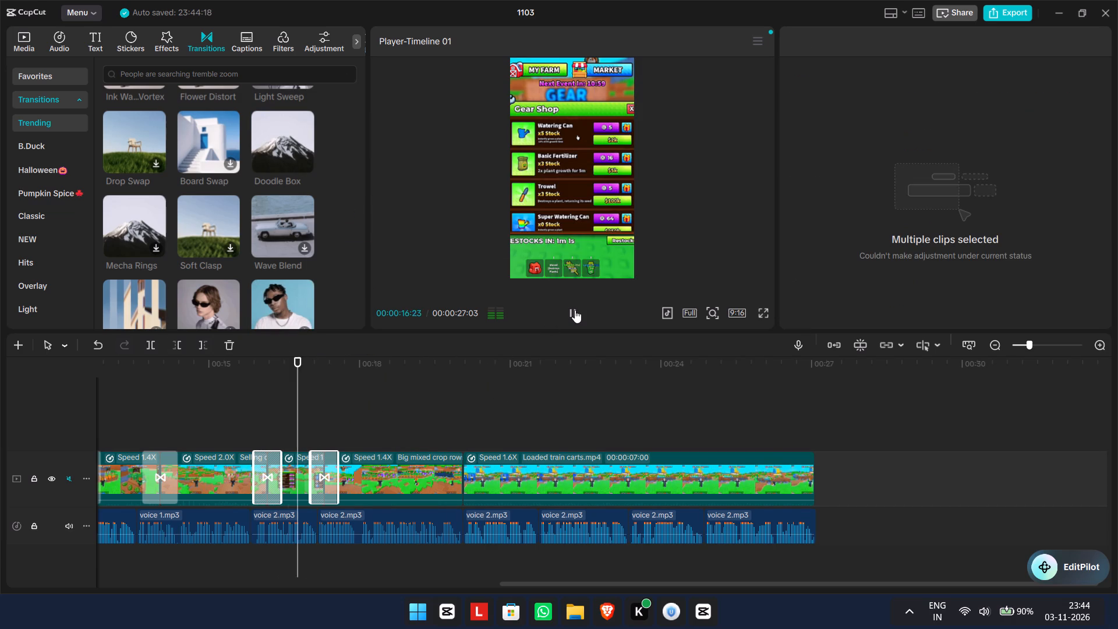
left_click(575, 310)
left_click_drag(415, 398, 333, 398)
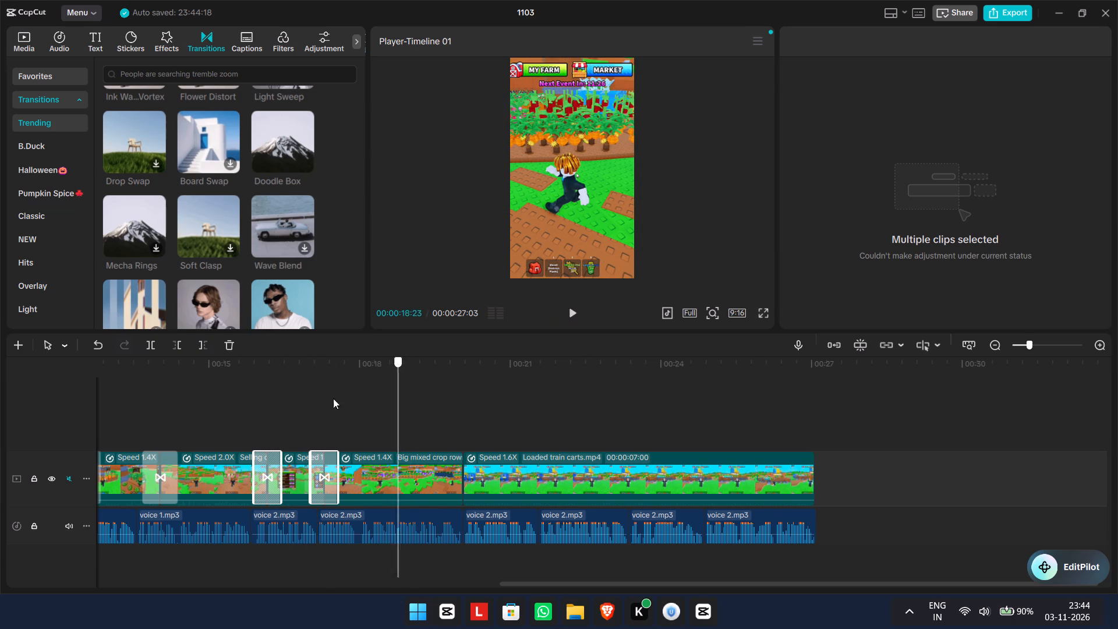
left_click_drag(333, 398, 206, 395)
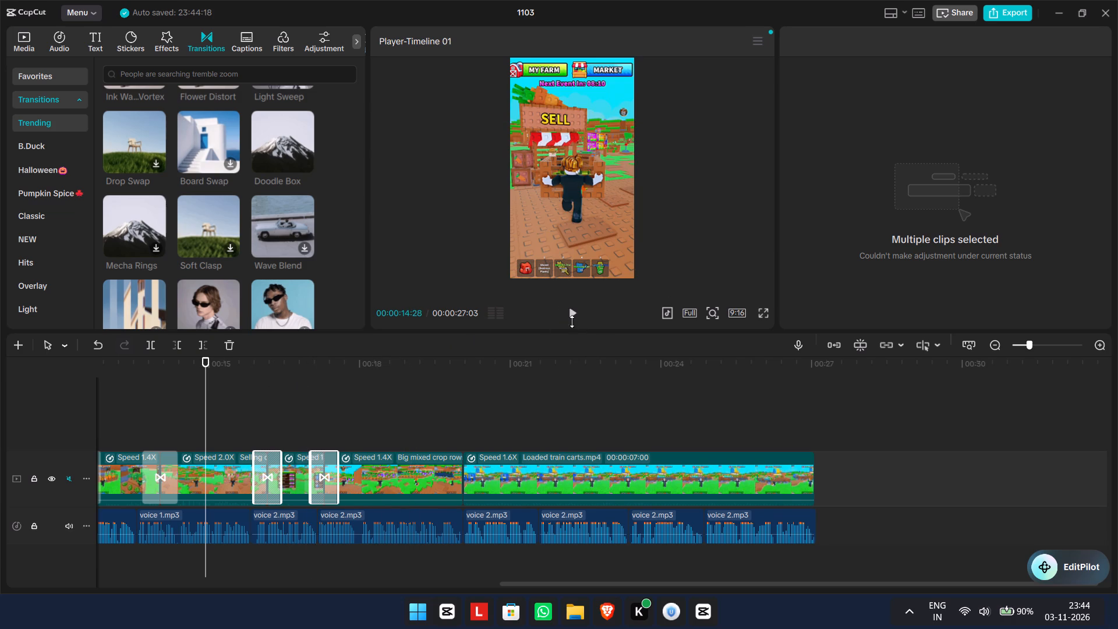
left_click(579, 314)
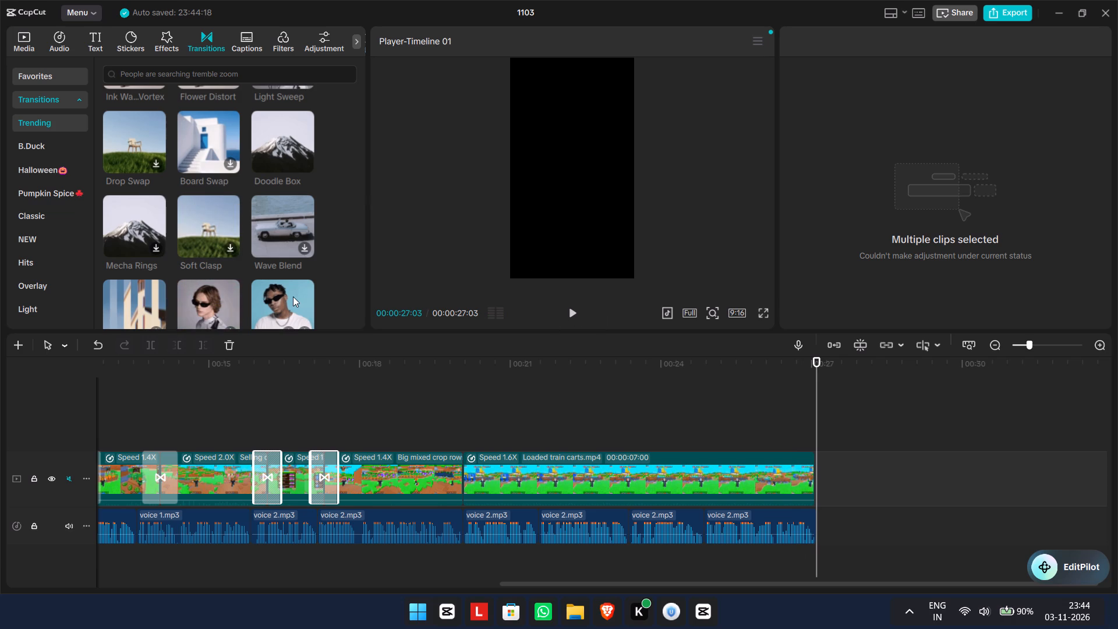
Add the trending "Explosive Split" transition between the "Big mixed crop rows" clip and the "Loaded train carts" clip.
scroll(293, 296, "down", 1)
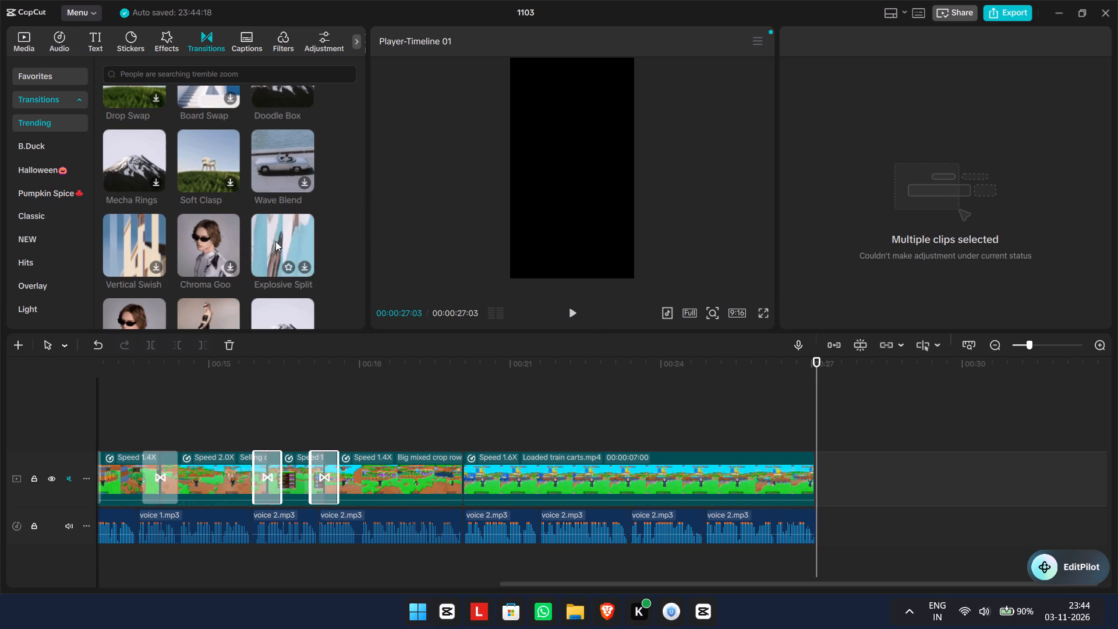
left_click_drag(275, 241, 455, 462)
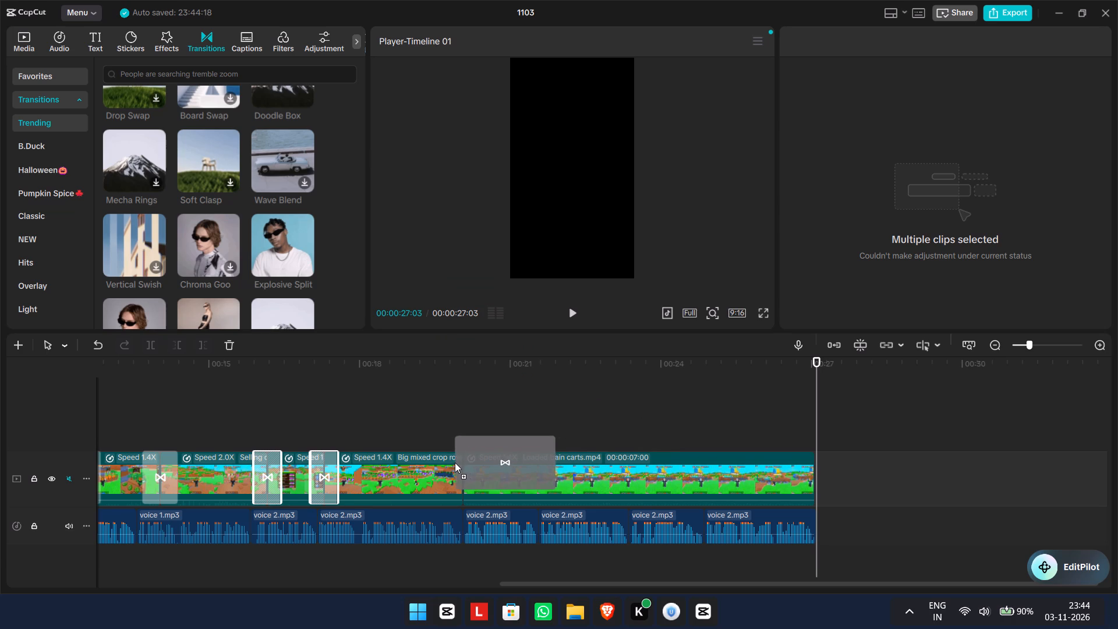
left_click_drag(455, 462, 458, 462)
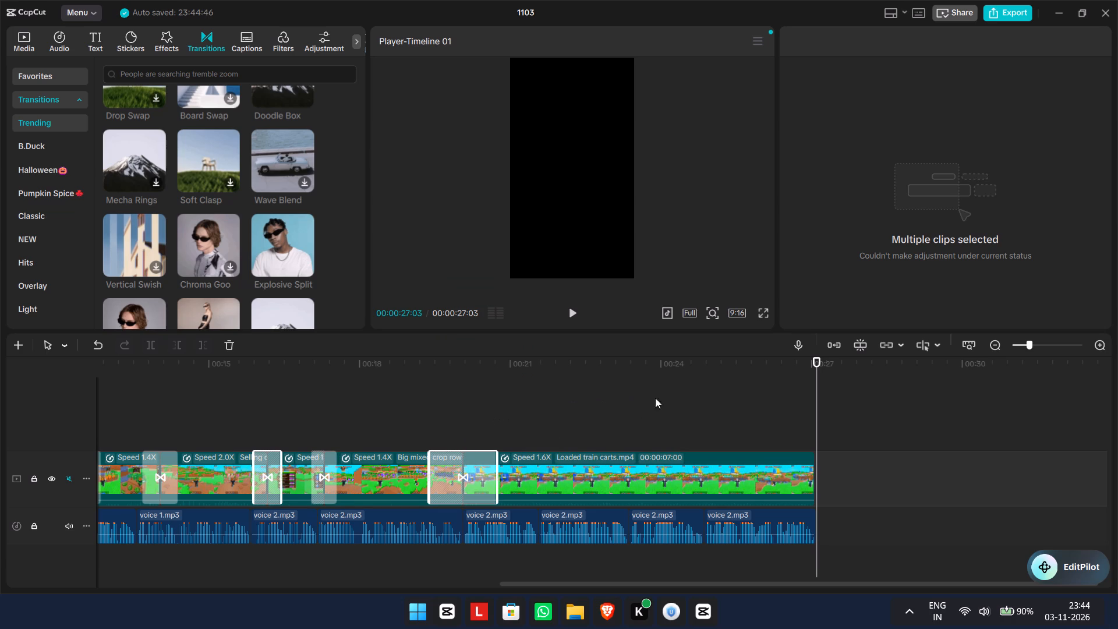
Play the whole timeline from 00:00:00:00 to review the footage and transitions, and return the playhead to the start.
left_click_drag(812, 379, 0, 368)
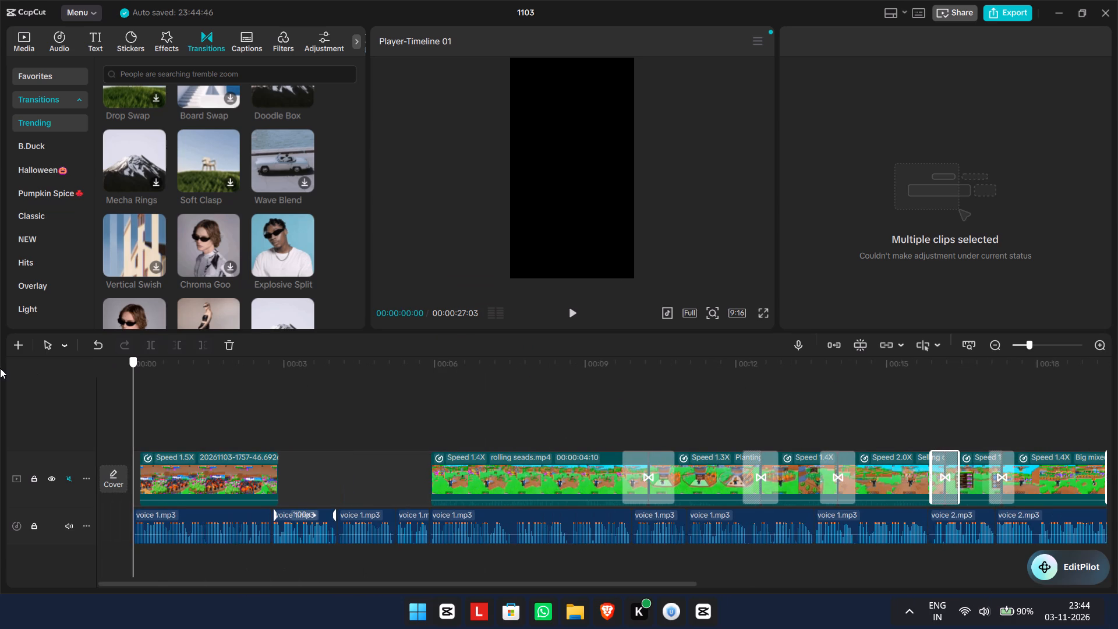
left_click_drag(0, 368, 2, 368)
left_click(579, 314)
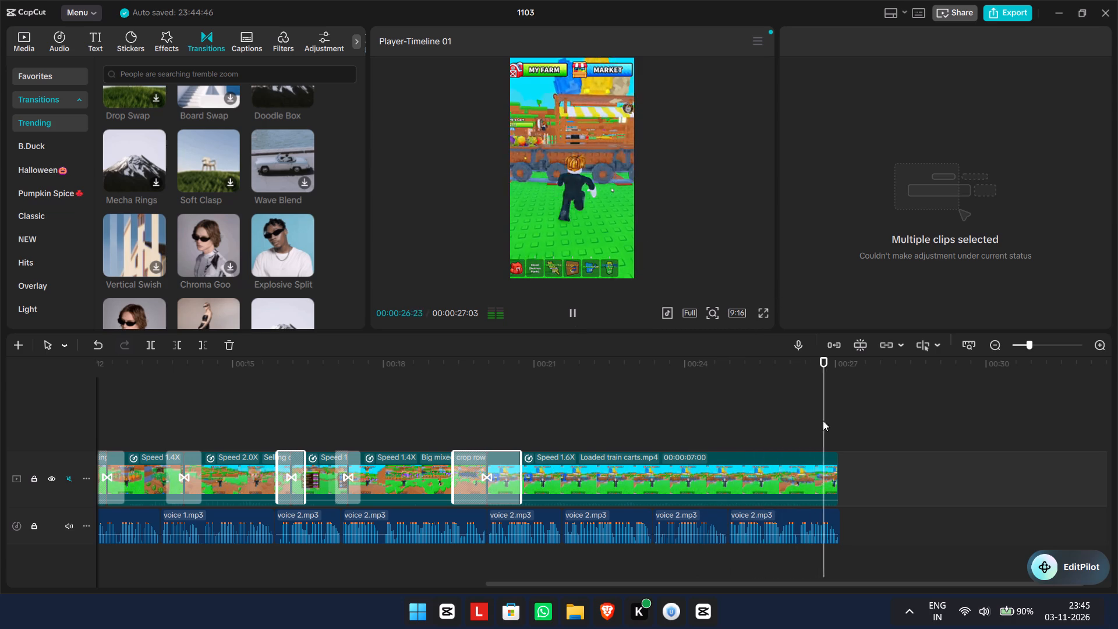
left_click_drag(835, 410, 8, 385)
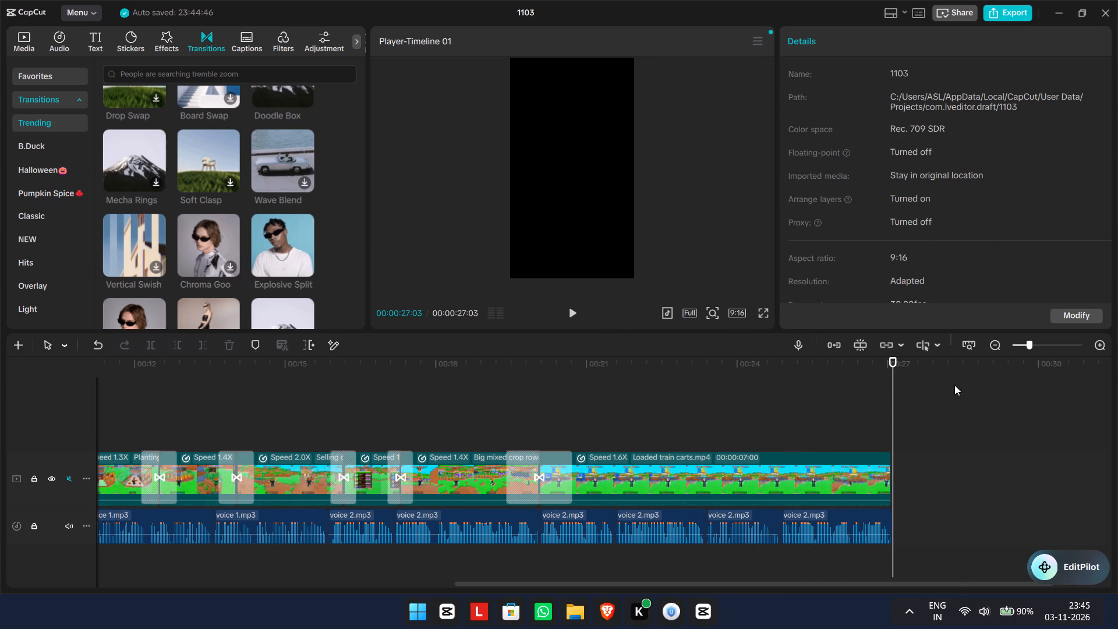
left_click_drag(886, 382, 829, 384)
left_click_drag(833, 383, 321, 382)
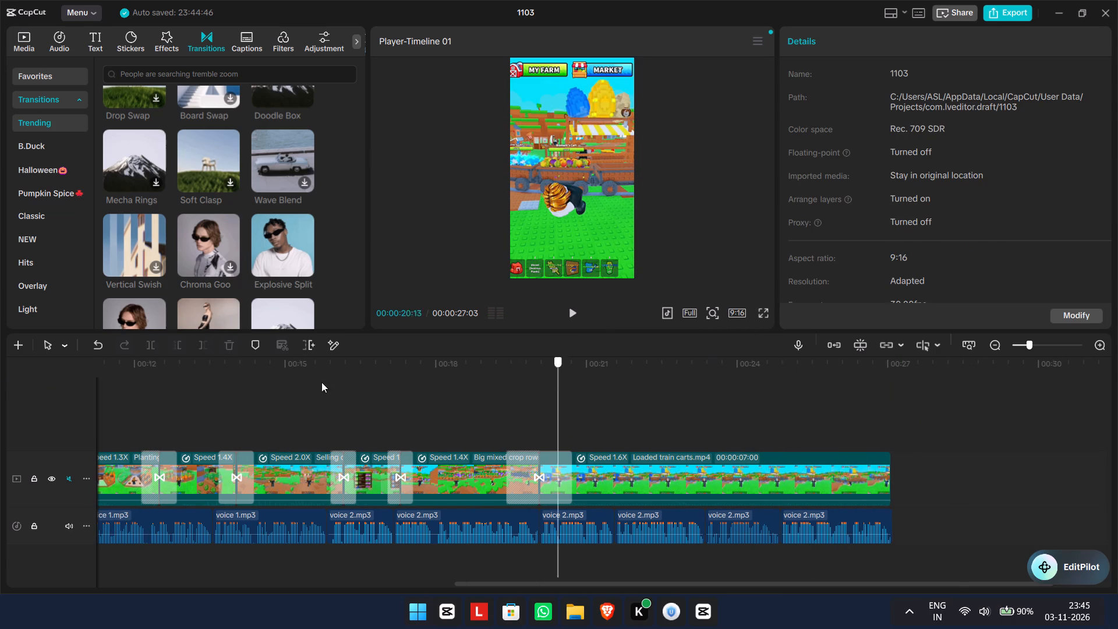
left_click_drag(321, 382, 2, 378)
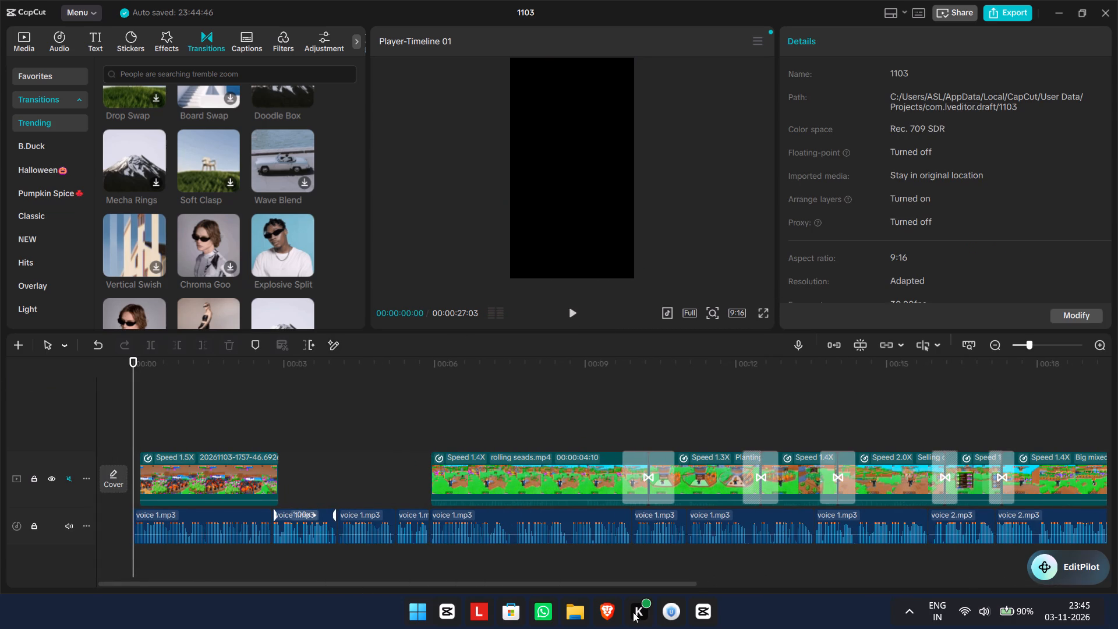
Switch to Brave and preview the BloxClips "Unlocking a plot for $15", "Unlocking a plot for $27" and "Unlocking a new plot" clips.
left_click(614, 613)
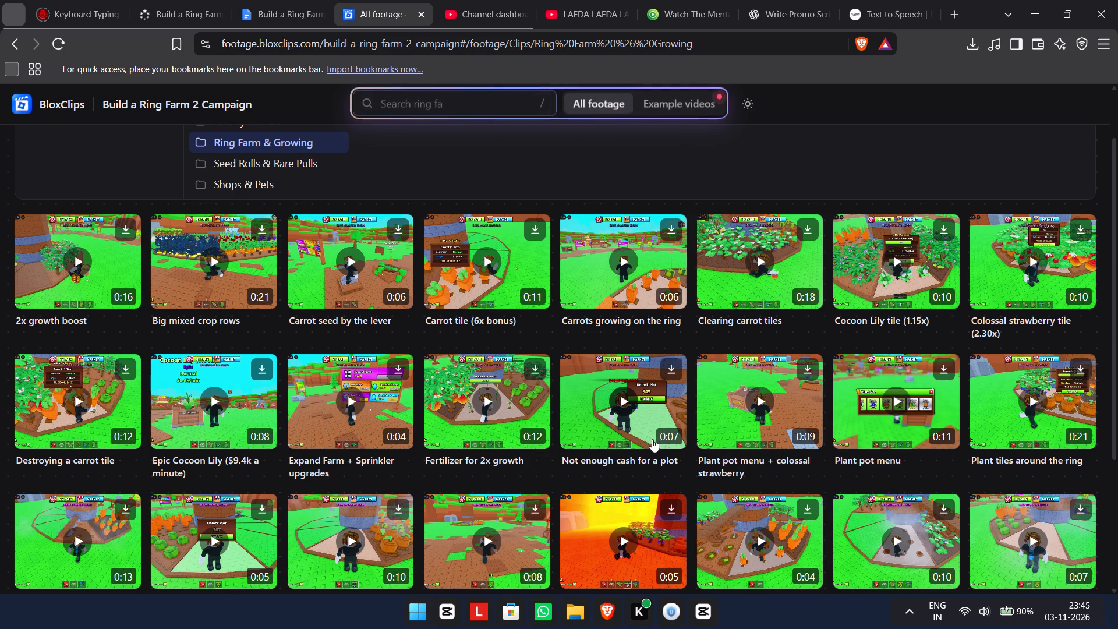
scroll(571, 448, "down", 1)
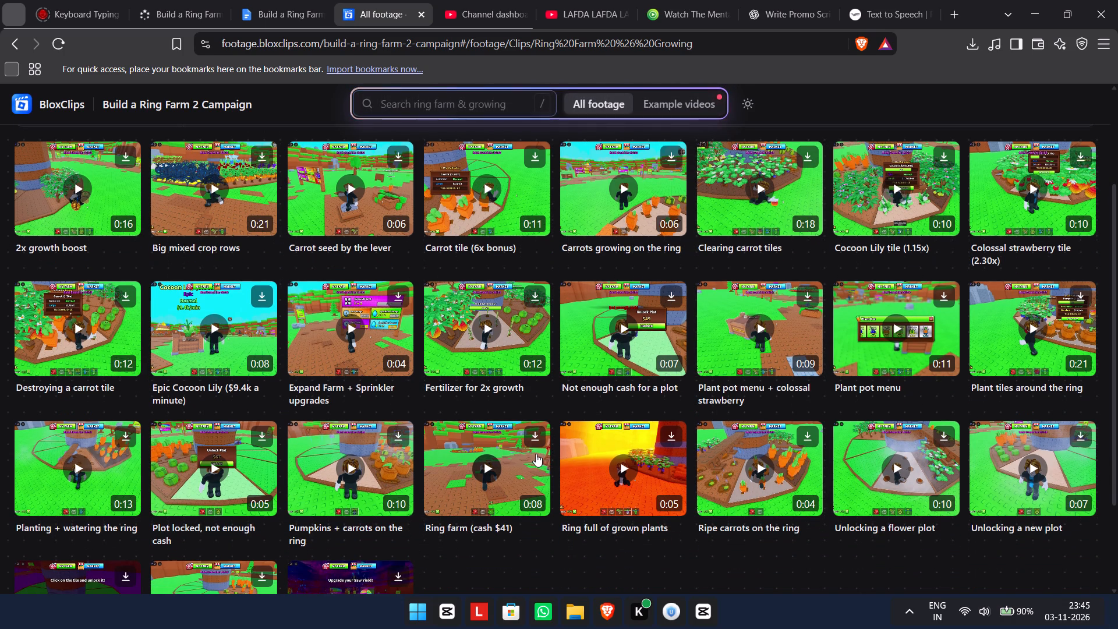
scroll(532, 456, "down", 1)
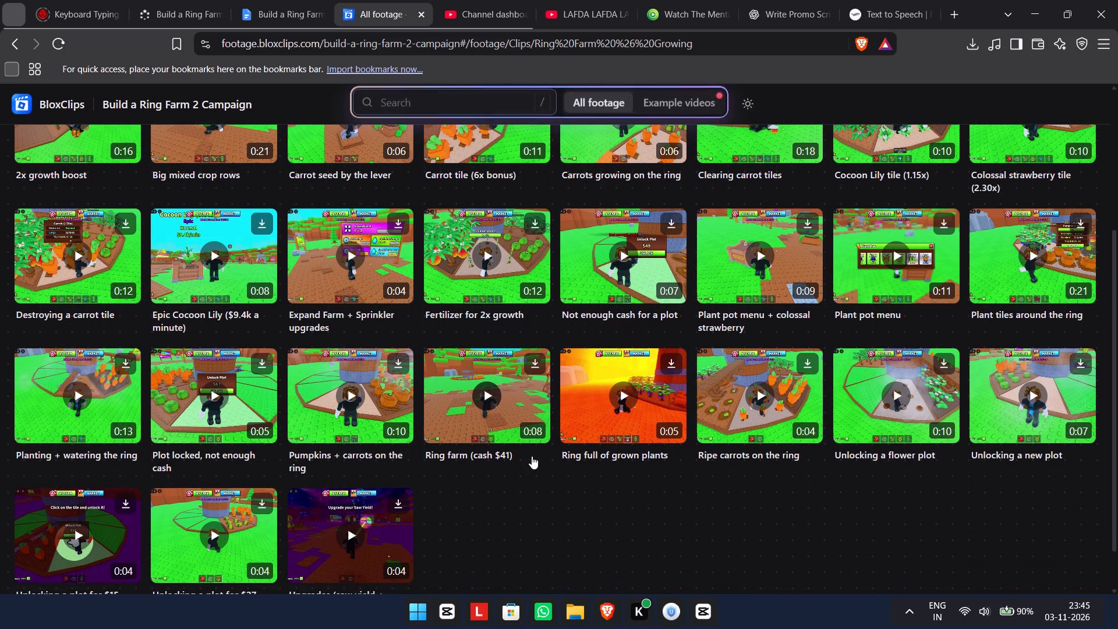
scroll(545, 458, "down", 2)
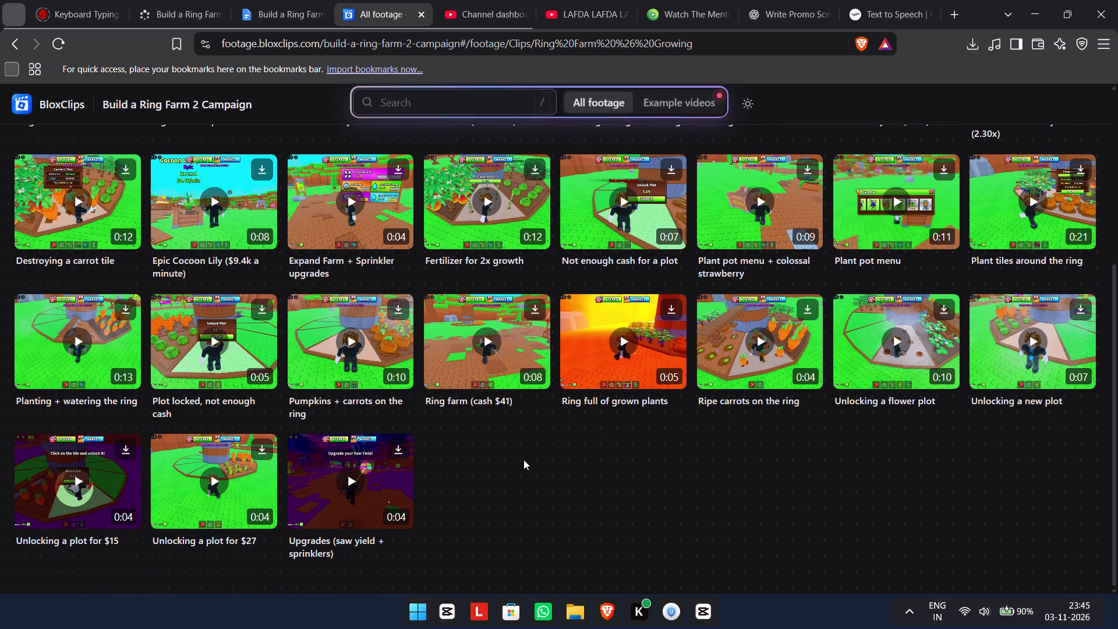
left_click(106, 472)
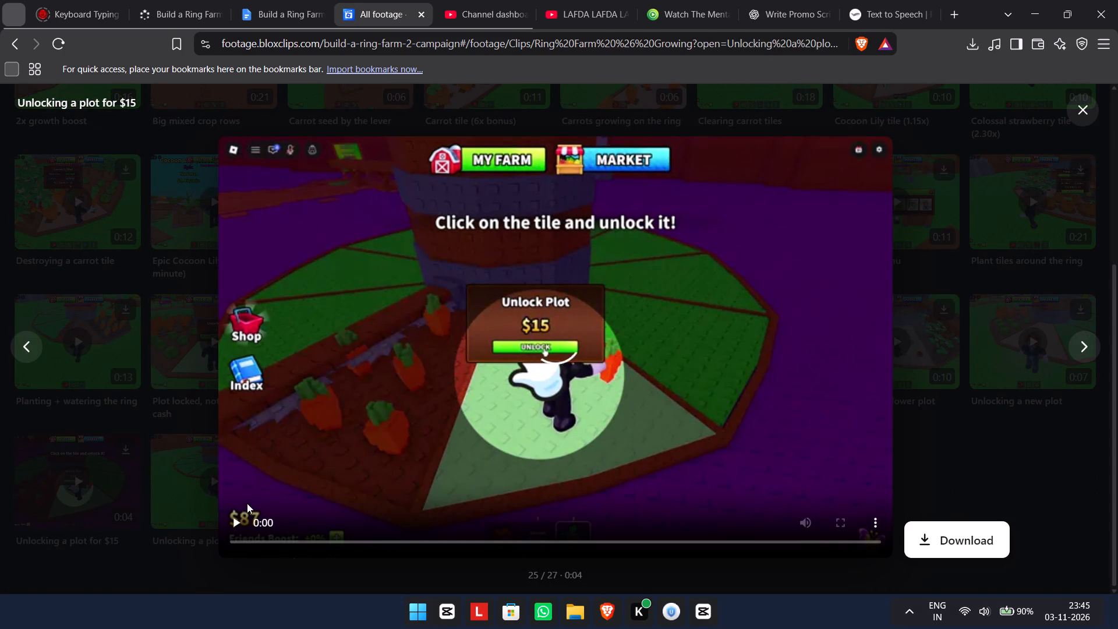
left_click(235, 524)
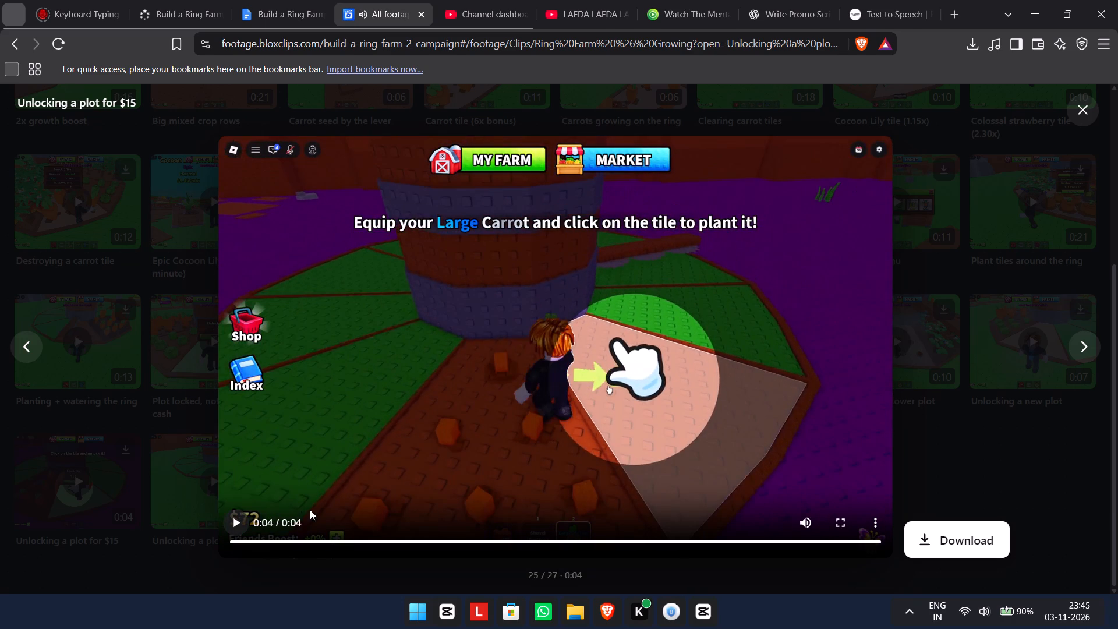
left_click(1076, 117)
left_click(259, 476)
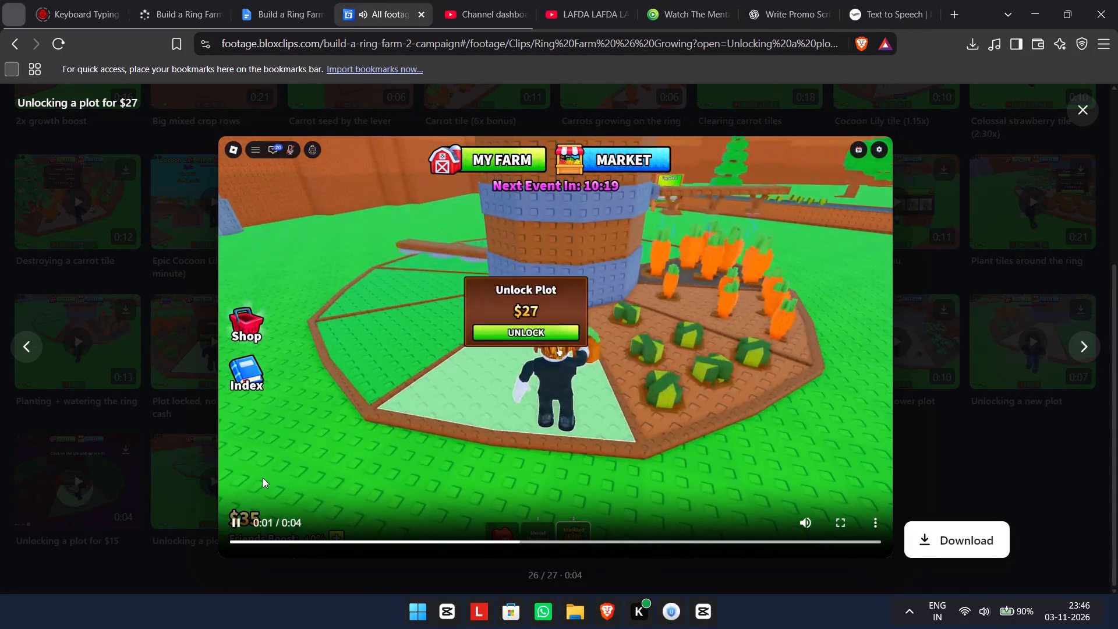
left_click(1079, 103)
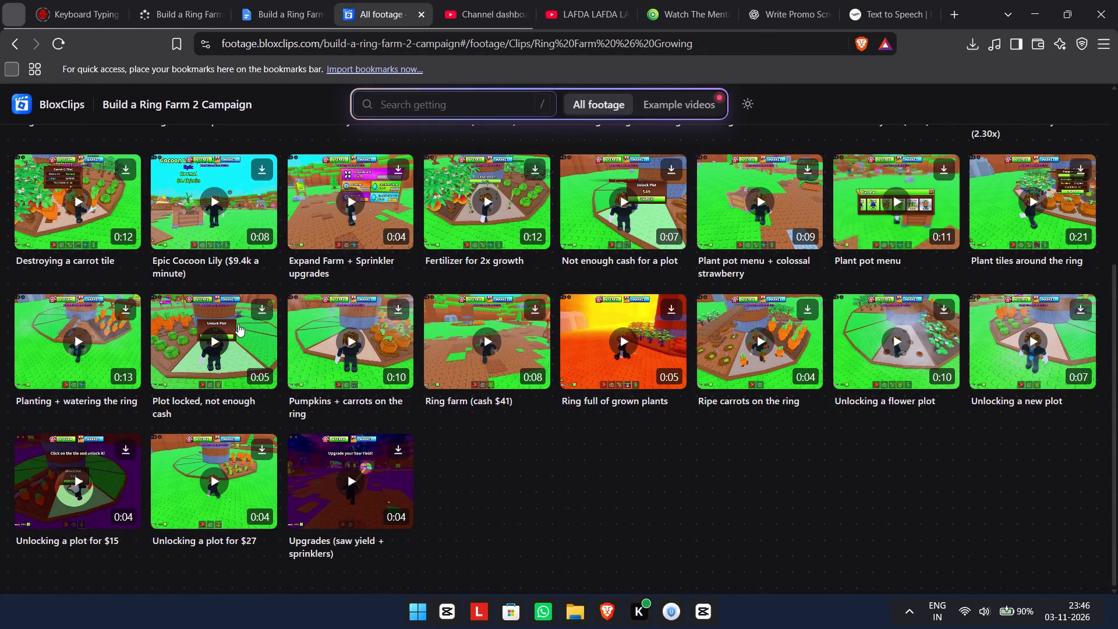
left_click(1056, 328)
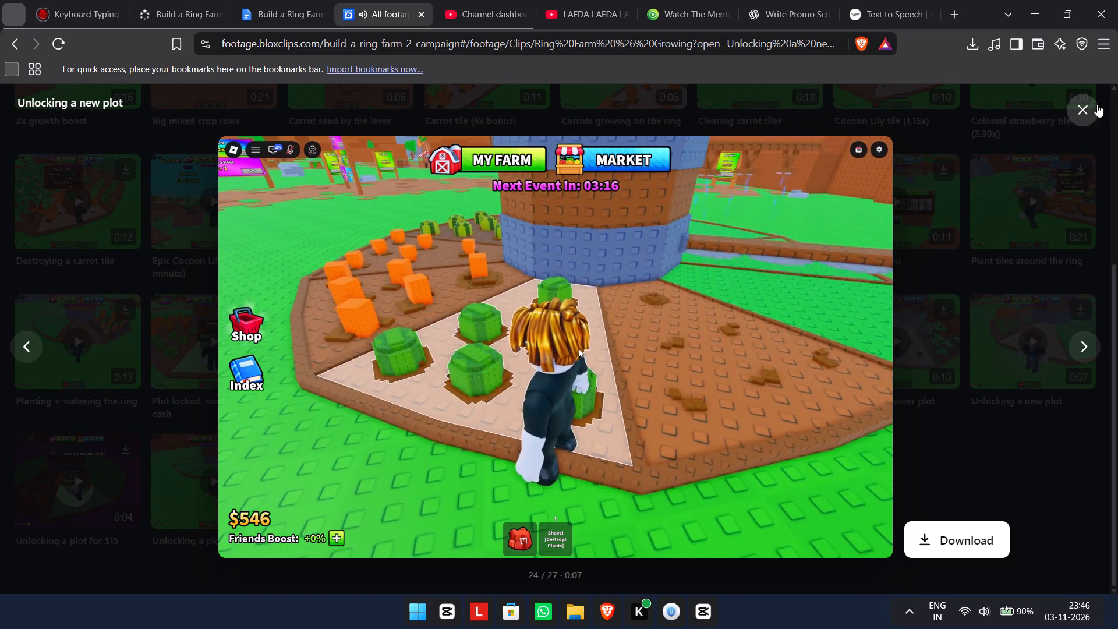
left_click(1088, 115)
Preview the "Unlocking a flower plot", "Unlocking a new plot", "Not enough cash for a plot" and "Unlocking a plot for $27" clips for comparison.
scroll(388, 377, "up", 3)
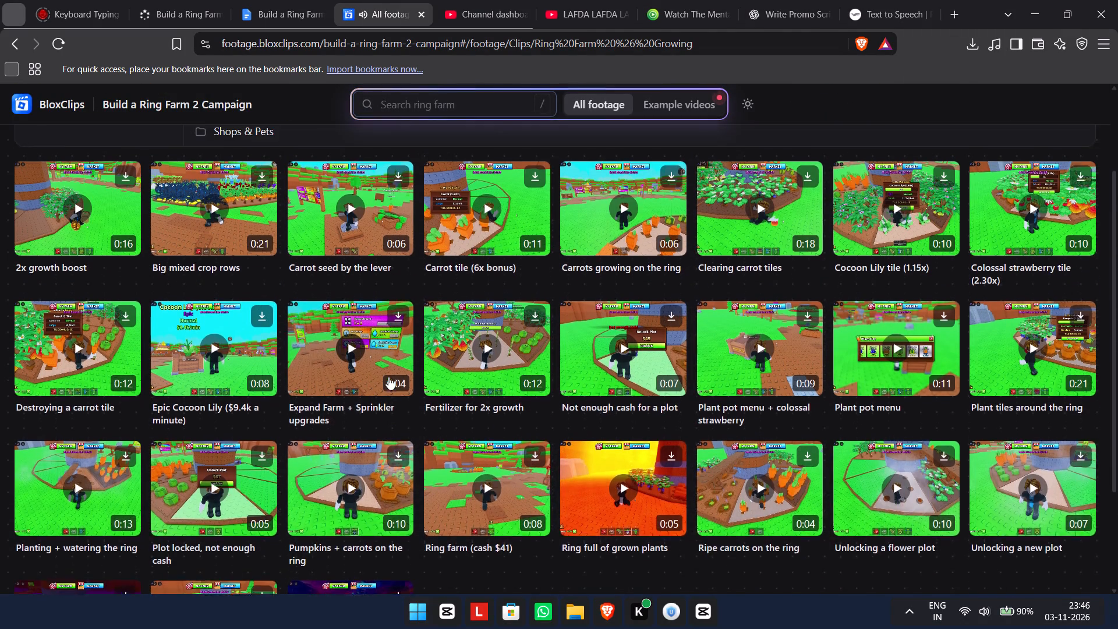
scroll(388, 377, "up", 1)
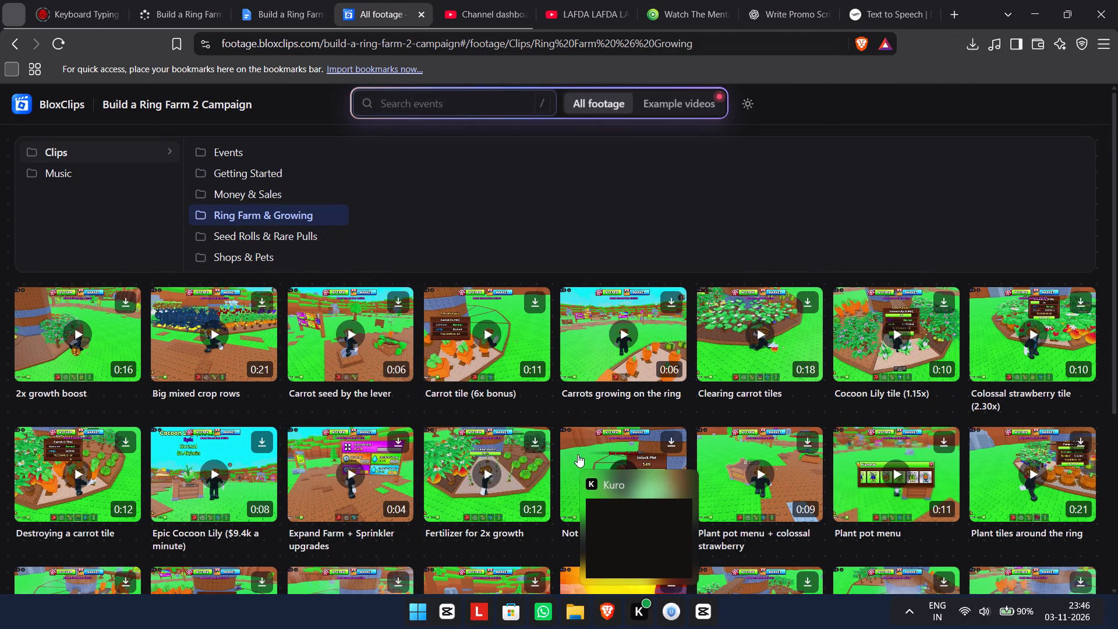
scroll(522, 469, "down", 1)
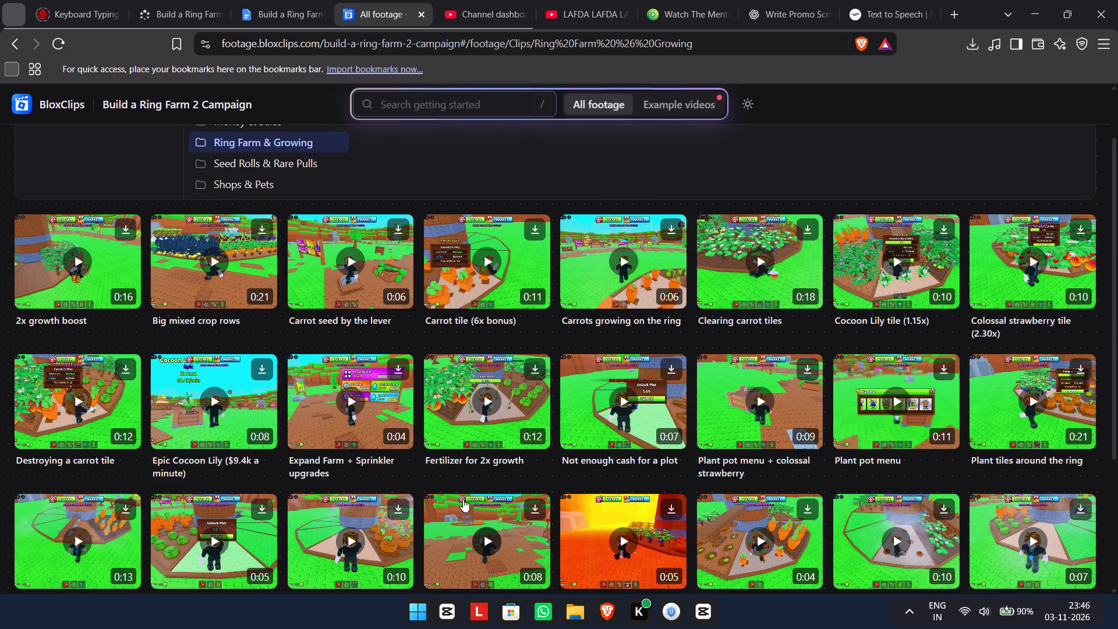
scroll(466, 468, "down", 2)
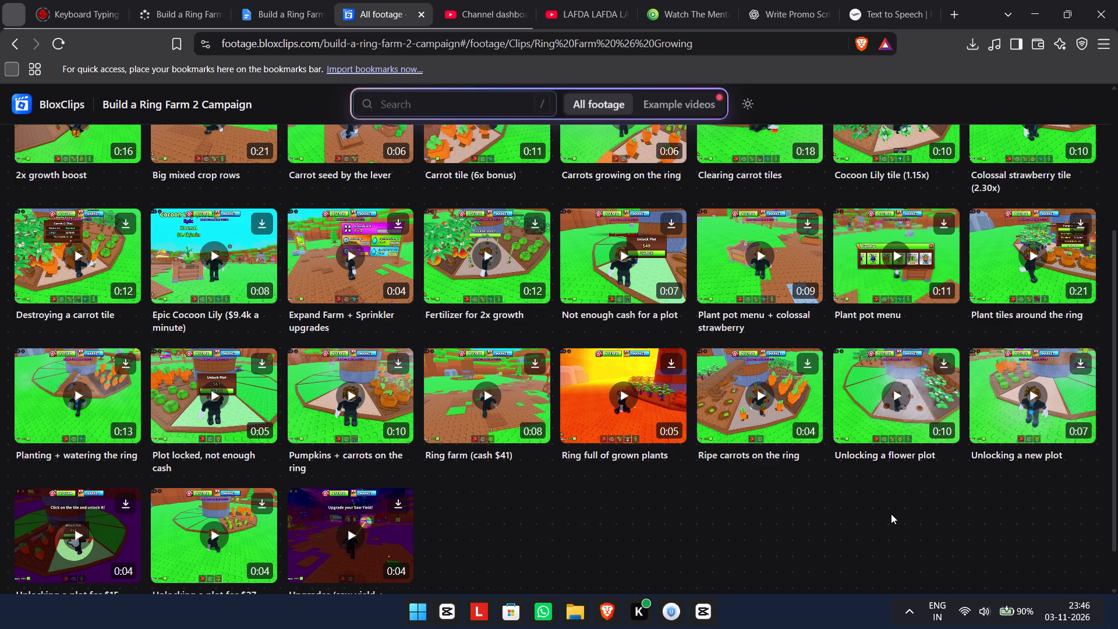
left_click(918, 437)
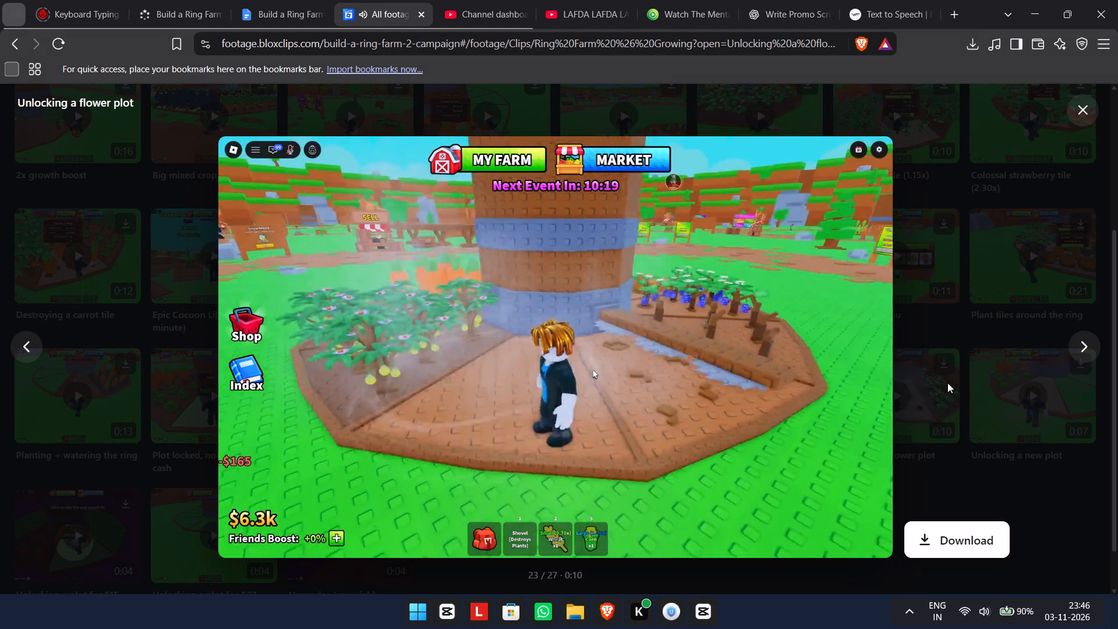
left_click(1088, 116)
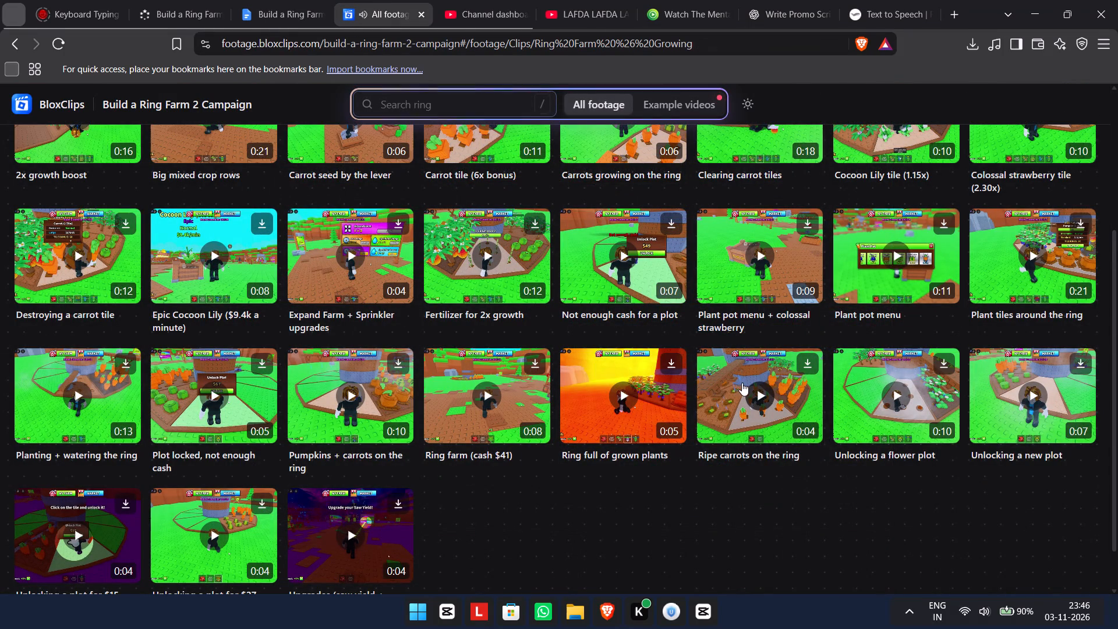
left_click(1059, 384)
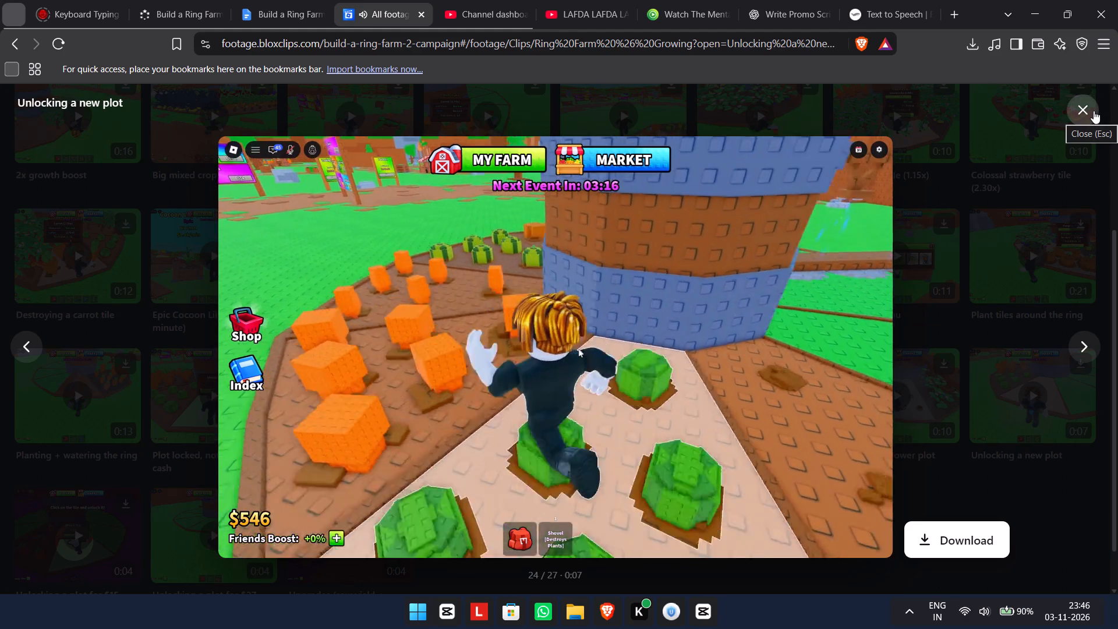
left_click(1094, 111)
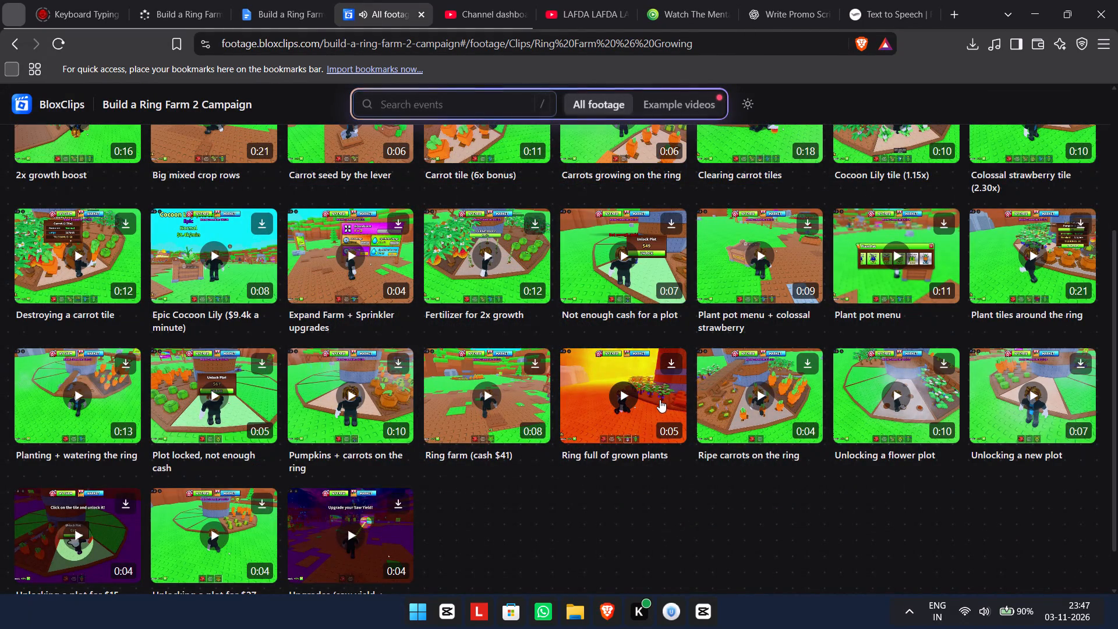
left_click(666, 248)
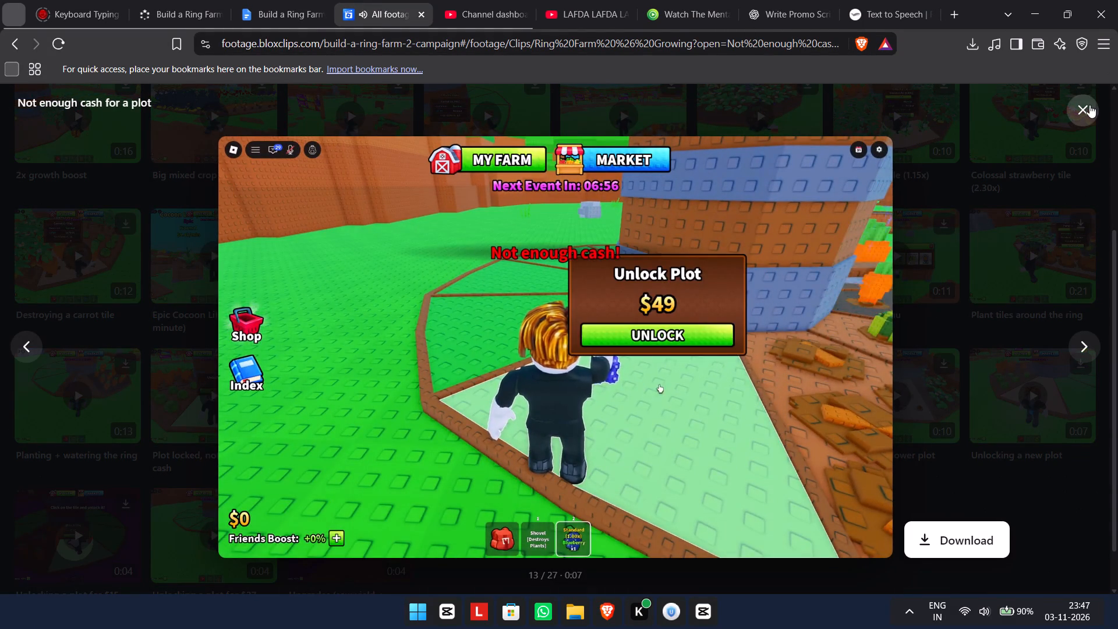
left_click(1089, 105)
scroll(634, 253, "up", 1)
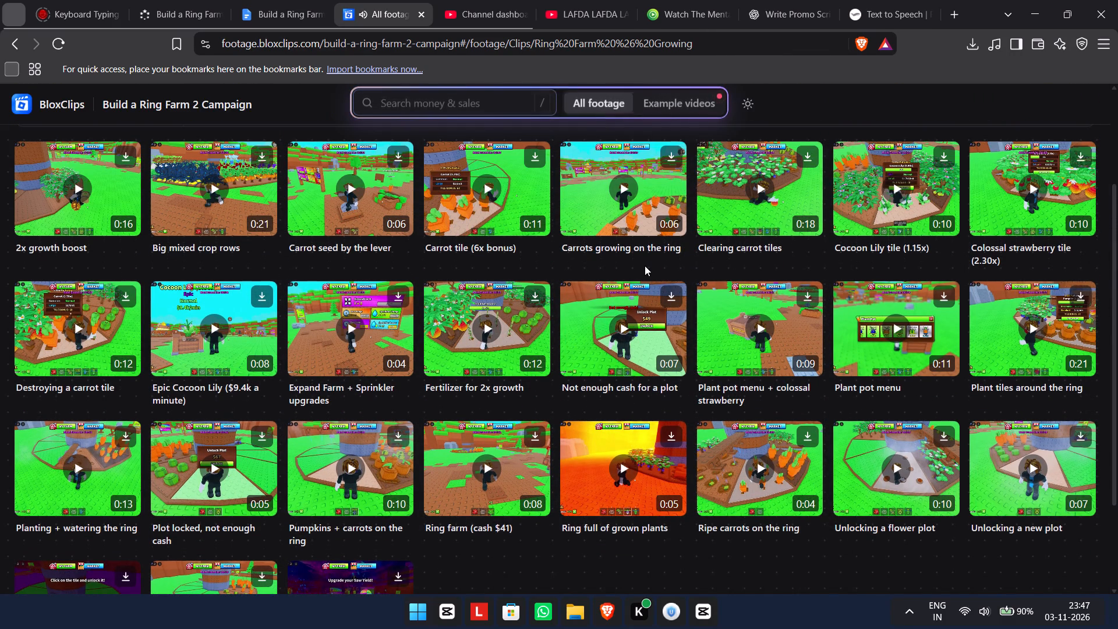
scroll(646, 299, "up", 1)
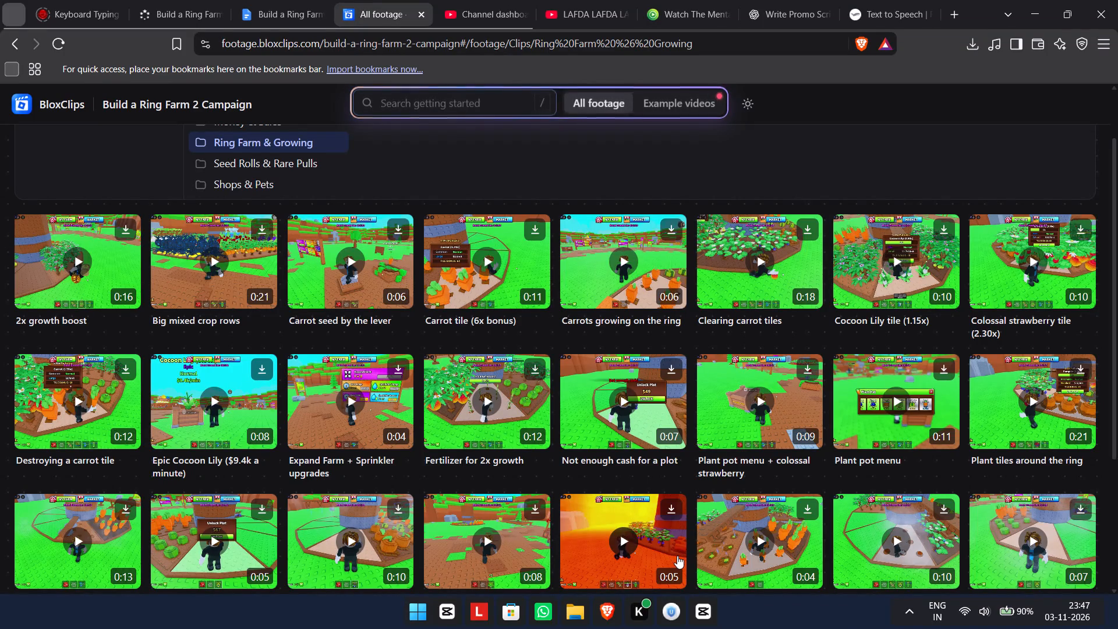
scroll(677, 556, "down", 4)
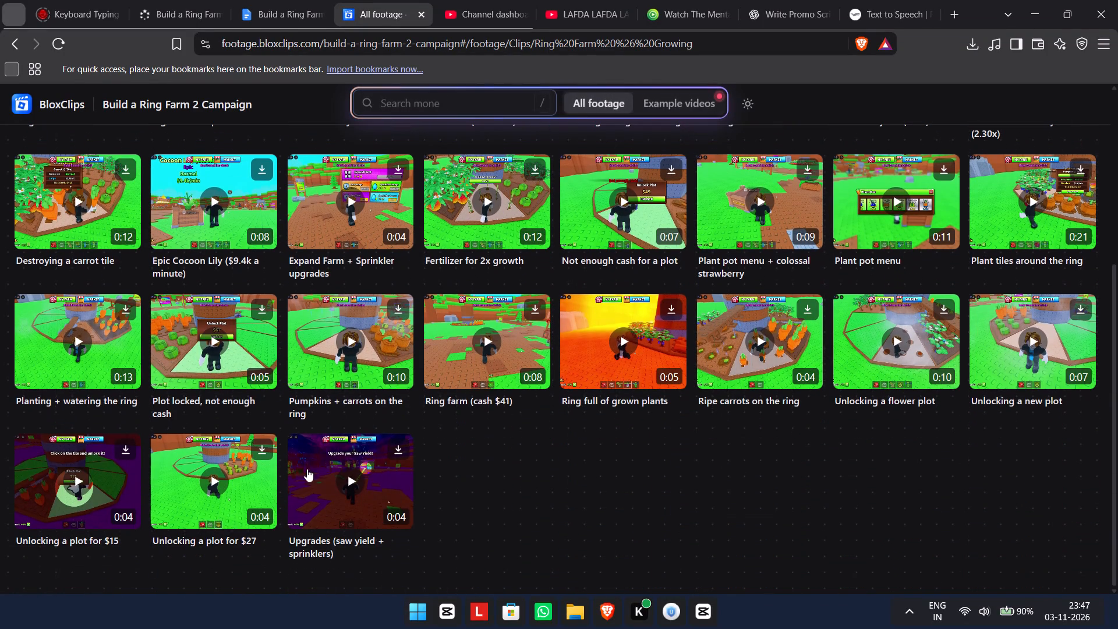
left_click(213, 456)
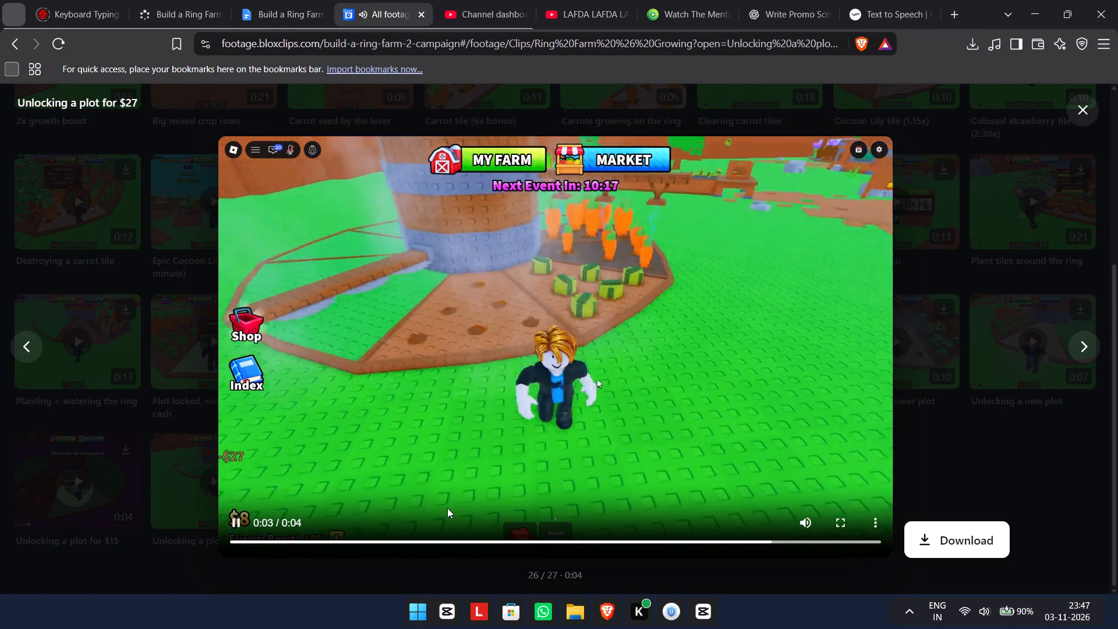
left_click(1073, 104)
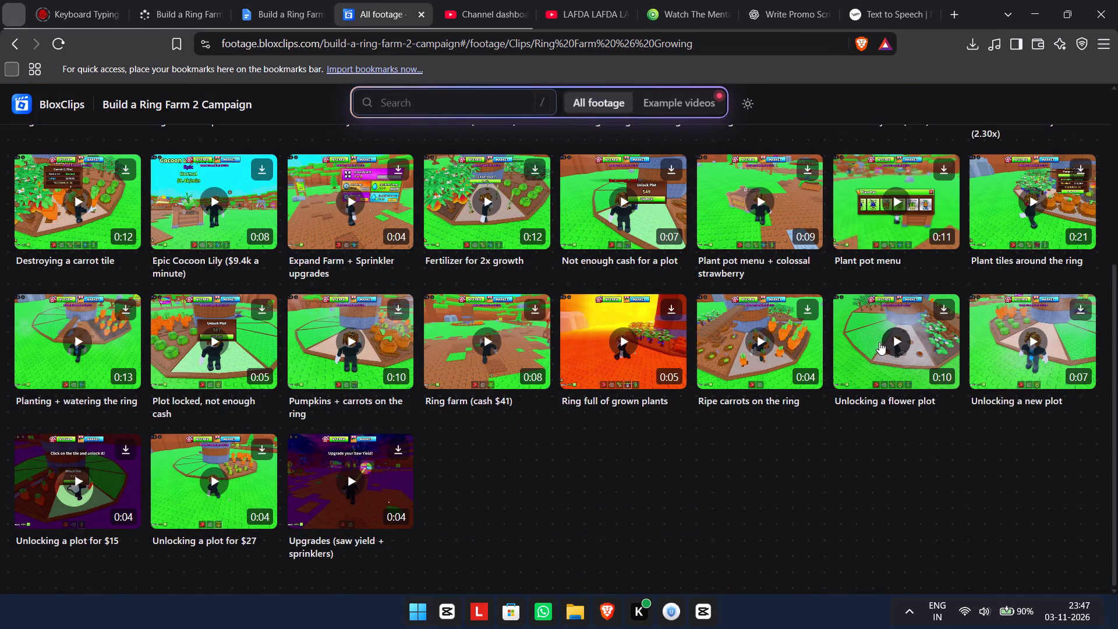
Download the "Unlocking a flower plot" clip as an MP4 to the Downloads folder and switch back to CapCut.
left_click(886, 341)
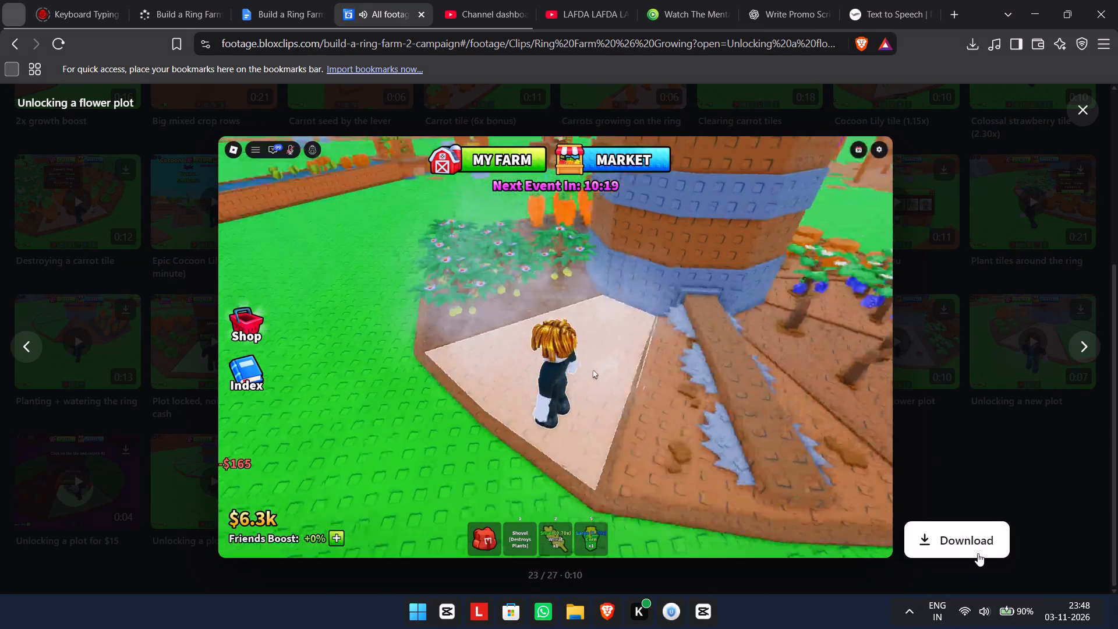
left_click(978, 537)
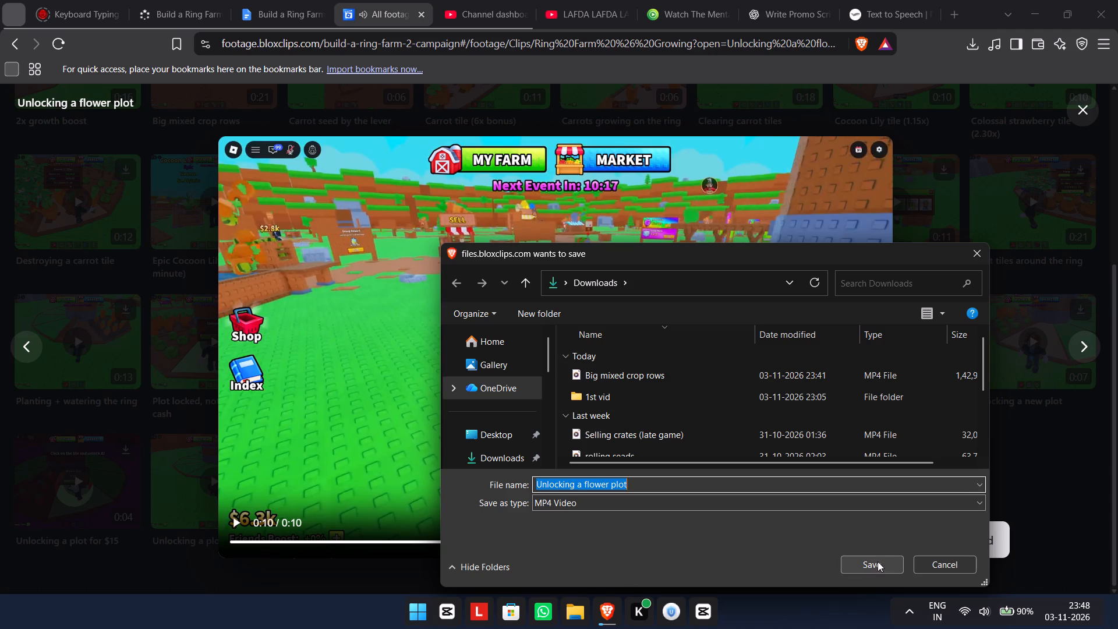
left_click(878, 561)
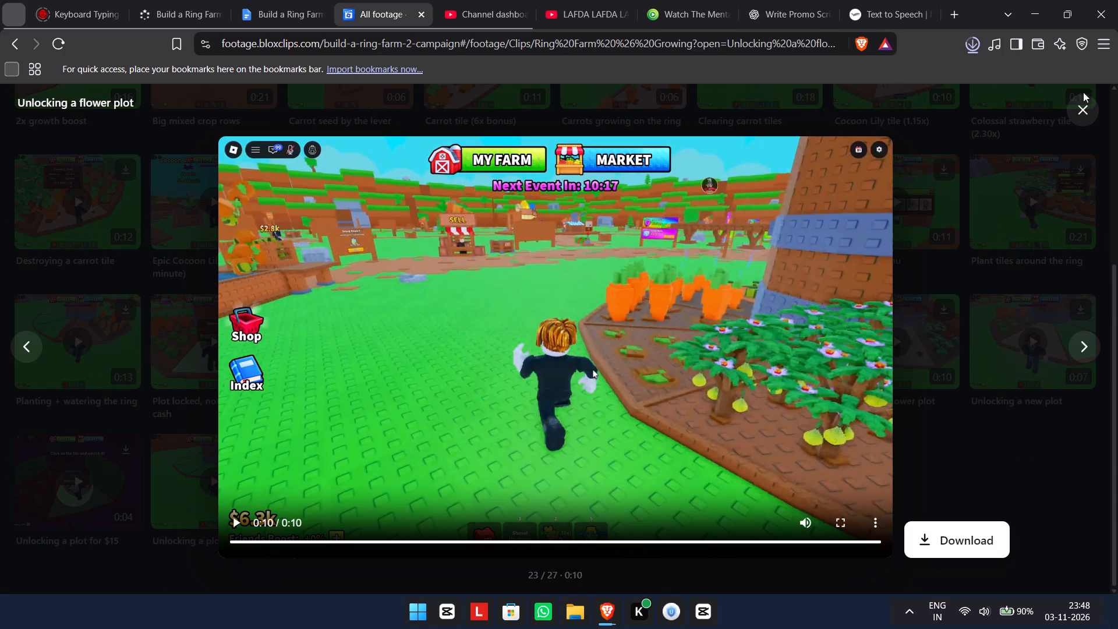
left_click(1076, 111)
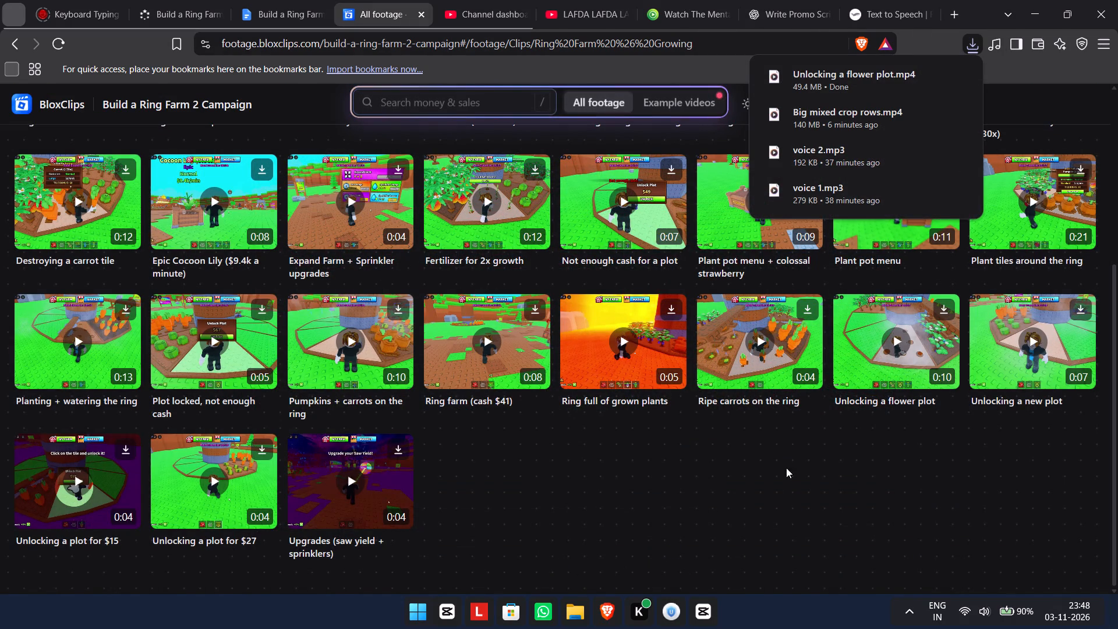
left_click(702, 608)
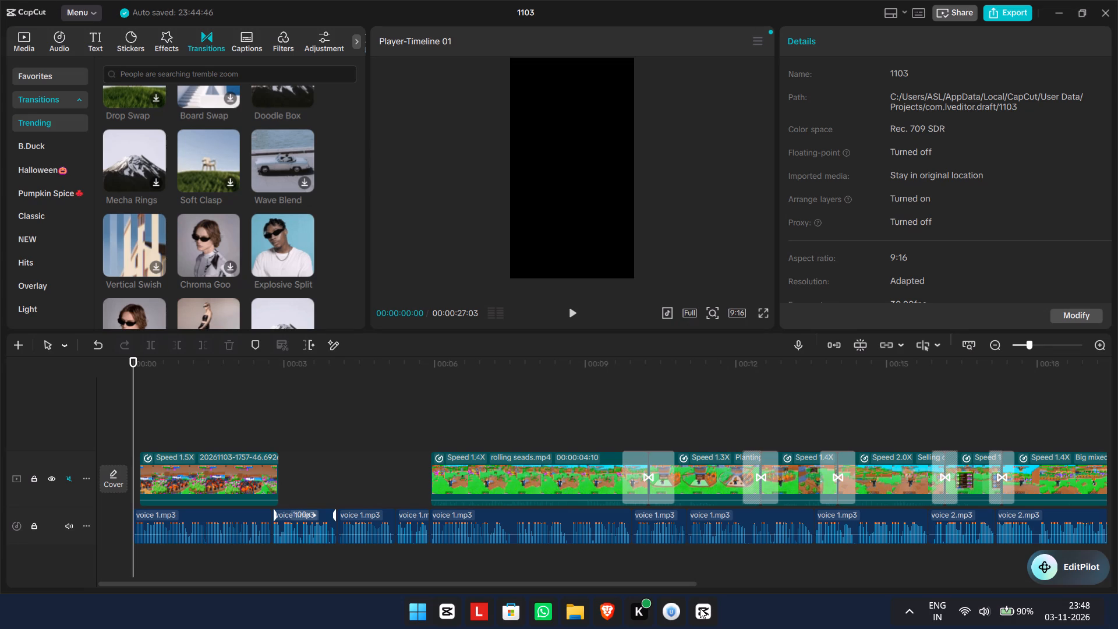
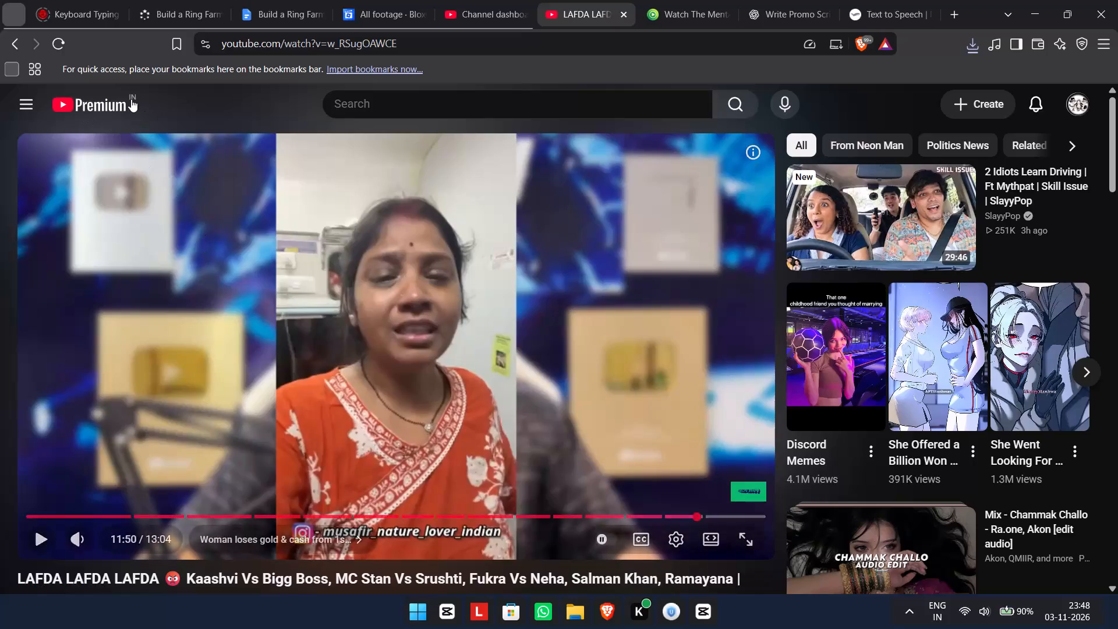
Play the "Chammak Challo" audio edit mix on YouTube and switch back to CapCut.
left_click(84, 104)
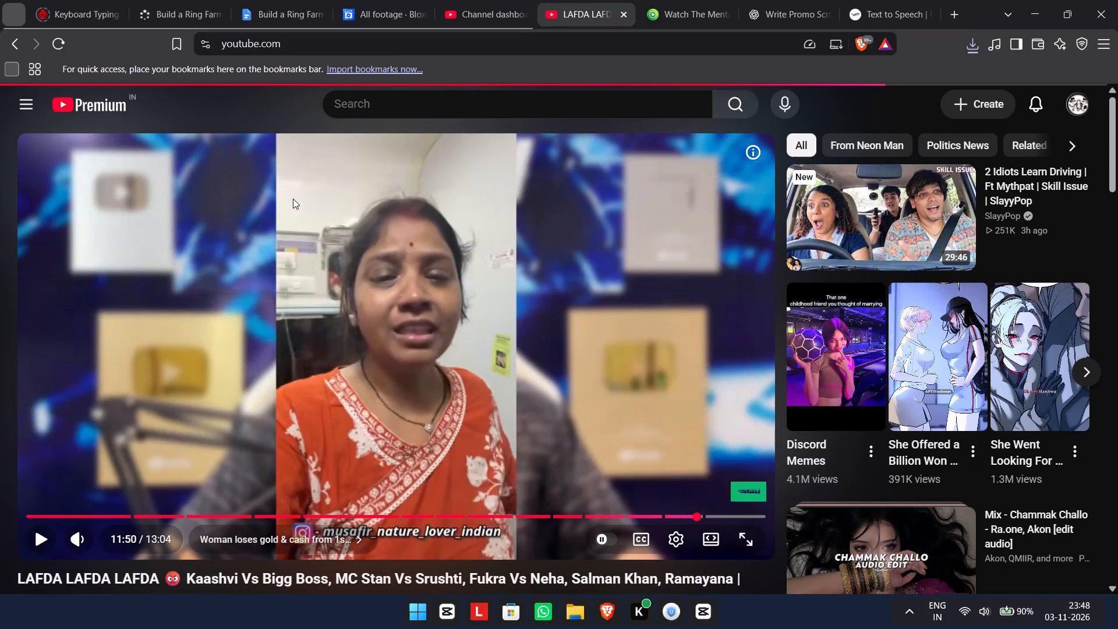
left_click(870, 535)
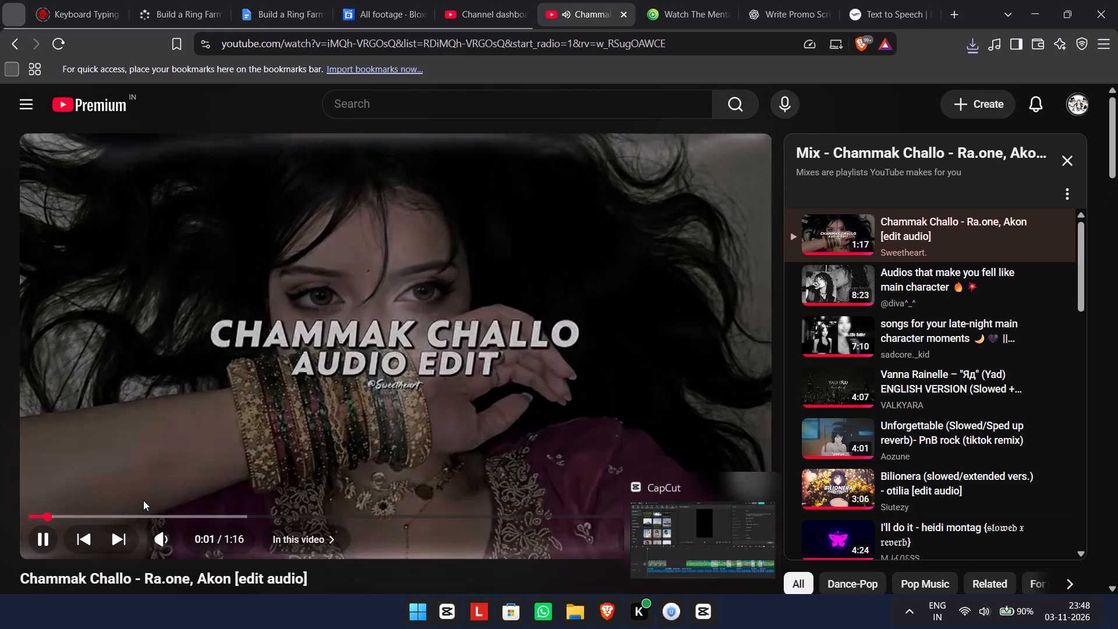
left_click(705, 608)
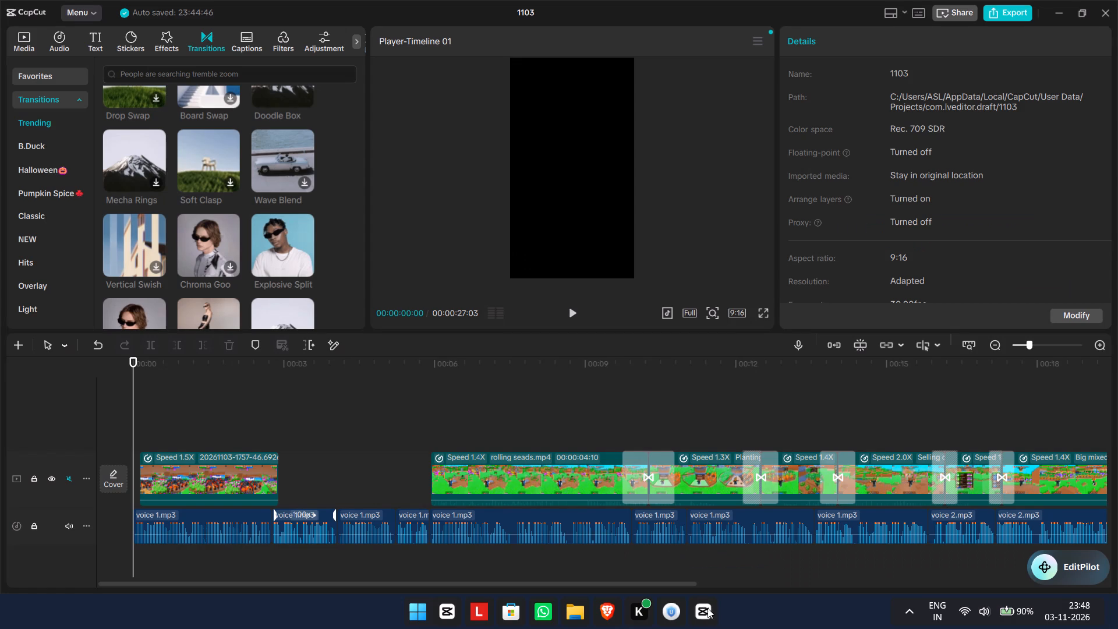
Switch to Brave, check the Build a Ring Farm campaign brief on Content Rewards, and return to CapCut.
left_click(603, 606)
left_click(121, 0)
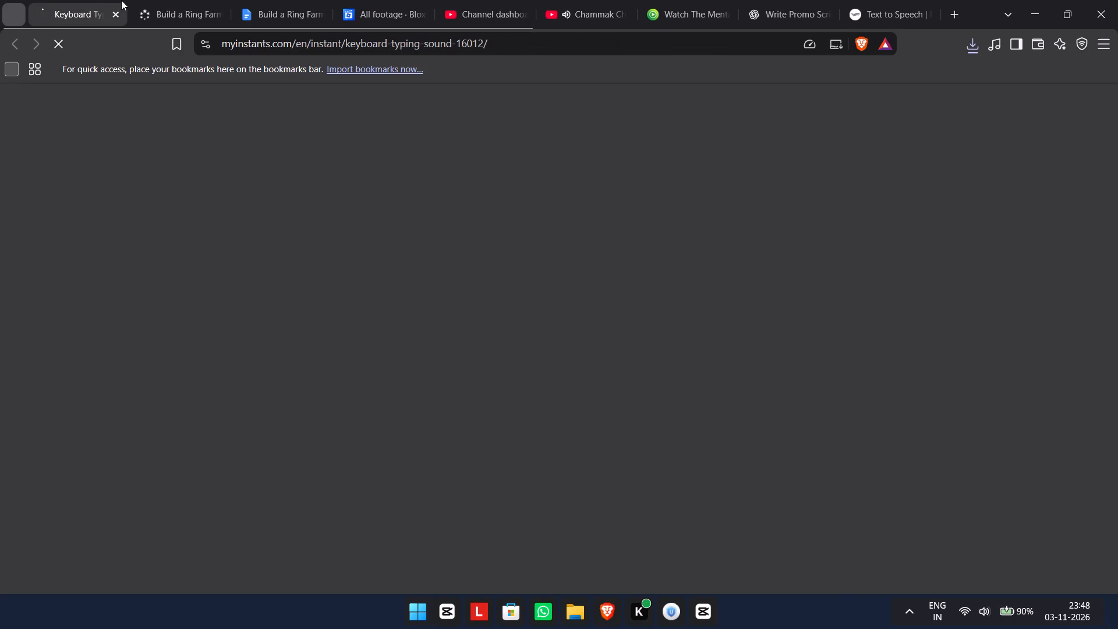
left_click(179, 0)
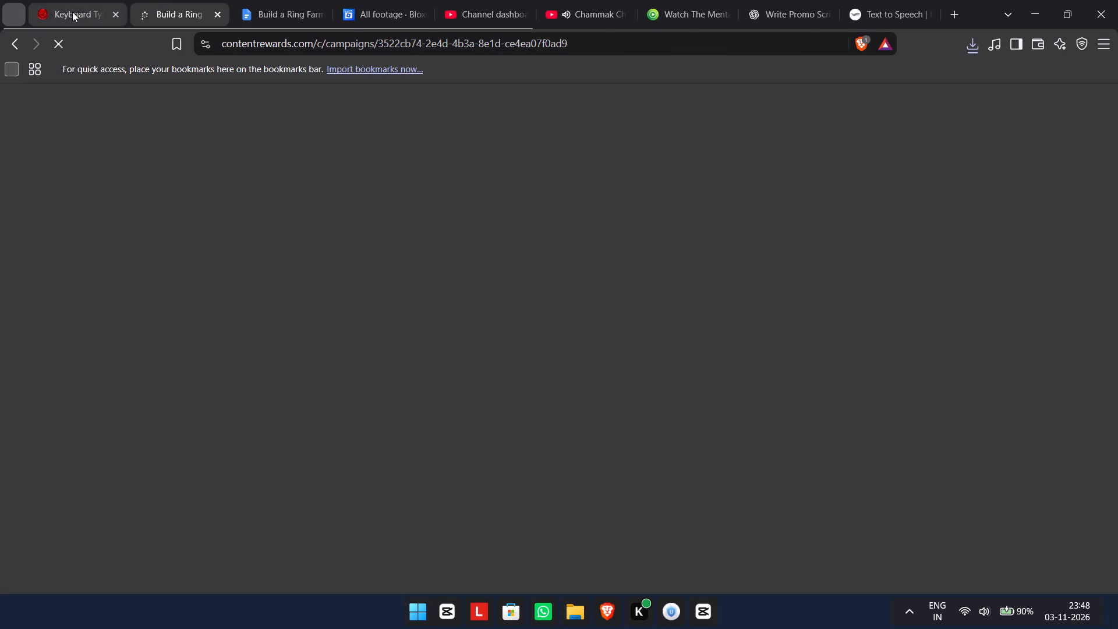
scroll(508, 360, "down", 5)
scroll(507, 360, "up", 3)
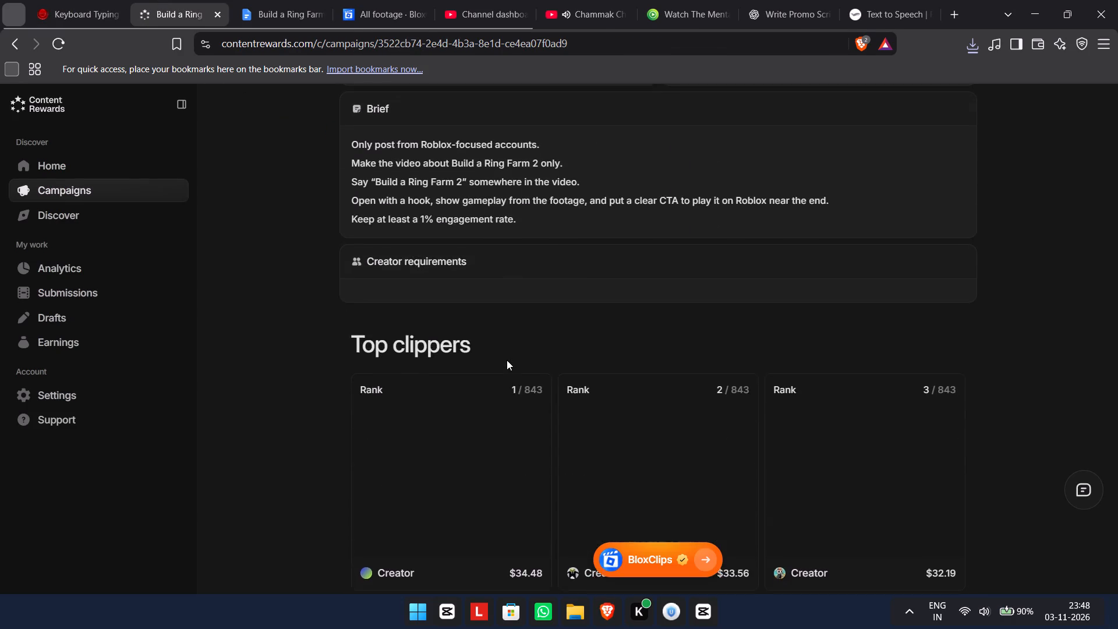
scroll(507, 360, "up", 1)
left_click(686, 613)
left_click(699, 609)
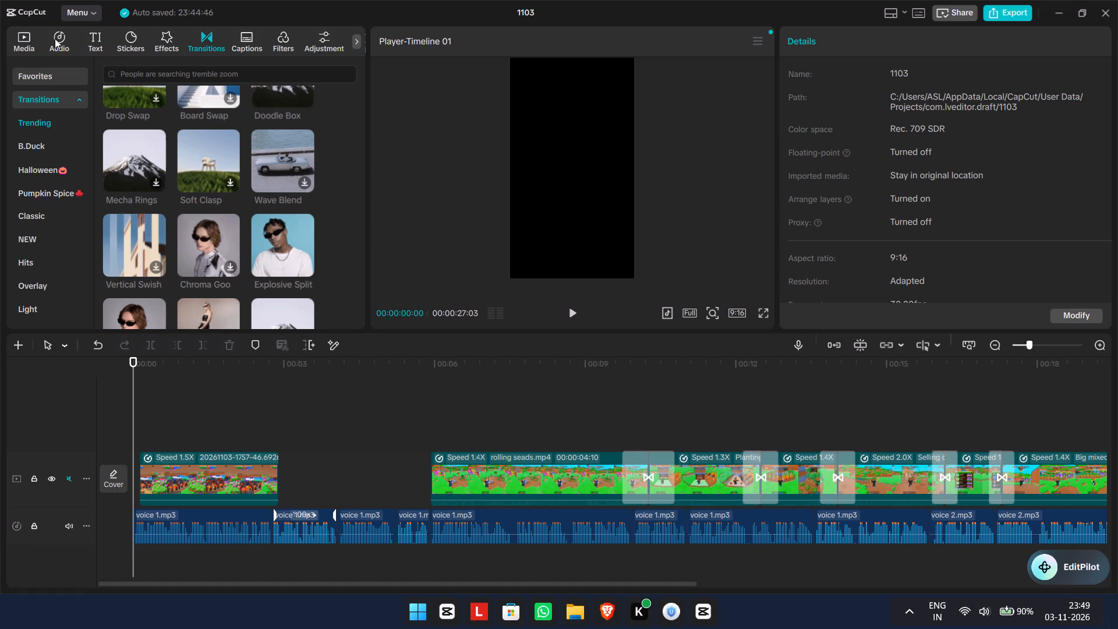
Import the "Unlocking a flower plot" MP4 from the Downloads folder into the project media.
left_click(27, 33)
scroll(151, 175, "up", 5)
left_click(122, 77)
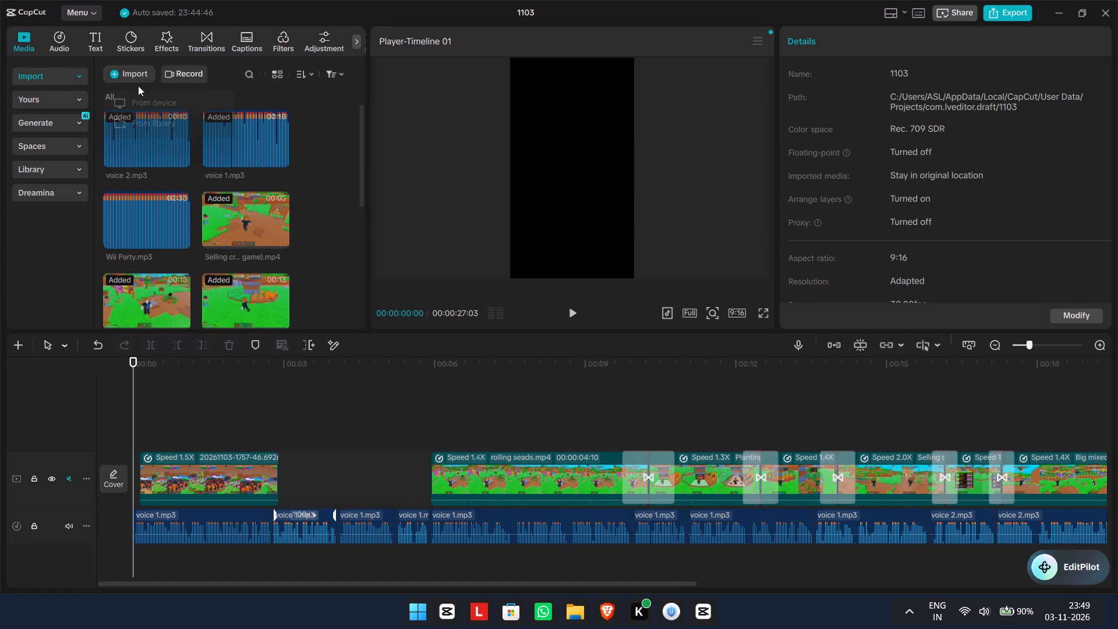
left_click(120, 99)
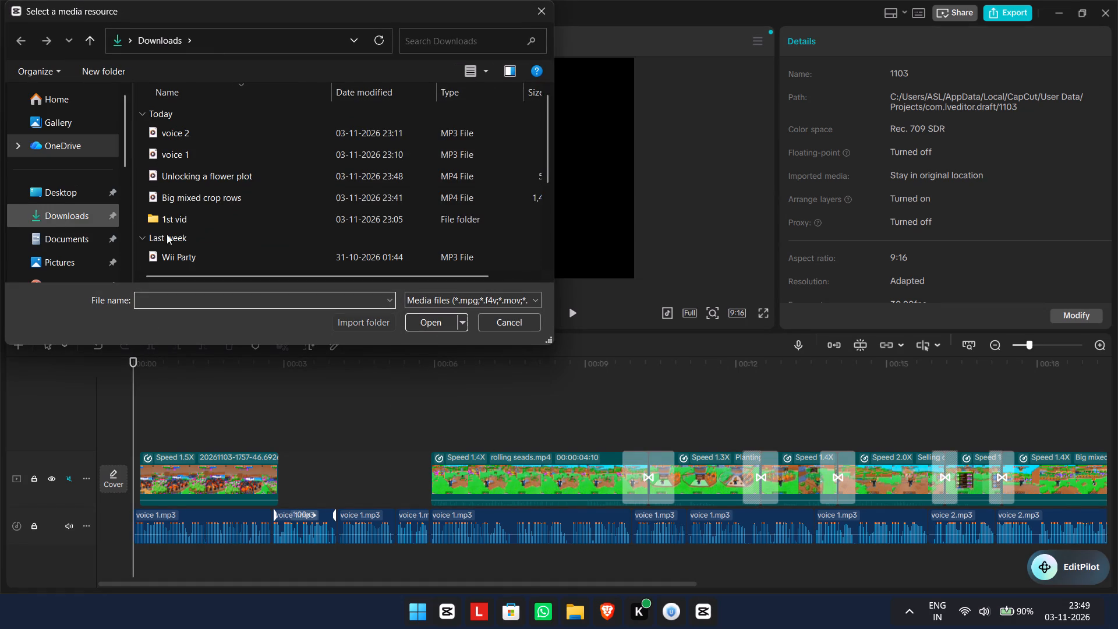
left_click(222, 199)
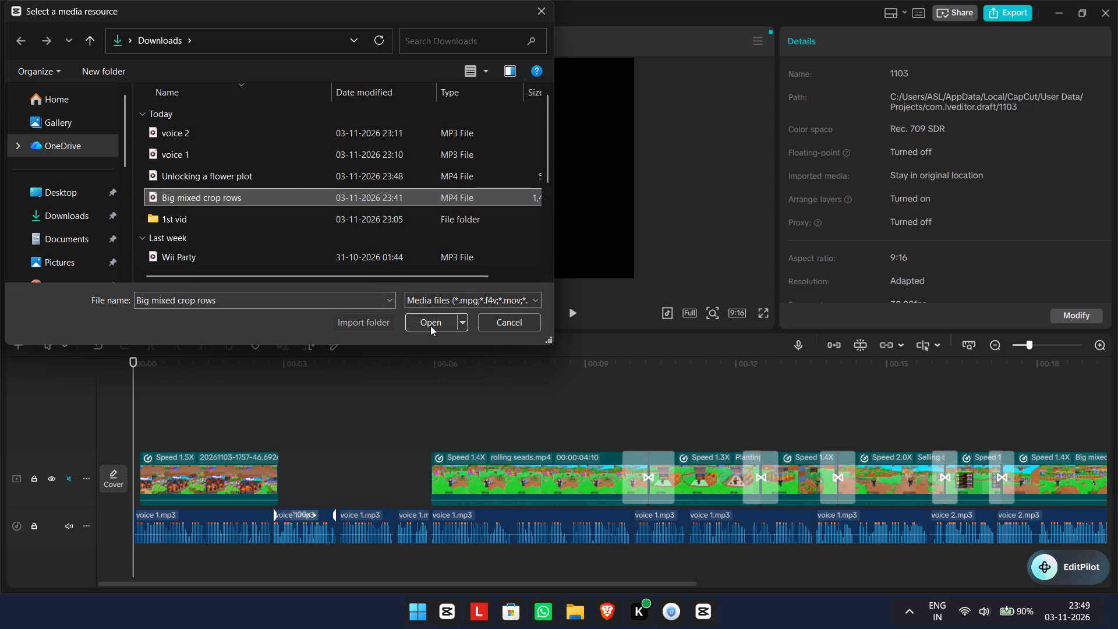
left_click(233, 182)
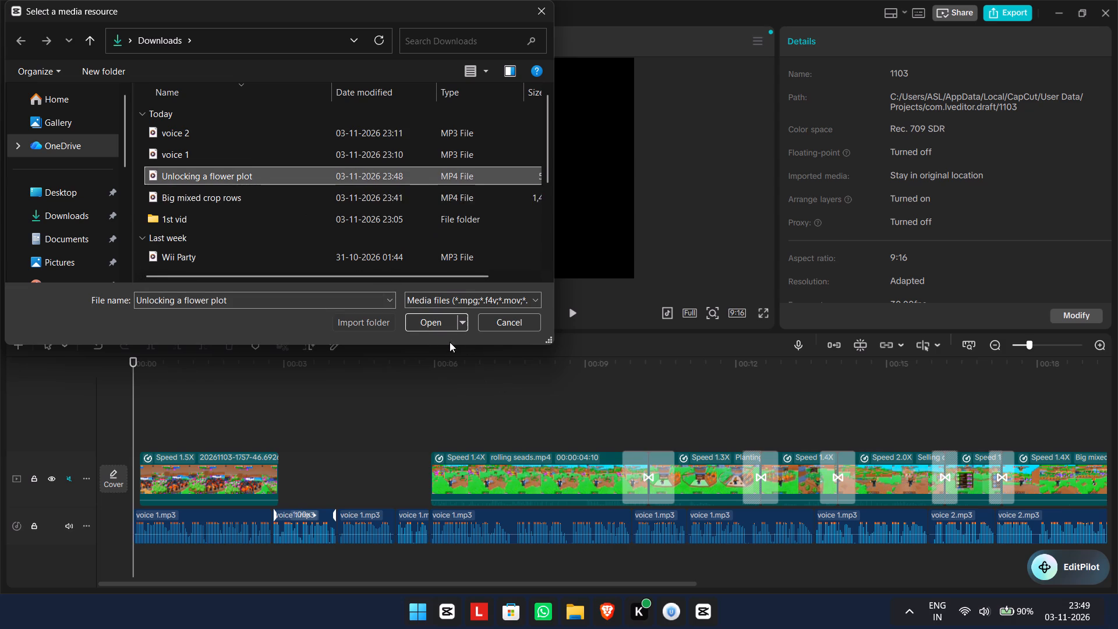
left_click(436, 319)
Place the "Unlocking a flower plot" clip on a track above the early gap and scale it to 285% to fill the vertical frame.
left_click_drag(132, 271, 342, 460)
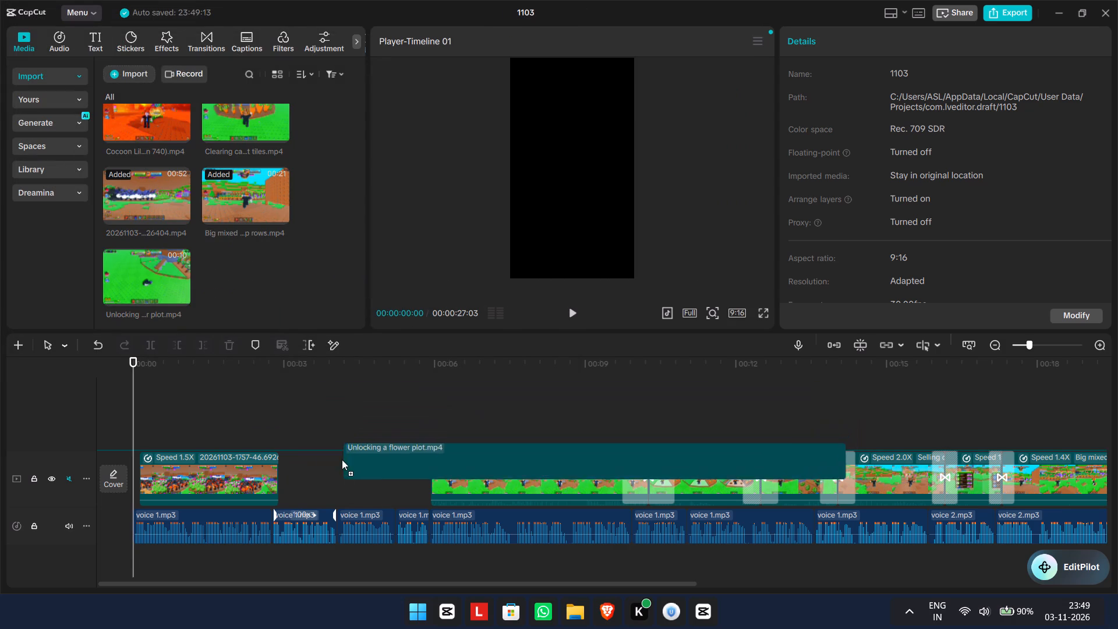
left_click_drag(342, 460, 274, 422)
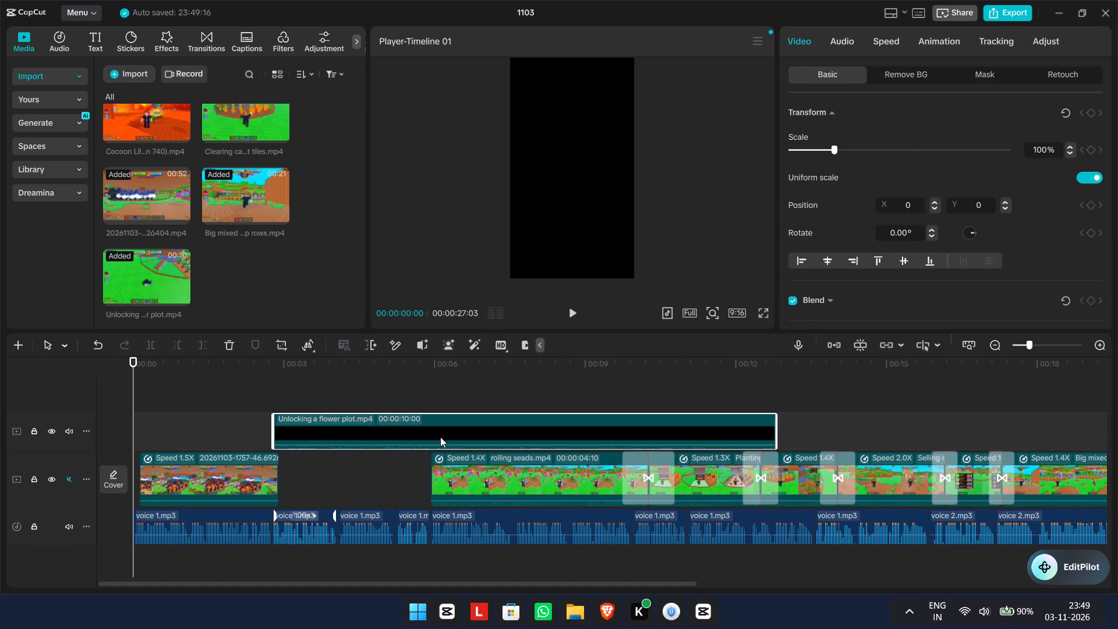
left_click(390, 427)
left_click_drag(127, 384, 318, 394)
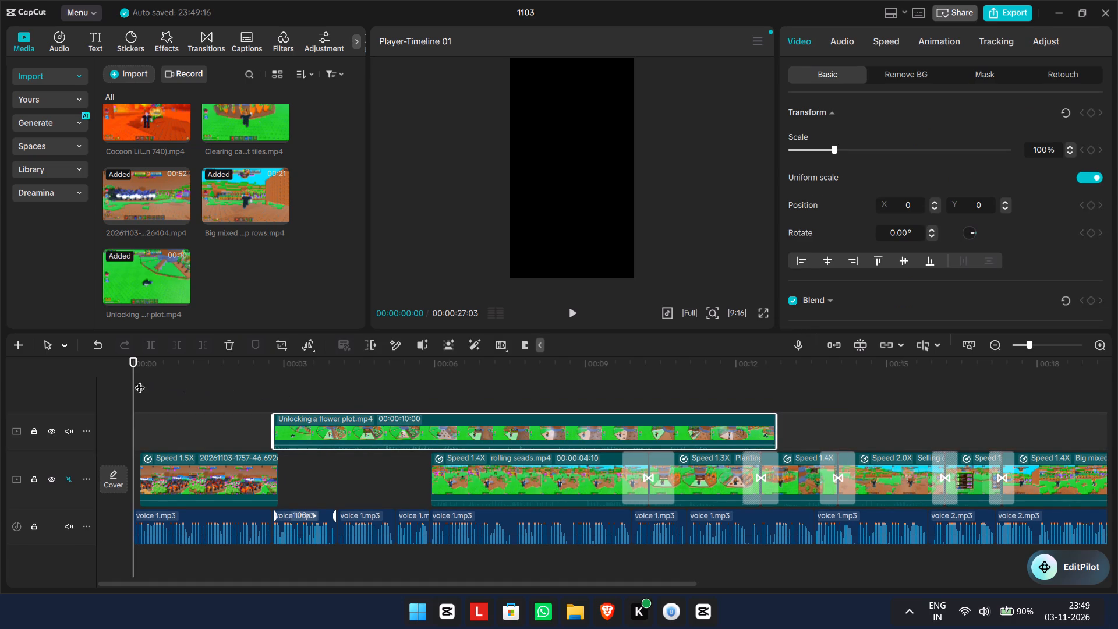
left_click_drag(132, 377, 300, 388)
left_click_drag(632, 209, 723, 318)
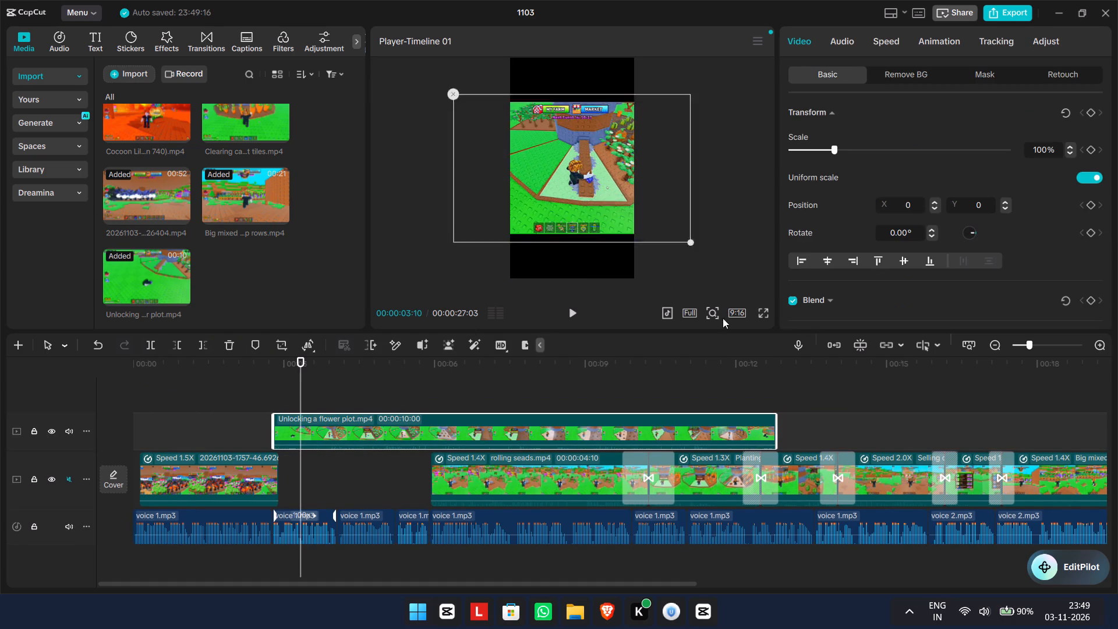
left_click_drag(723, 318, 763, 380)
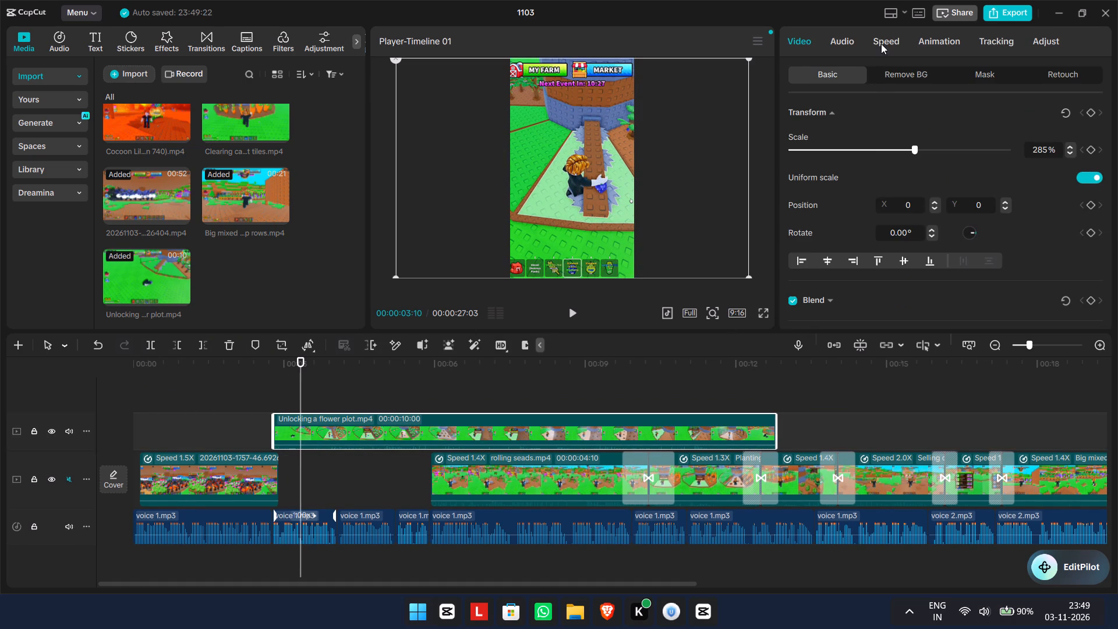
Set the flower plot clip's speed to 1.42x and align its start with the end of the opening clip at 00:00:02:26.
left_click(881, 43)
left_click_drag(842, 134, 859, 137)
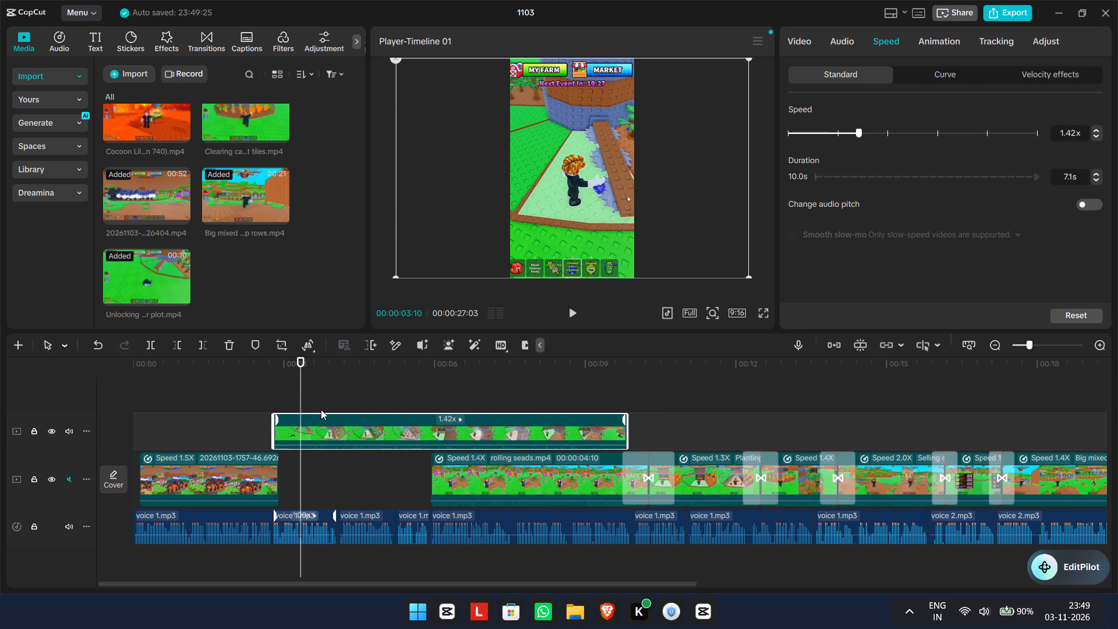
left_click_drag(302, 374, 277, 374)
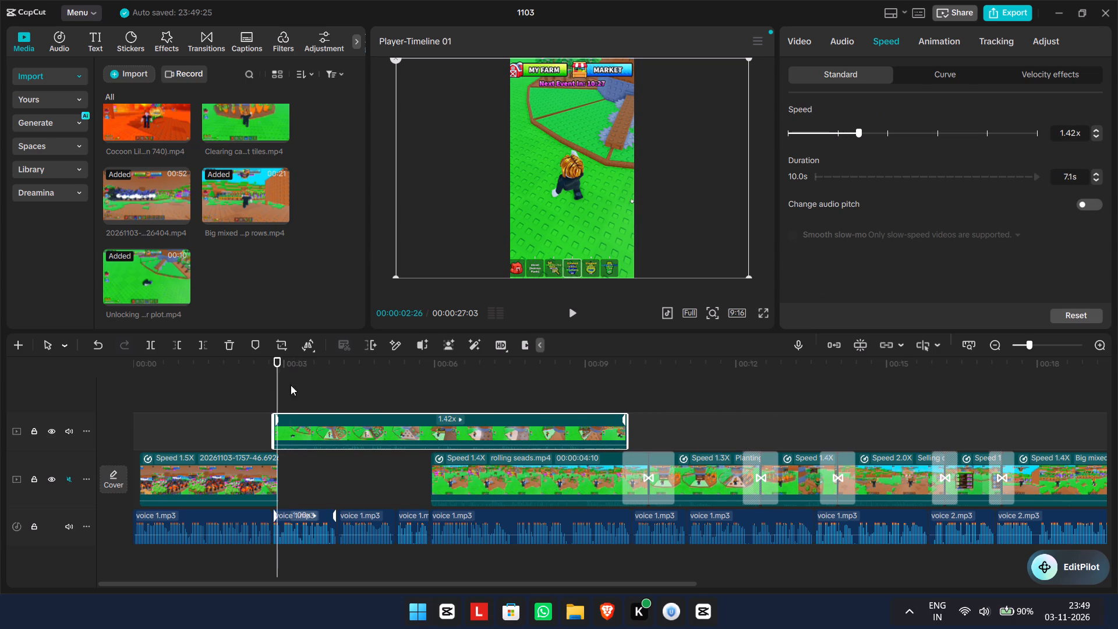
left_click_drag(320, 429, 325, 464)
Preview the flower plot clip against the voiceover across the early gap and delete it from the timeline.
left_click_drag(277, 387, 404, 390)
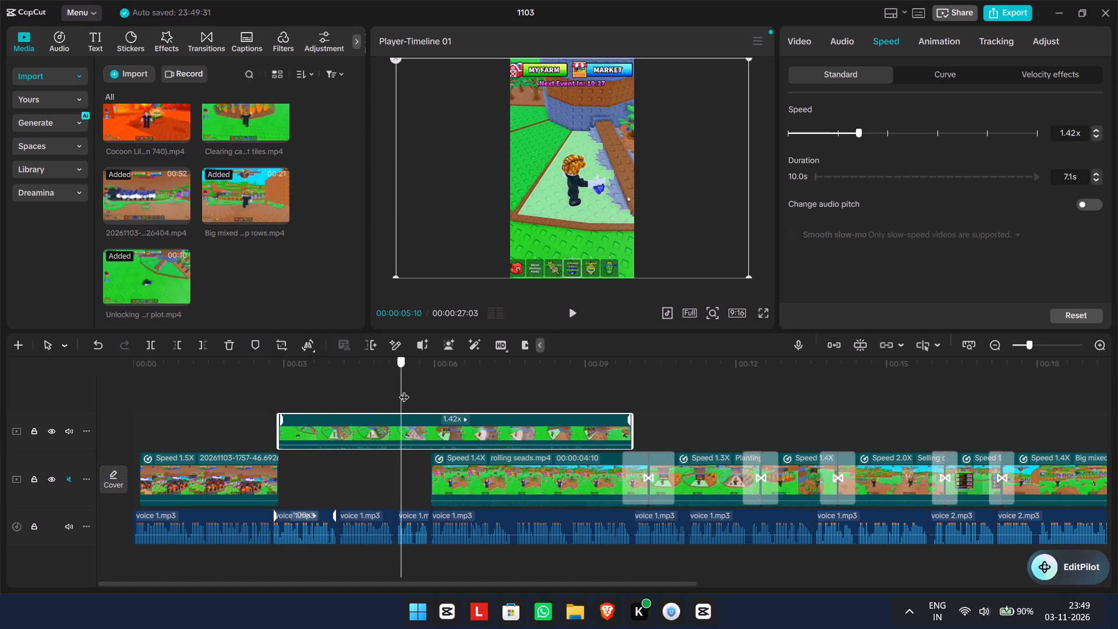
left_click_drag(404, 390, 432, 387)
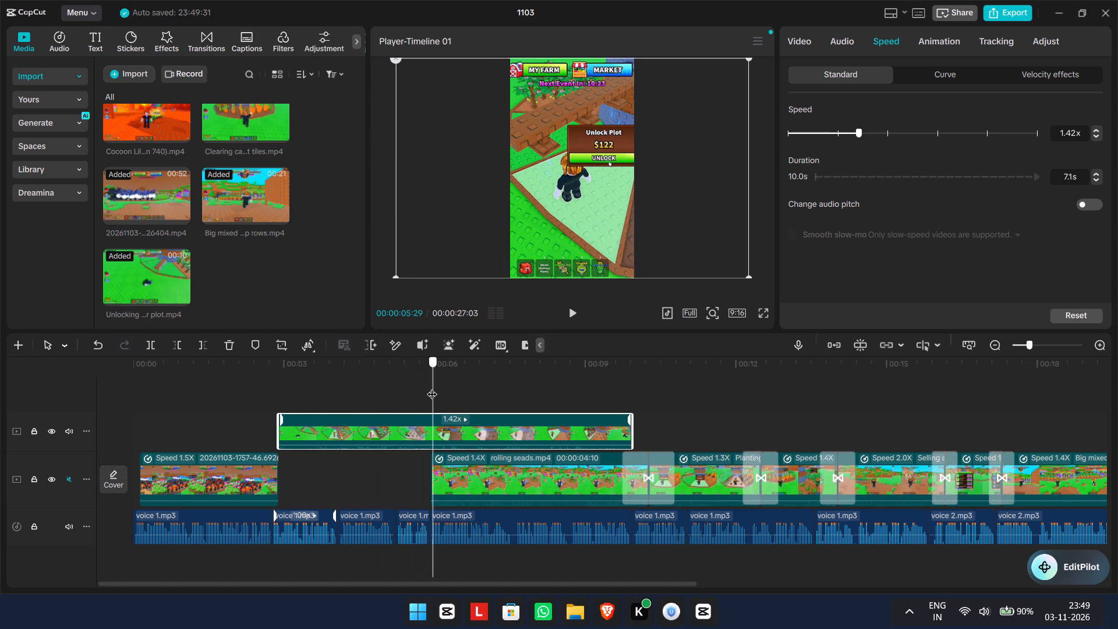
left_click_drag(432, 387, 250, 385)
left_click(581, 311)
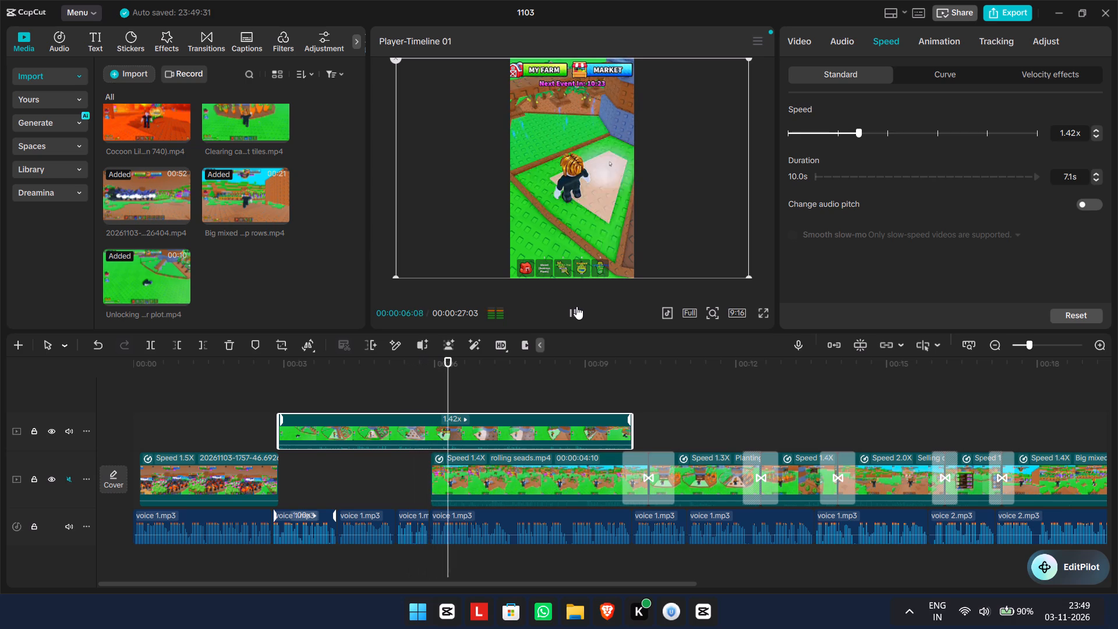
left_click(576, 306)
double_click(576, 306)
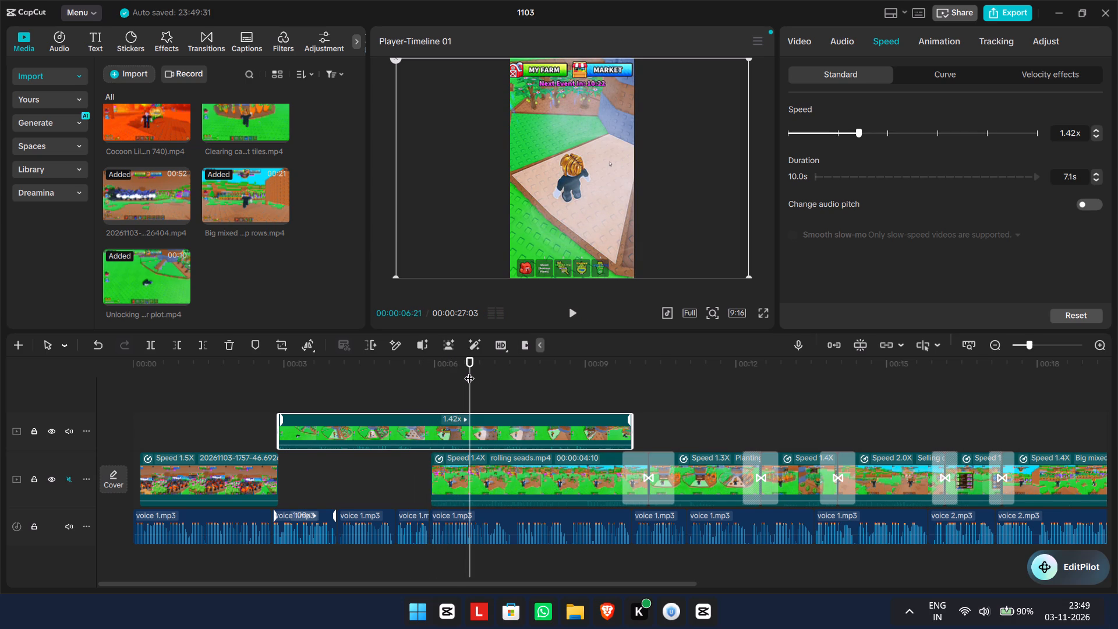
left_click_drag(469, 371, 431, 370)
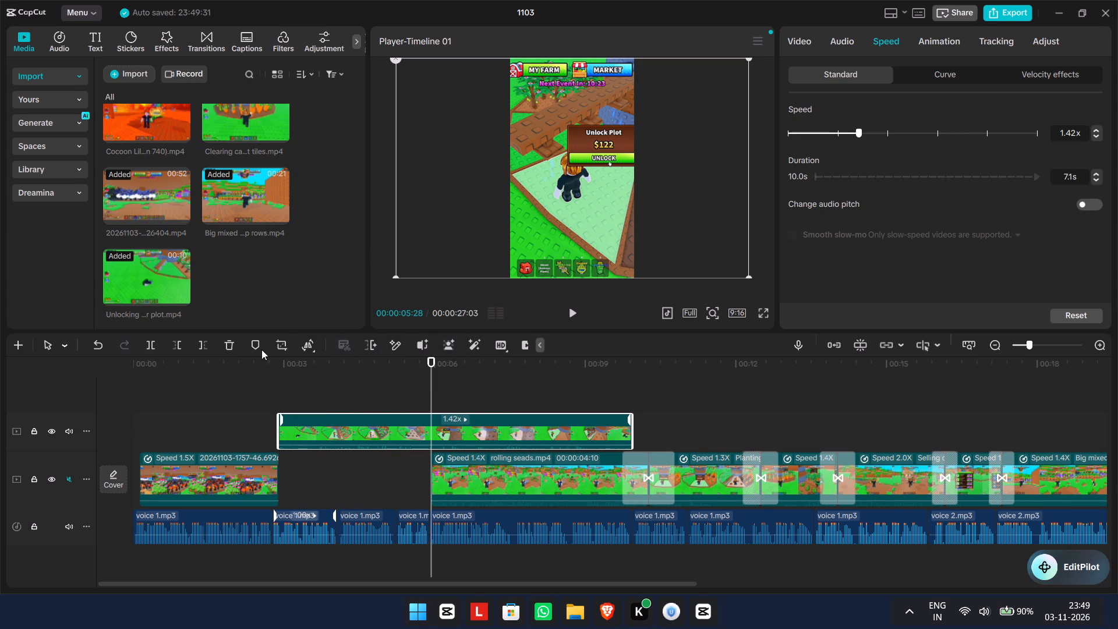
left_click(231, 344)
Place "Loaded train carts.mp4" on a track above the main video and move its start to the beginning of the timeline.
scroll(224, 205, "up", 3)
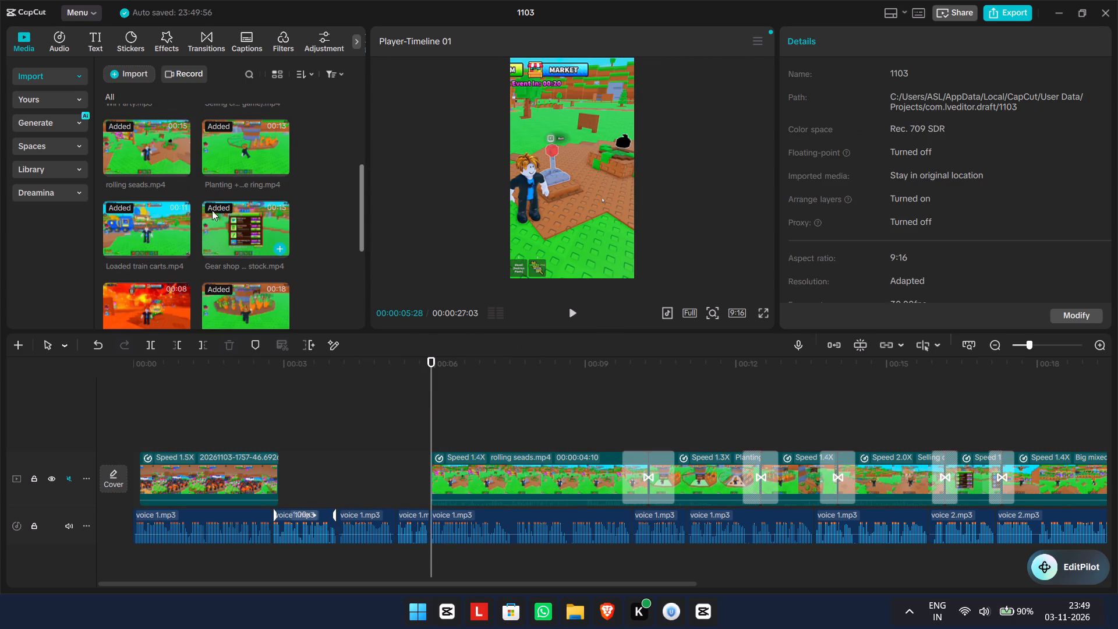
left_click_drag(136, 232, 346, 416)
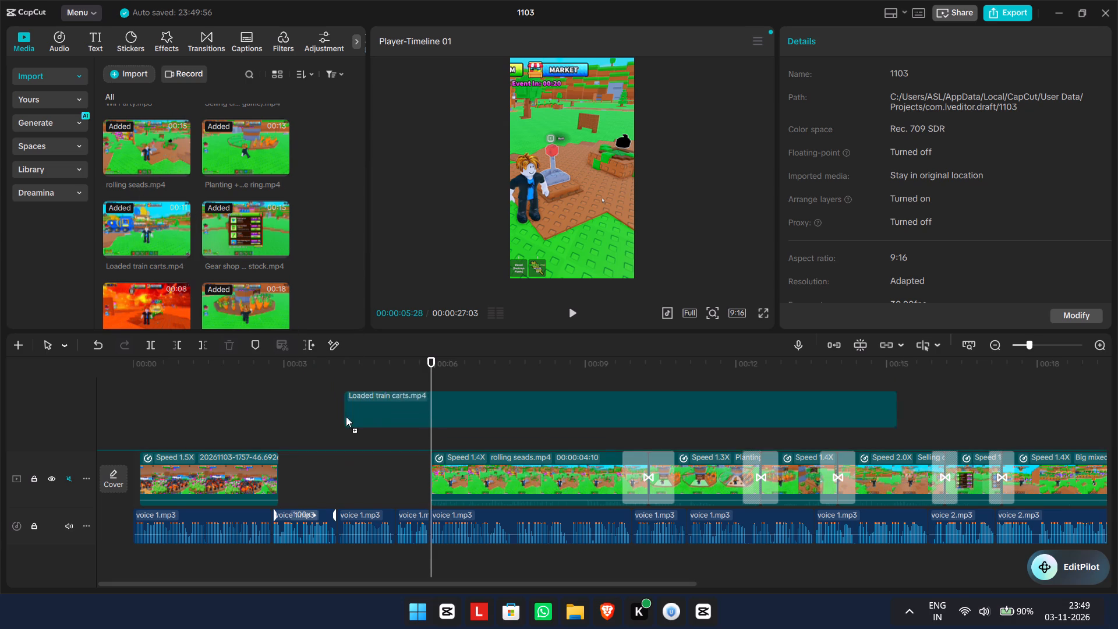
left_click_drag(346, 416, 270, 431)
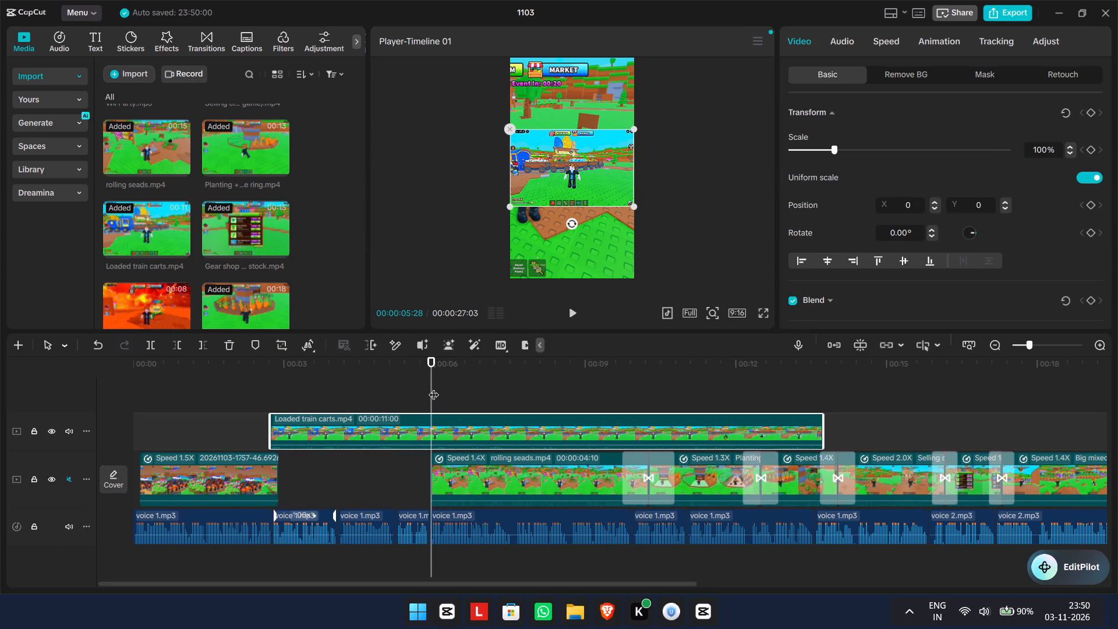
left_click_drag(431, 386, 351, 376)
left_click_drag(459, 432, 233, 430)
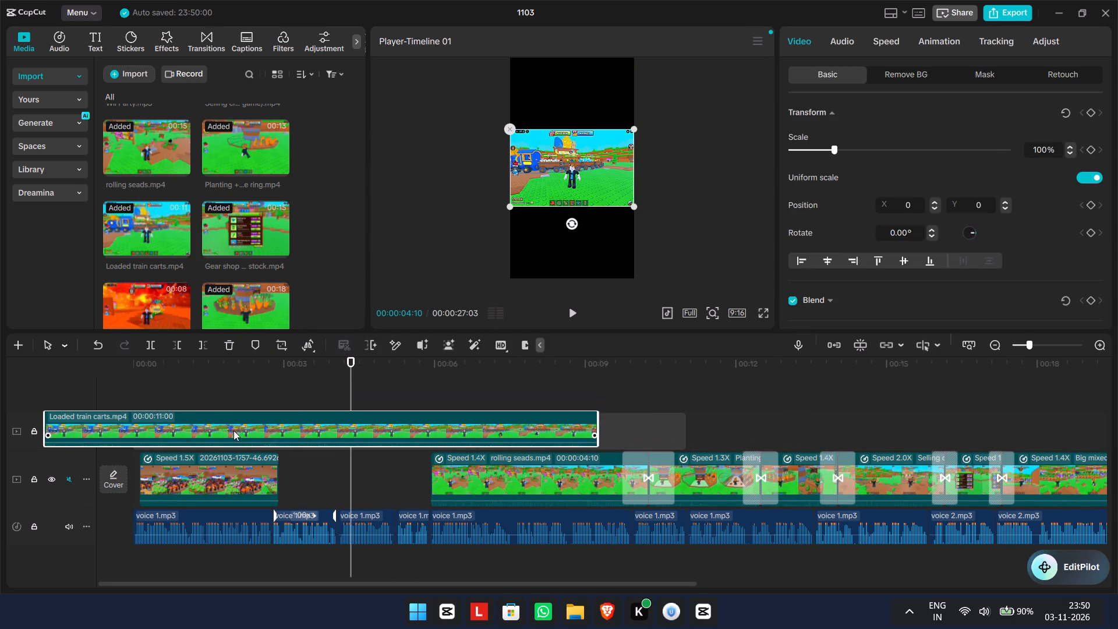
left_click_drag(233, 430, 233, 432)
Find the wanted section of the "Loaded train carts" clip and trim away everything before 00:00:08:02.
left_click_drag(352, 388, 480, 391)
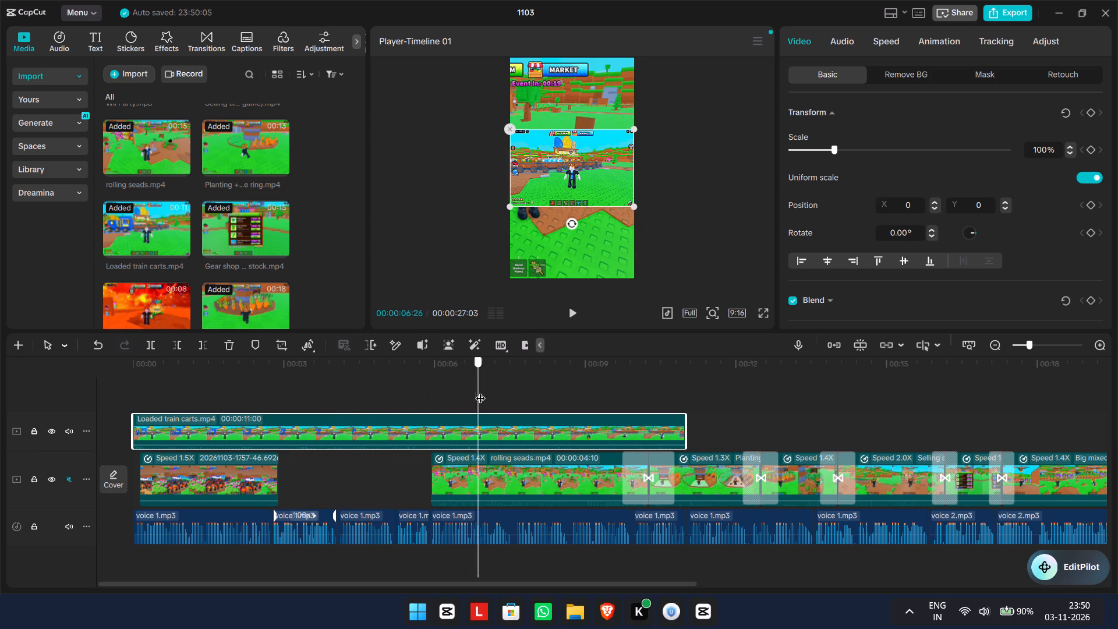
left_click_drag(480, 391, 550, 384)
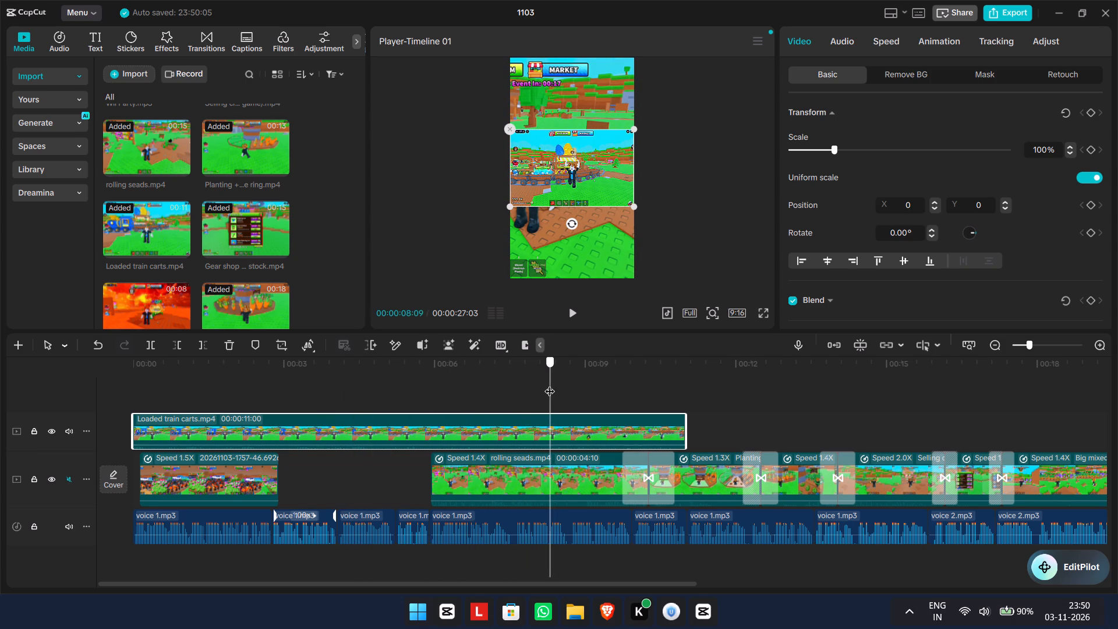
left_click_drag(550, 384, 517, 385)
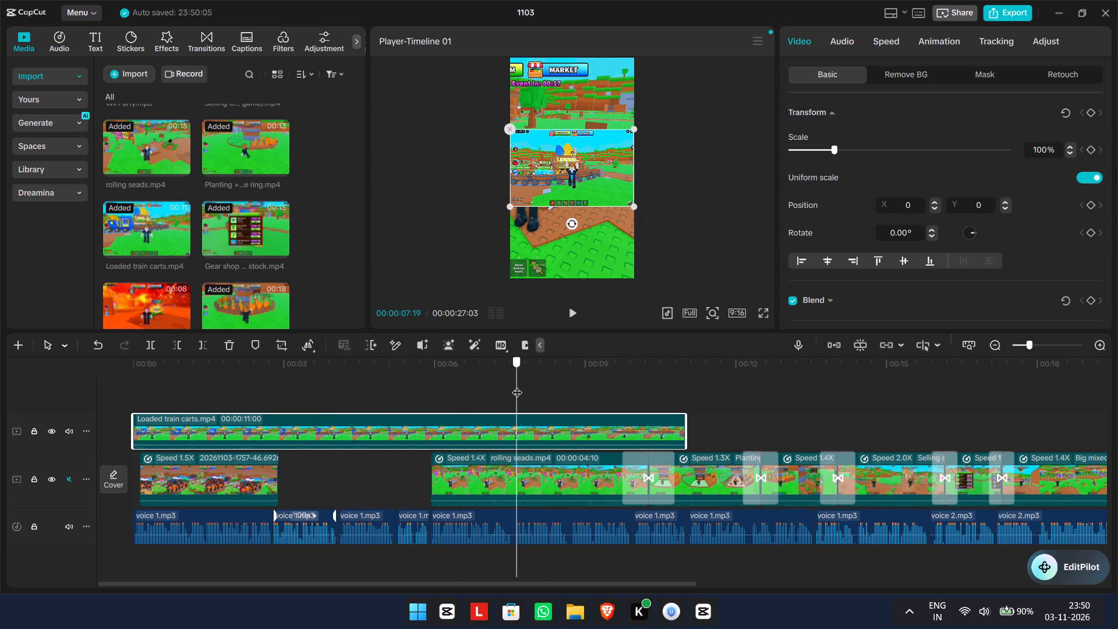
left_click_drag(517, 385, 507, 386)
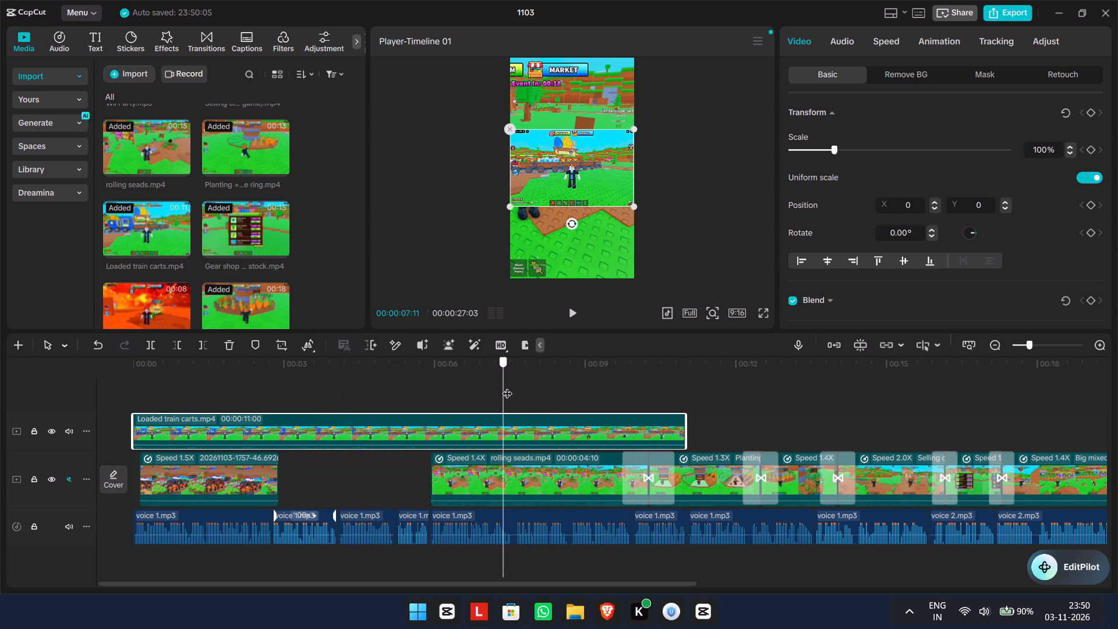
left_click_drag(507, 386, 525, 386)
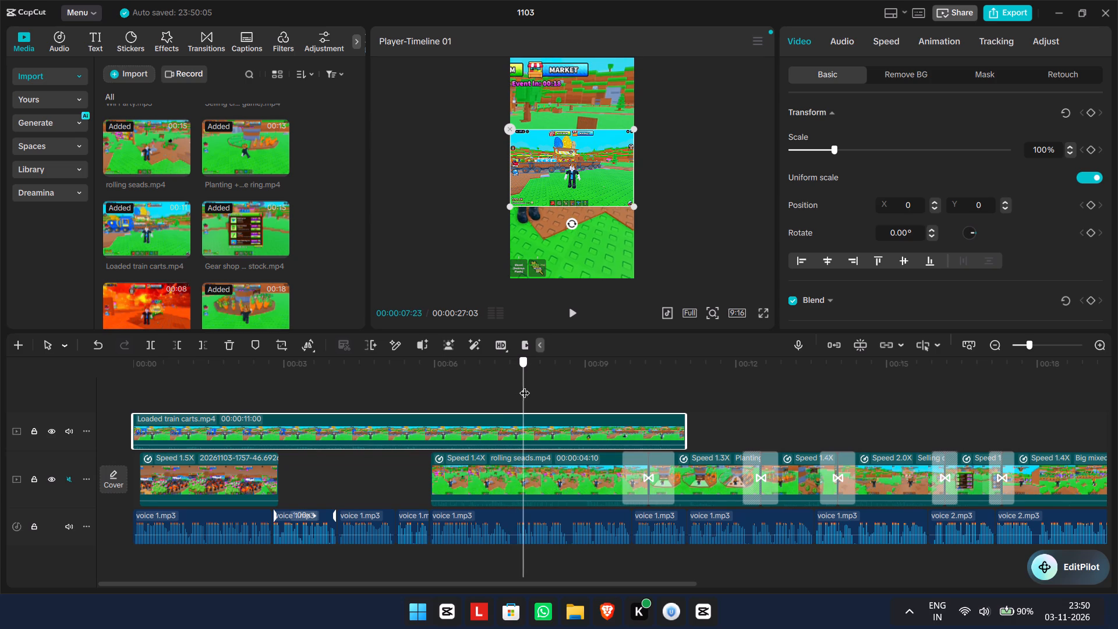
left_click_drag(525, 386, 541, 384)
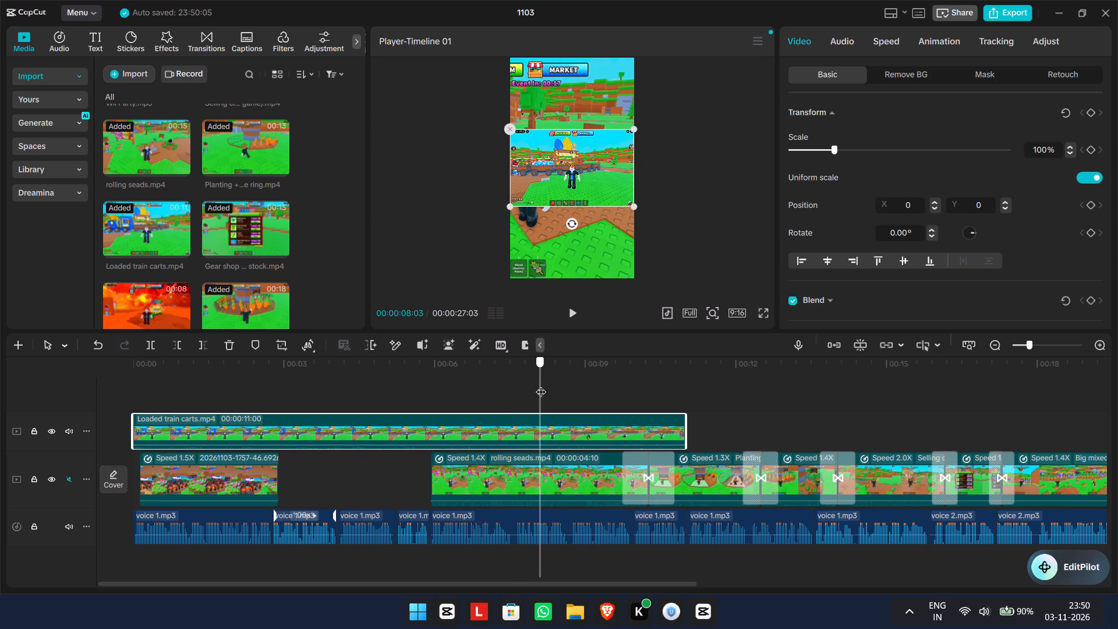
left_click_drag(541, 384, 538, 384)
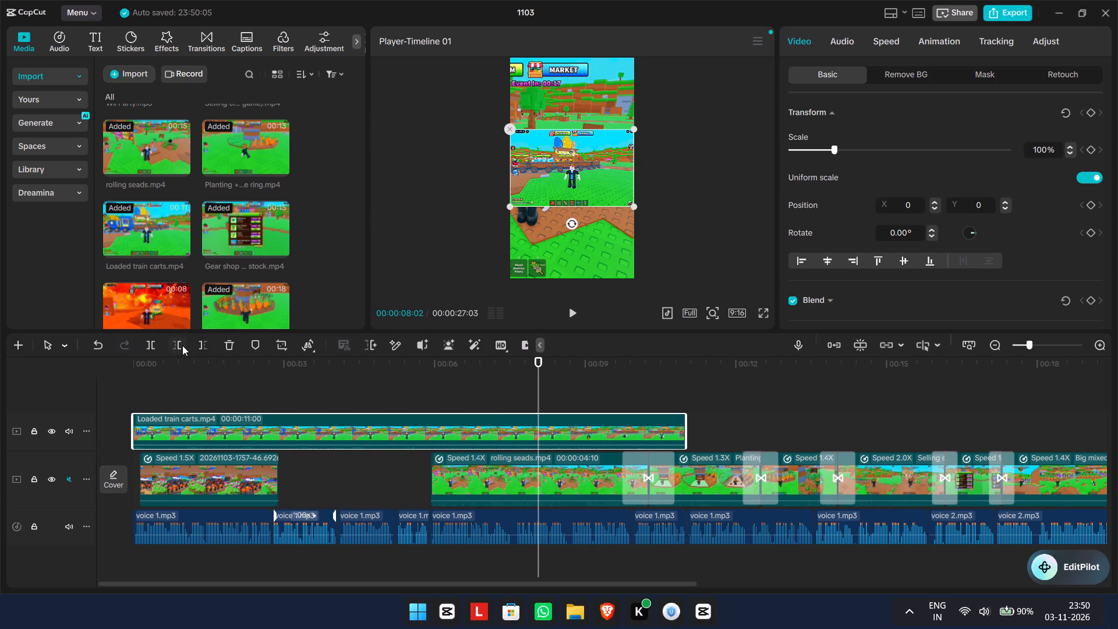
left_click(179, 347)
Move the trimmed "Loaded train carts" clip down to the main track, into the gap before the "rolling seads" clip.
left_click_drag(606, 427, 348, 478)
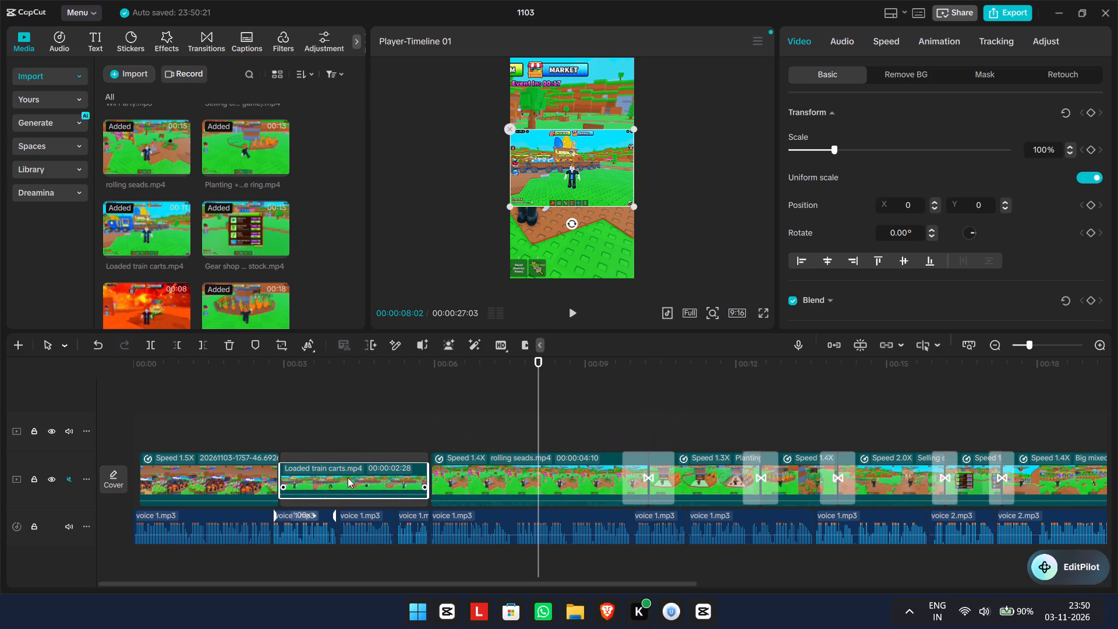
left_click_drag(348, 478, 343, 478)
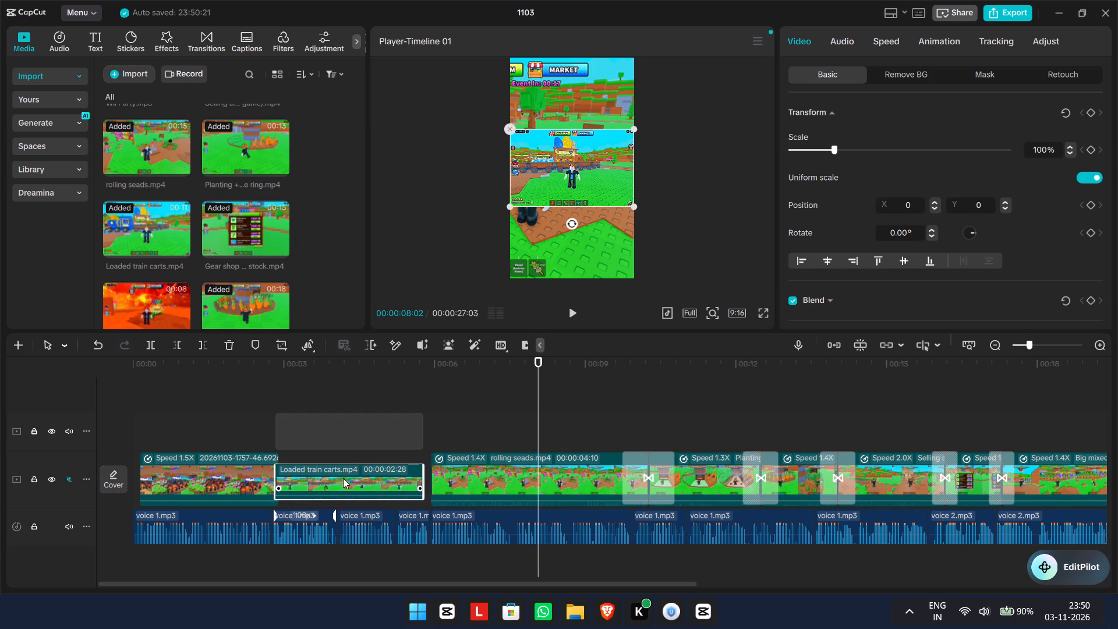
left_click_drag(343, 478, 346, 480)
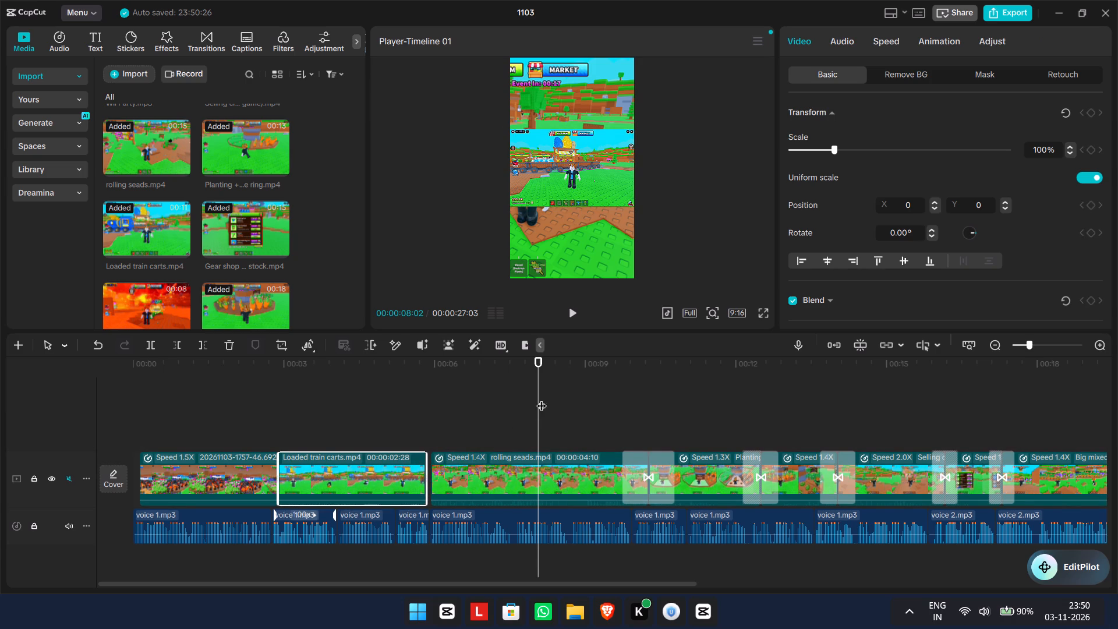
Enlarge the early "Loaded train carts" clip to 285% scale to fill the vertical frame and preview it with the voiceover.
left_click_drag(536, 395, 258, 388)
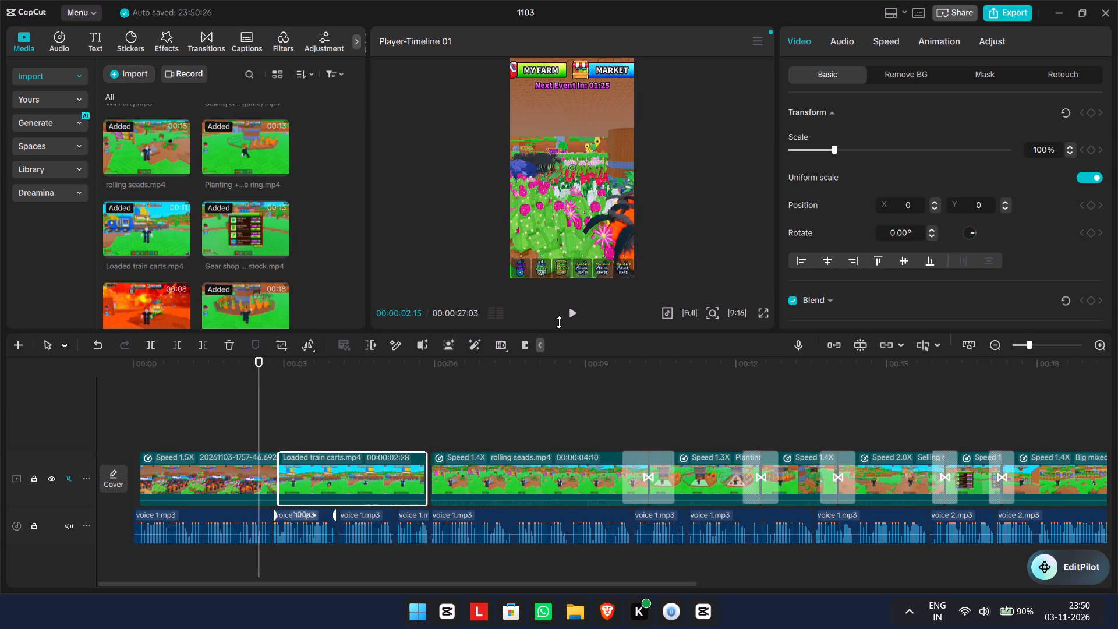
left_click(569, 317)
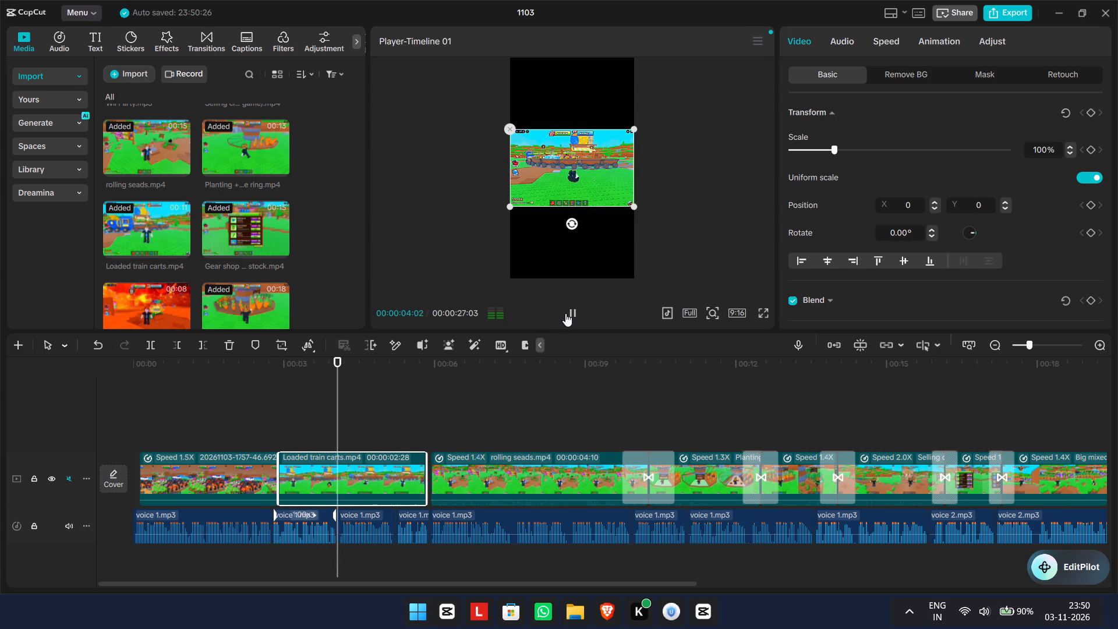
left_click(565, 313)
left_click_drag(634, 210, 741, 373)
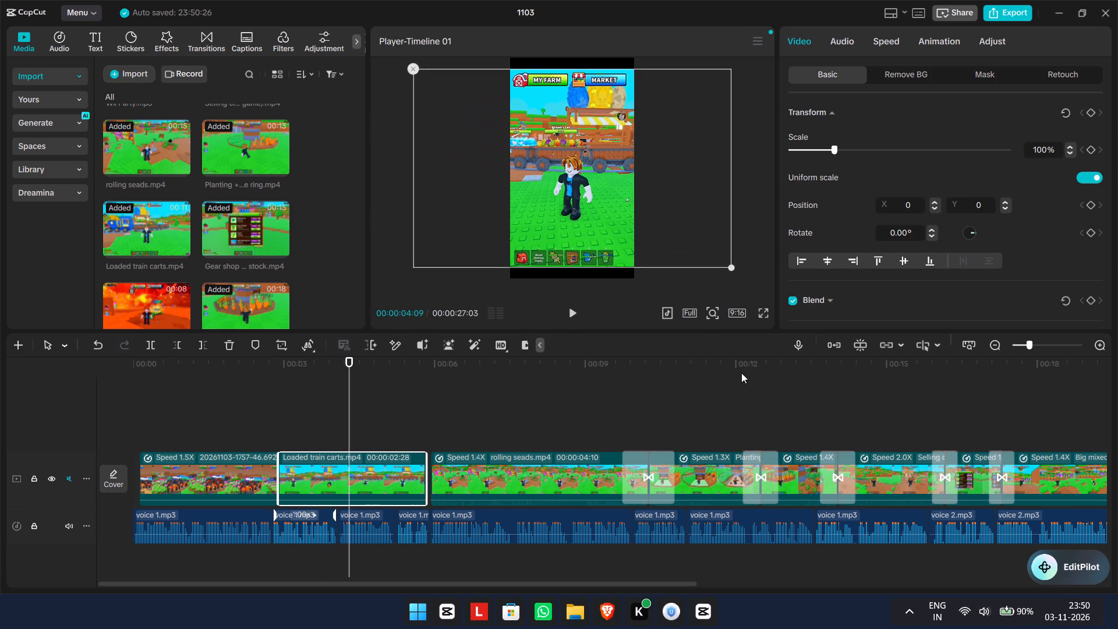
left_click_drag(741, 373, 758, 386)
left_click_drag(352, 401, 264, 392)
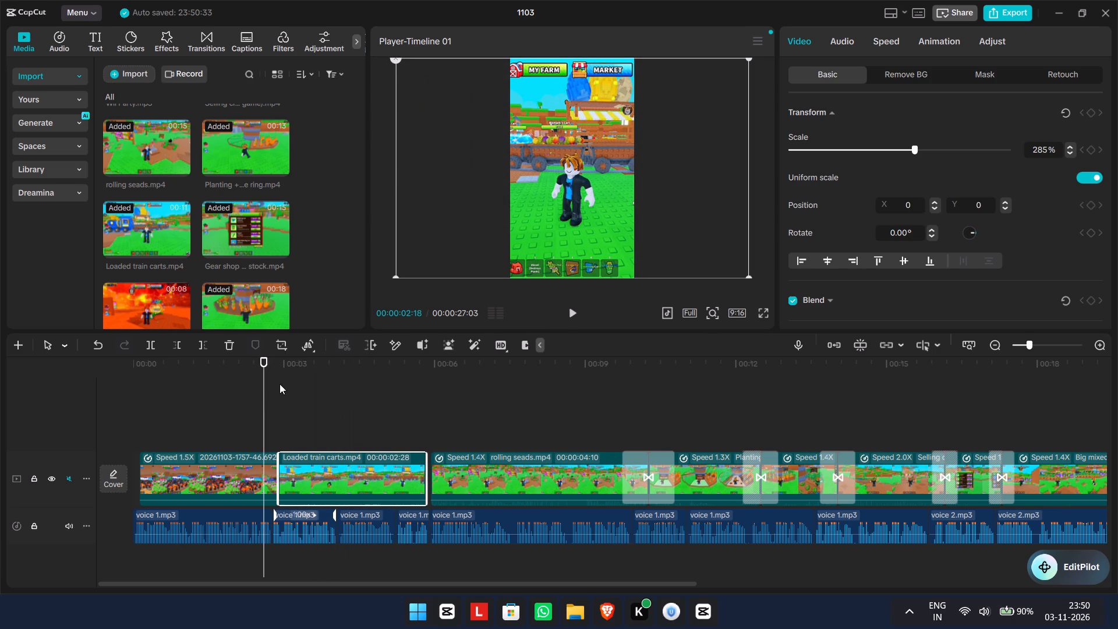
left_click(576, 316)
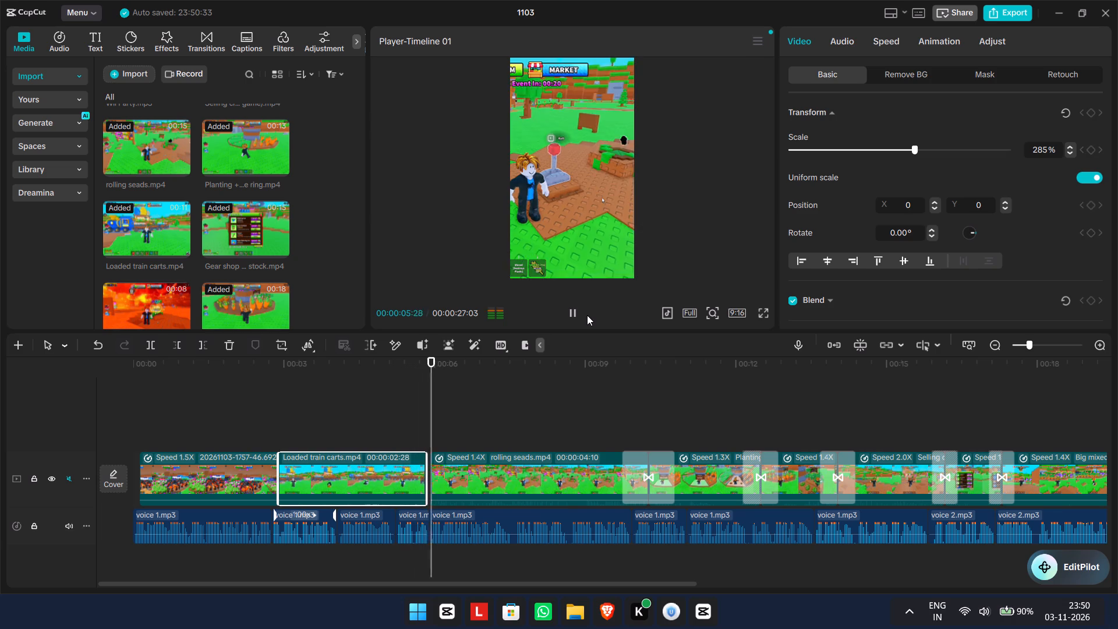
left_click(575, 310)
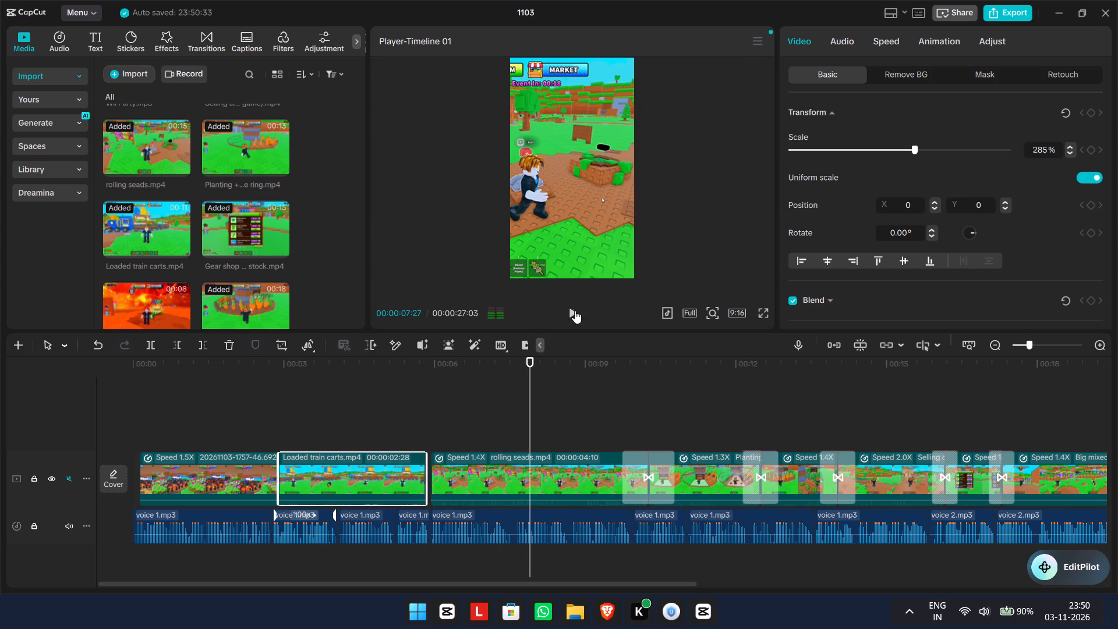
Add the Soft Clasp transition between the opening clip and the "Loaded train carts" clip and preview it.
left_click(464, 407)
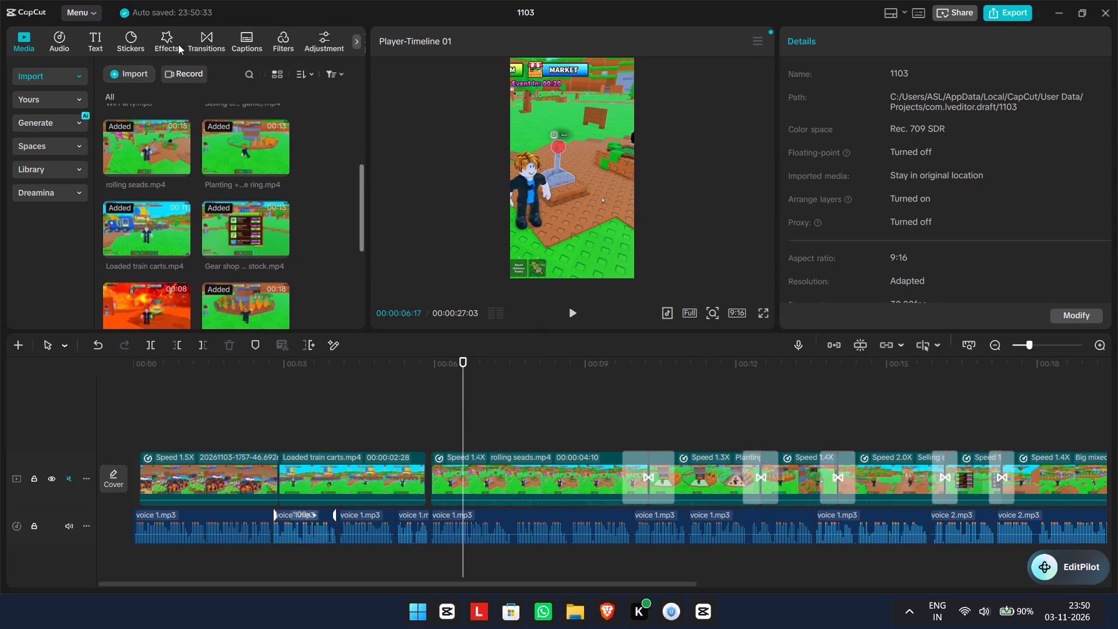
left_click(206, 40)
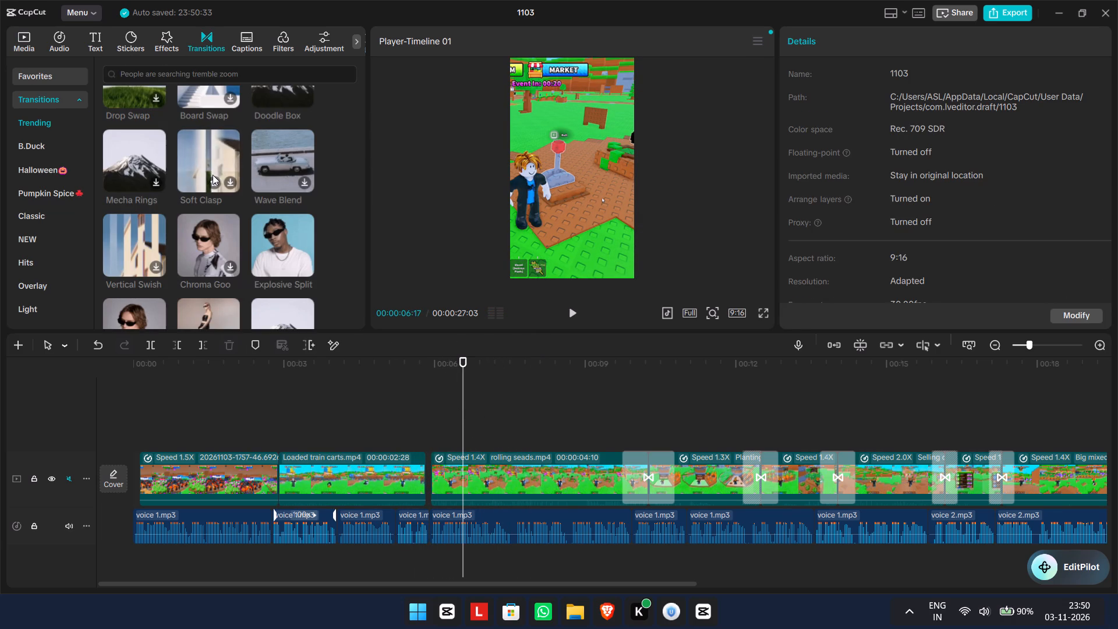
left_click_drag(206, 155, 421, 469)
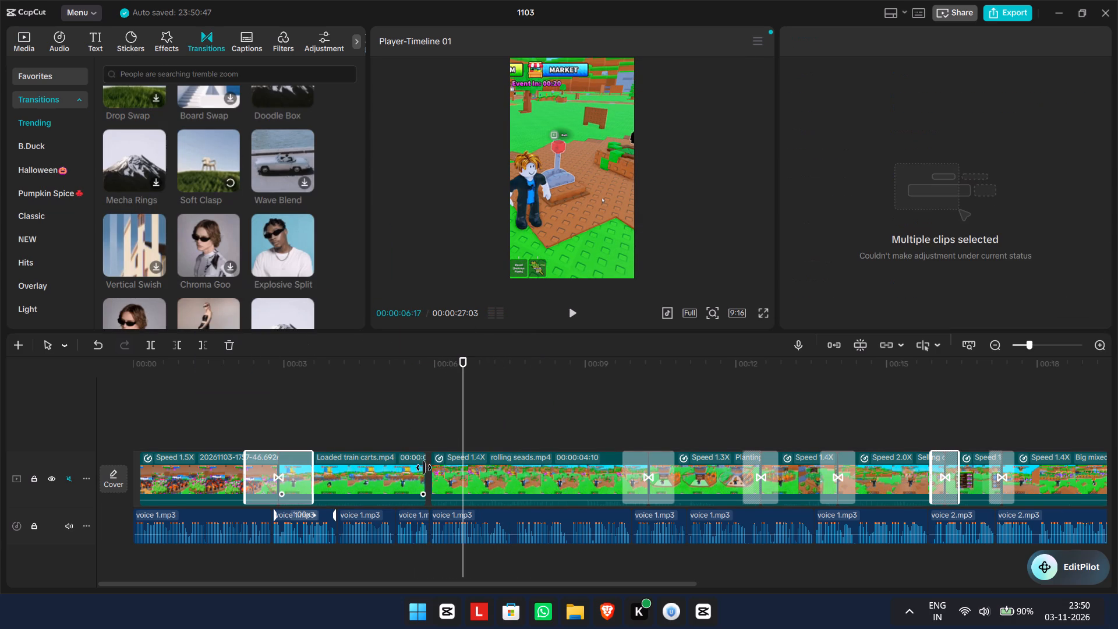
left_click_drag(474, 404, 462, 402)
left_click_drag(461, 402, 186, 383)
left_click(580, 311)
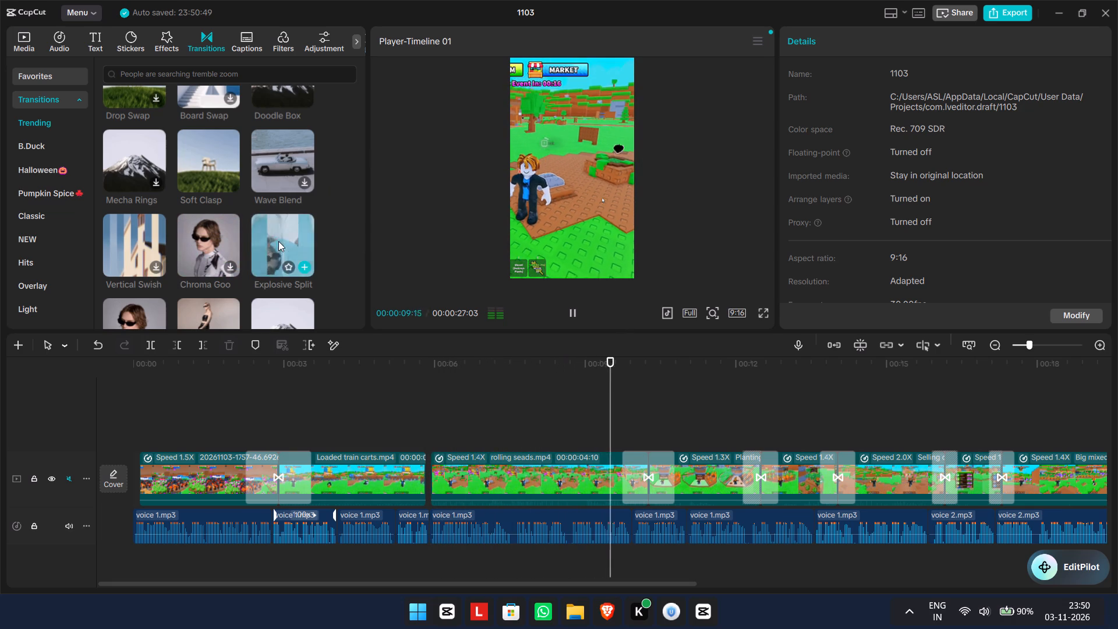
Apply the Explosive Split transition between the opening clip and "Loaded train carts" in place of Soft Clasp, and preview from the start.
left_click_drag(289, 242, 270, 474)
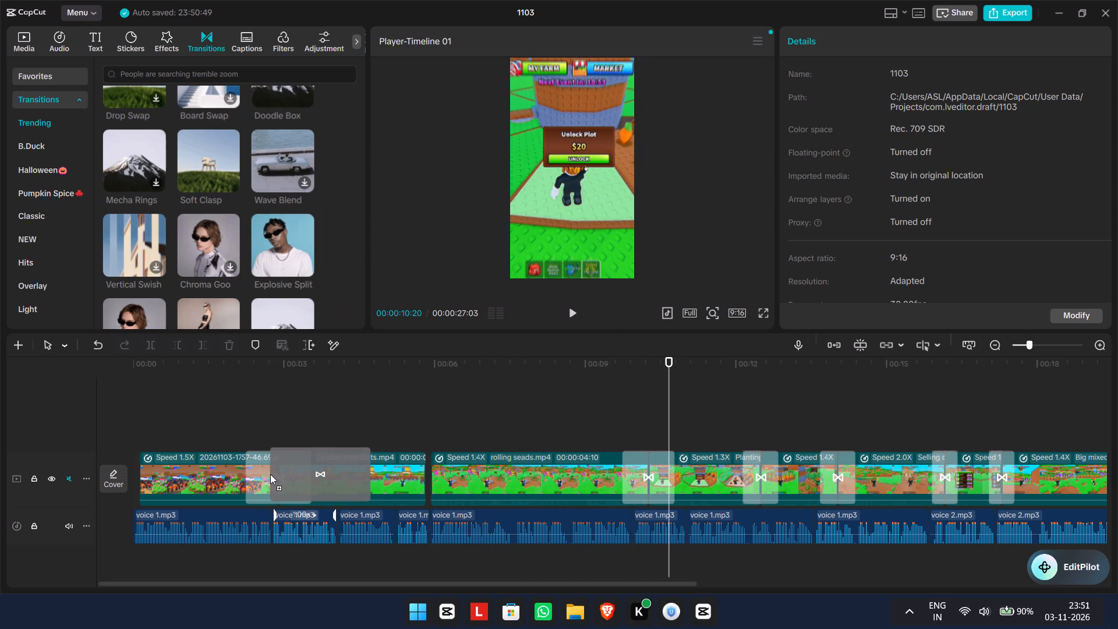
left_click_drag(270, 474, 268, 474)
left_click_drag(675, 383, 143, 347)
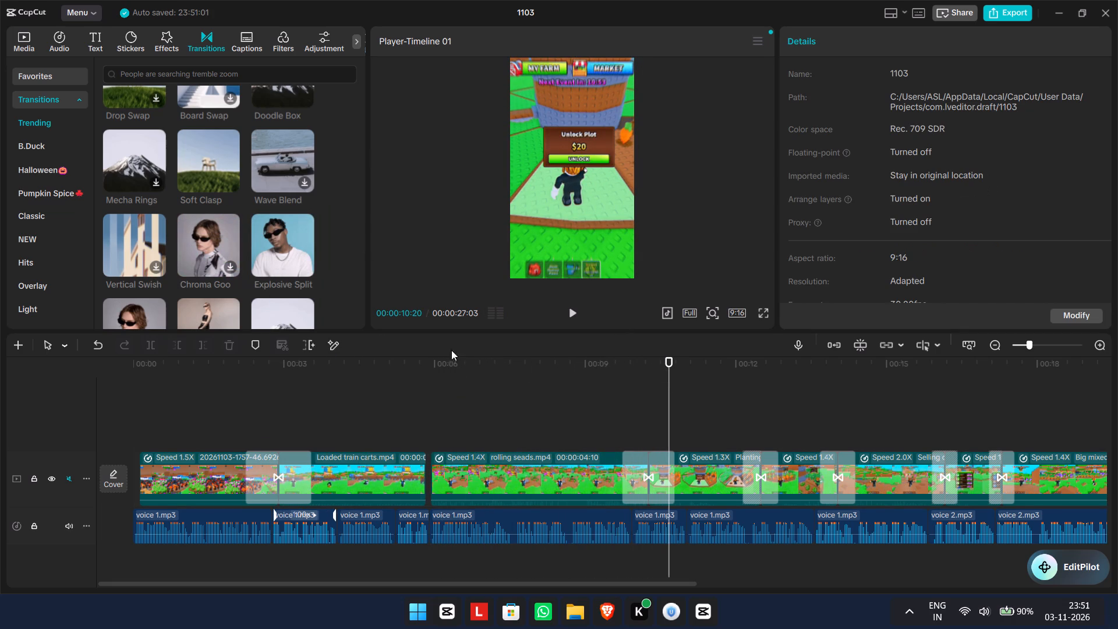
left_click_drag(667, 383, 14, 349)
left_click(570, 312)
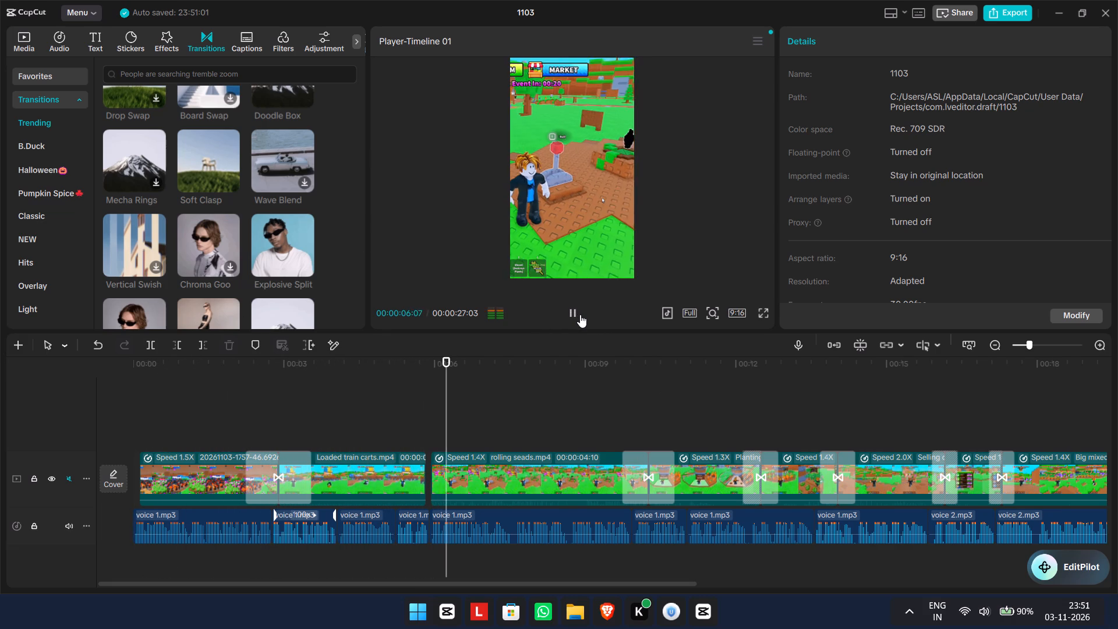
left_click(580, 314)
Shift all main-track clips from "rolling seads" to the end earlier together, closing the small gap after "Loaded train carts".
scroll(556, 395, "down", 3)
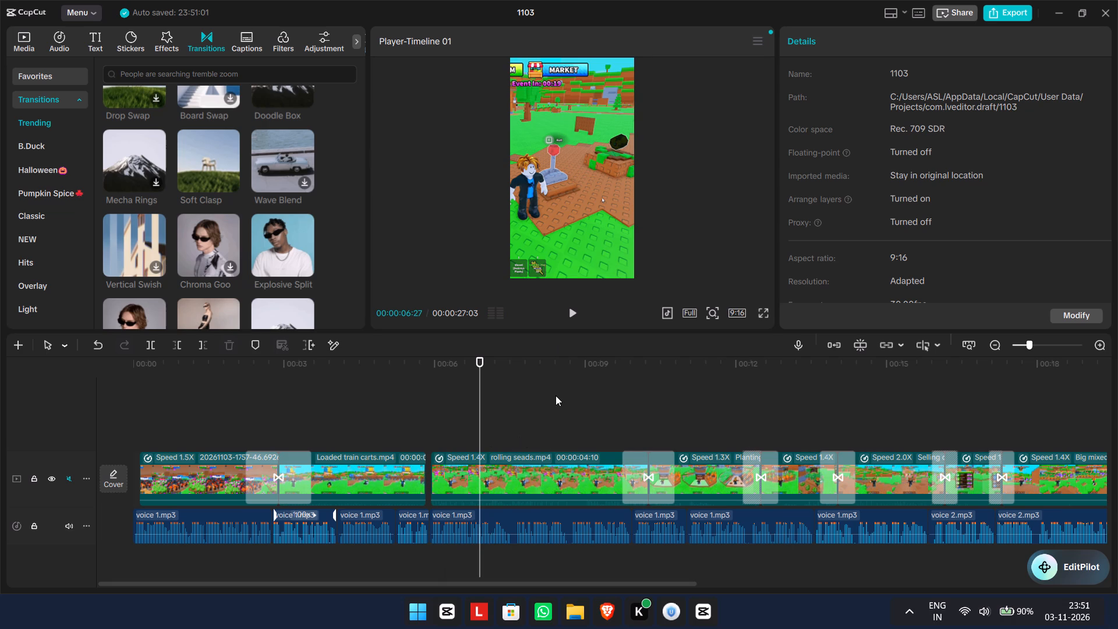
scroll(556, 395, "down", 2)
left_click_drag(477, 419, 1117, 451)
left_click_drag(825, 477, 487, 478)
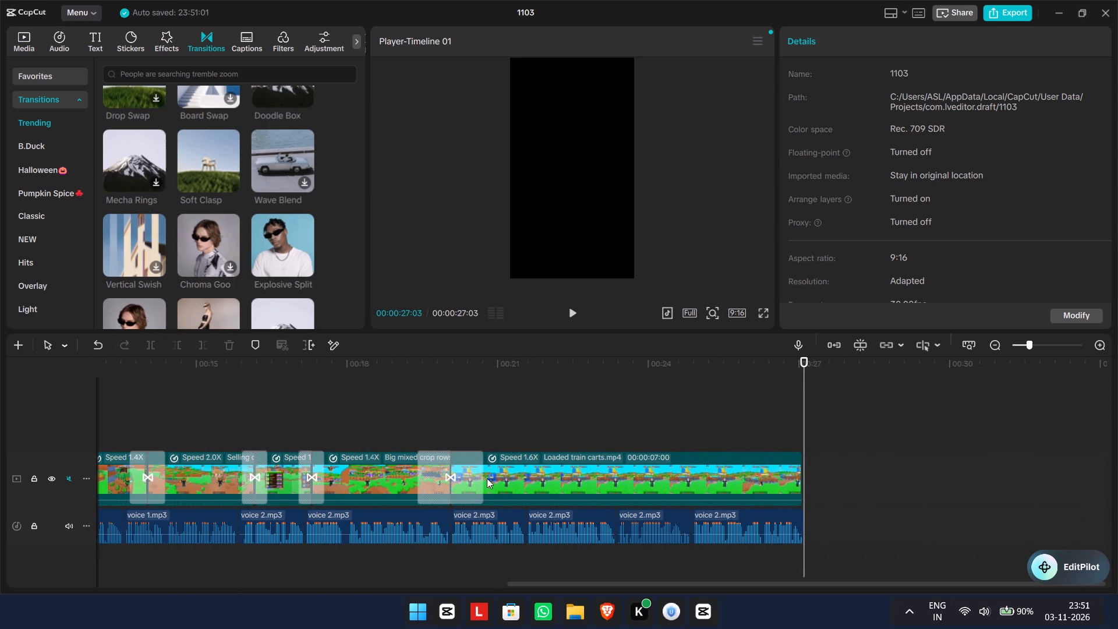
left_click_drag(487, 478, 70, 435)
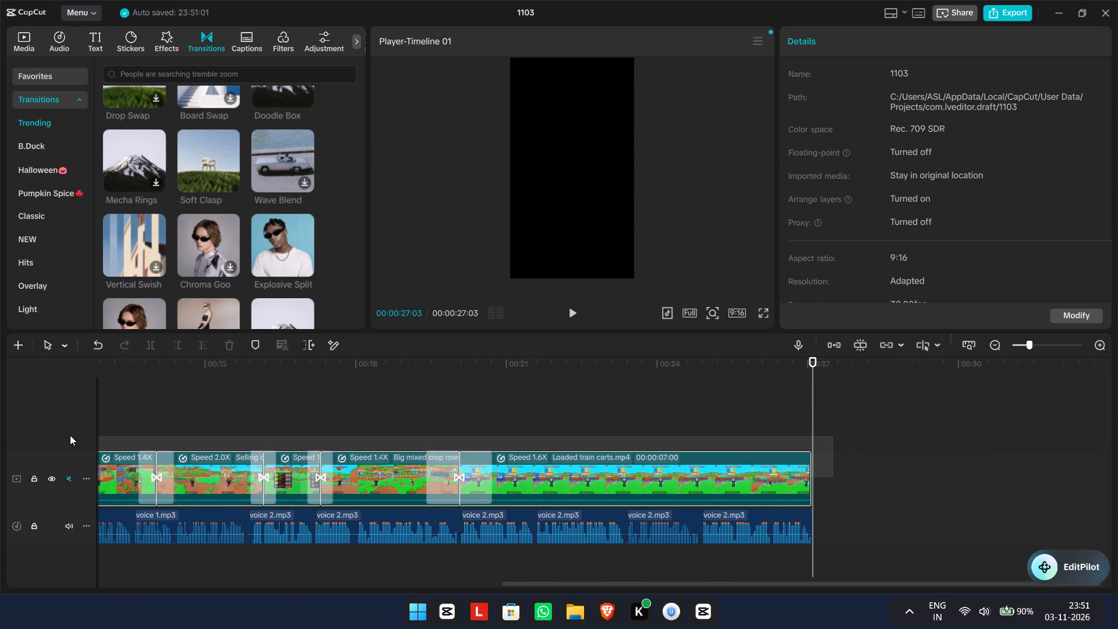
left_click_drag(70, 435, 316, 461)
left_click_drag(338, 478, 332, 481)
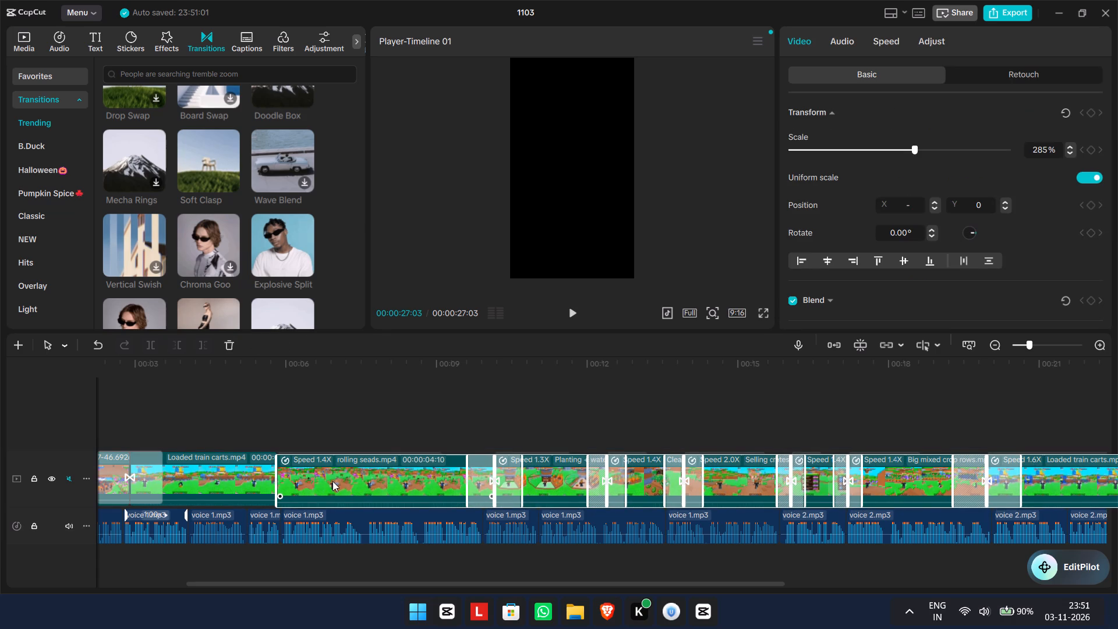
left_click_drag(332, 481, 332, 480)
Play the whole edit from start to end to review the clips and transitions against the voiceover.
scroll(1089, 394, "down", 4)
left_click(1025, 345)
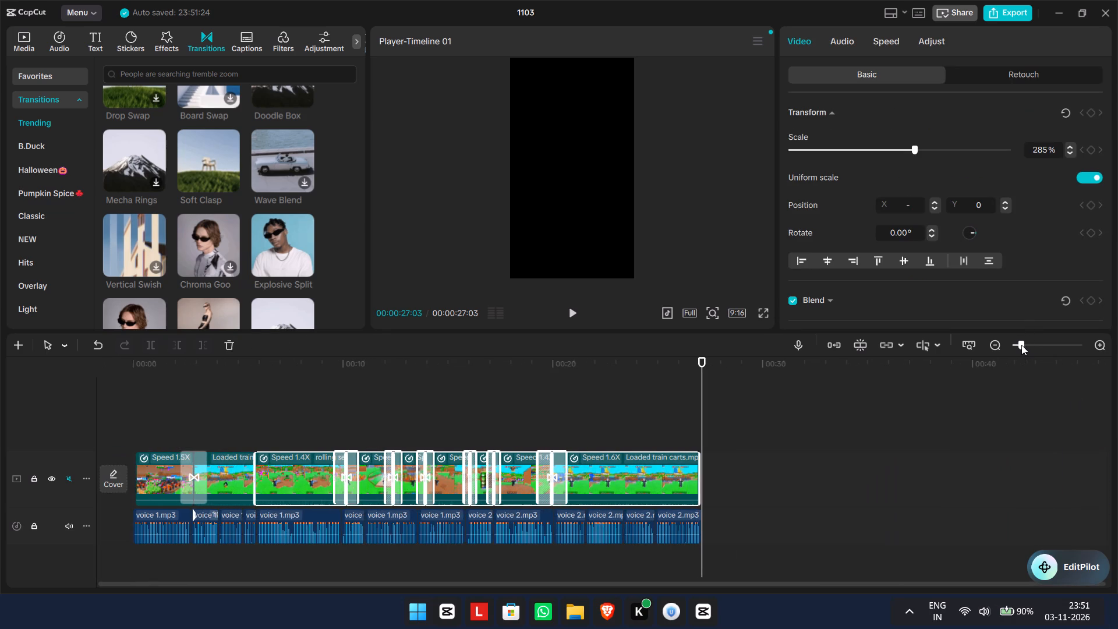
left_click_drag(706, 413, 0, 344)
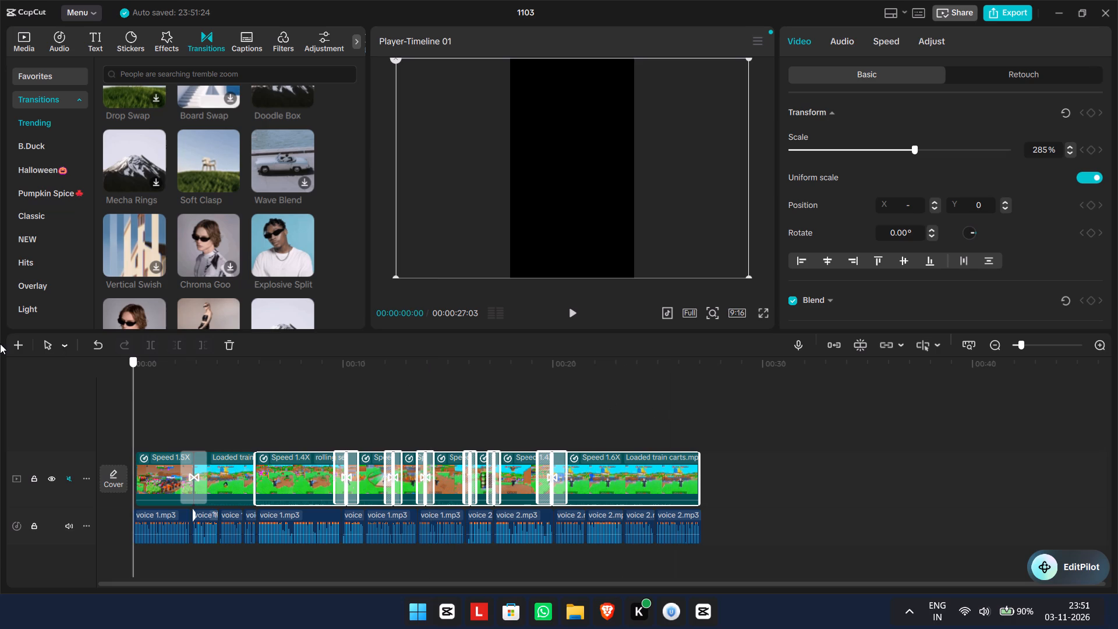
left_click_drag(0, 344, 125, 392)
left_click(572, 308)
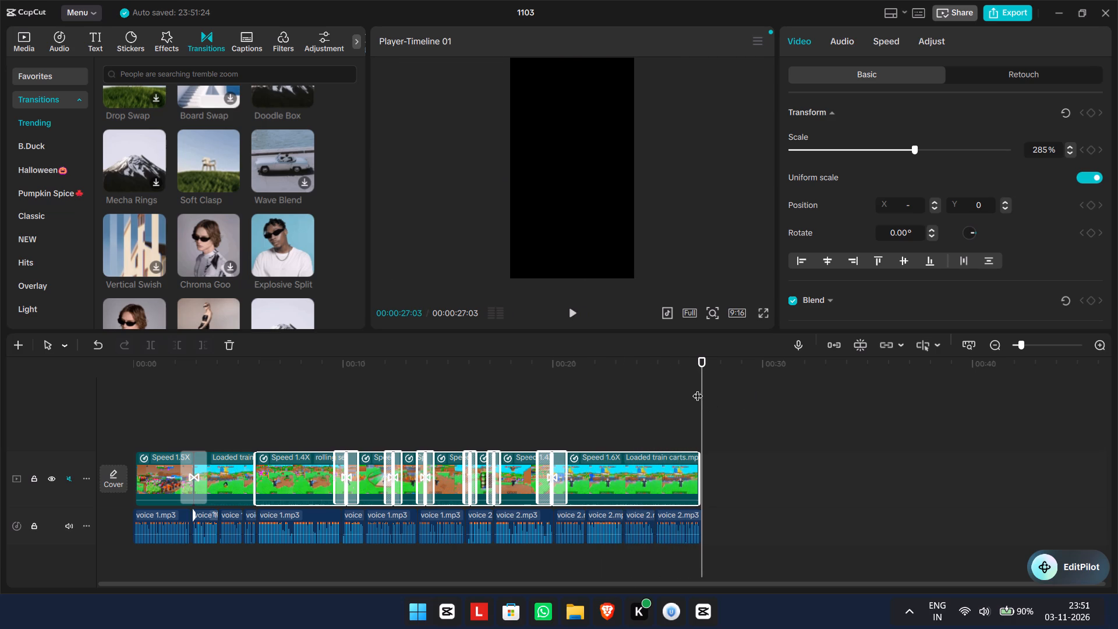
Place "Wii Party.mp3" on a new audio track below the voiceover, starting at 00:00:00:00.
left_click_drag(698, 388, 58, 384)
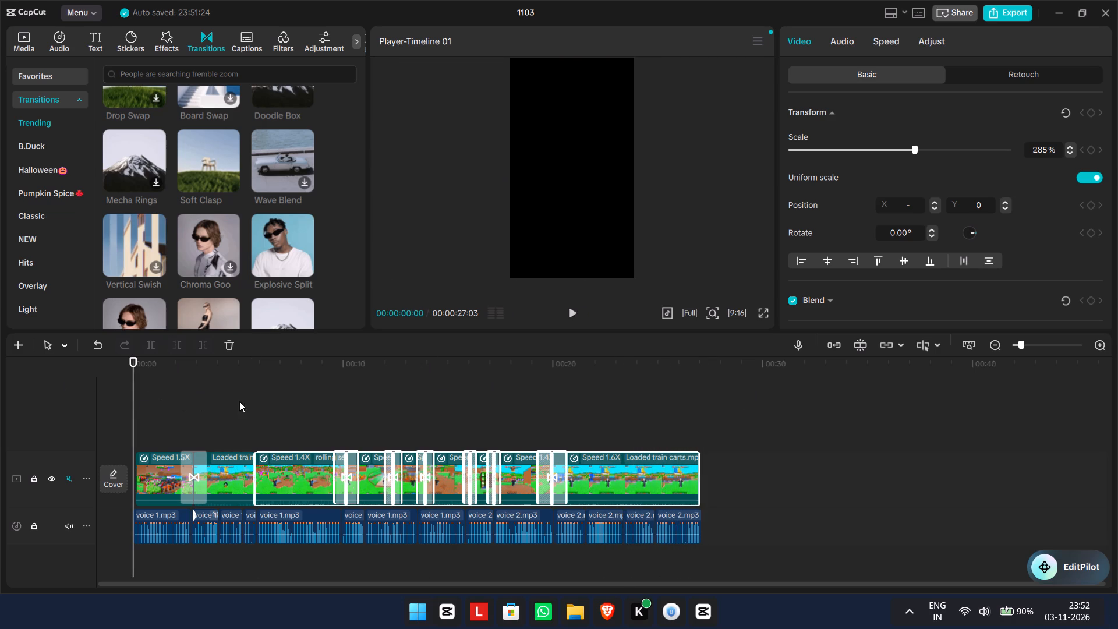
left_click(17, 30)
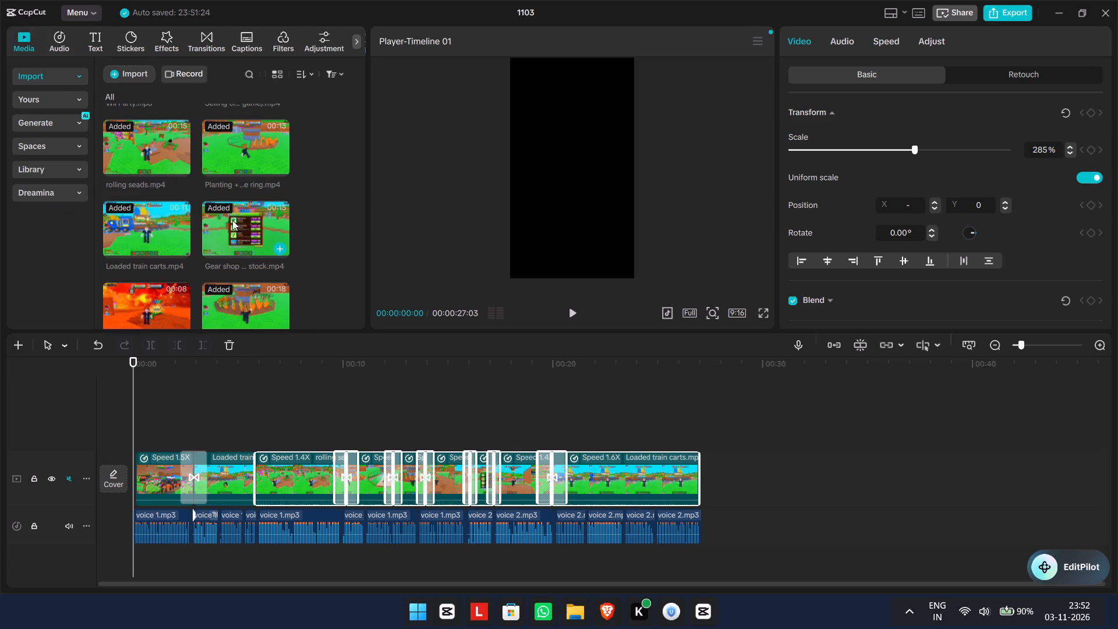
scroll(232, 228, "up", 5)
left_click_drag(139, 230, 143, 593)
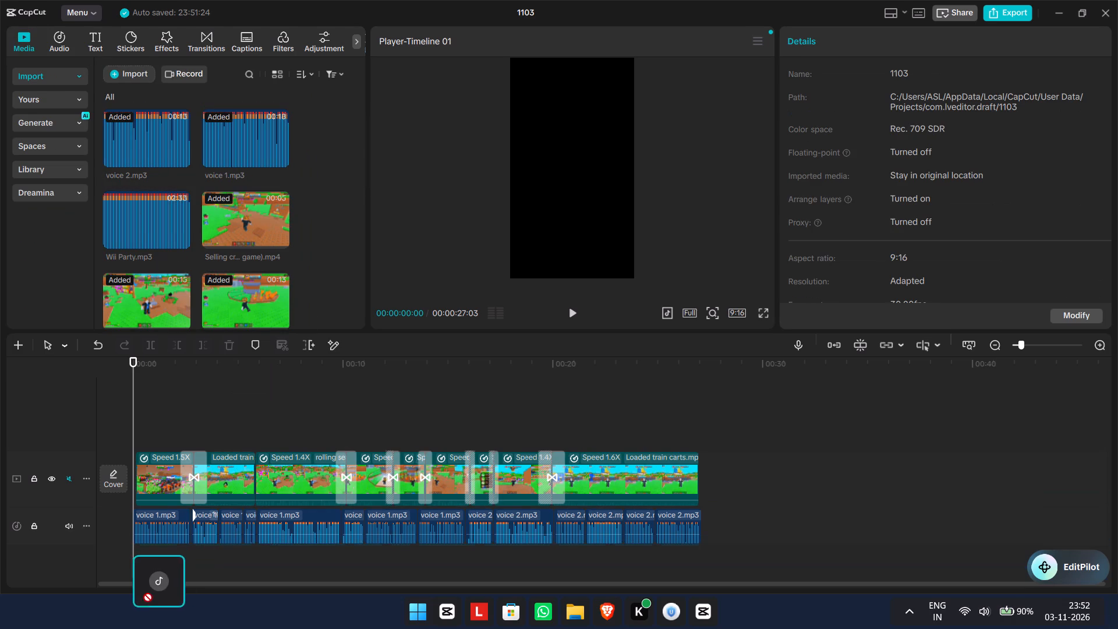
left_click_drag(143, 593, 130, 566)
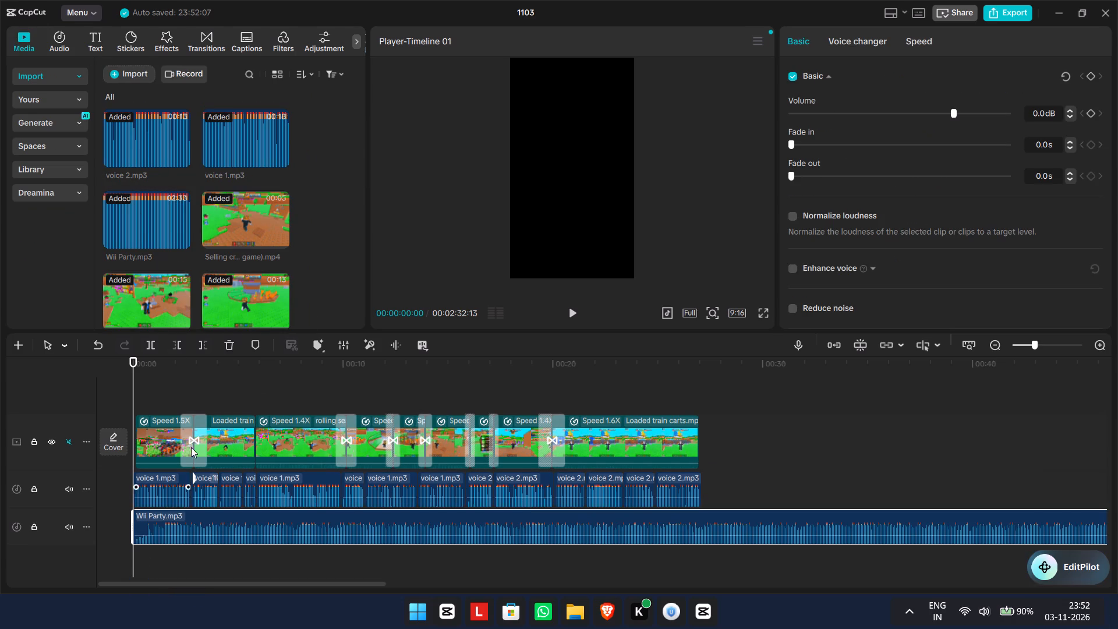
Normalize the loudness of the "Wii Party" music and lower its volume to -3.2 dB while listening to the mix.
left_click(794, 218)
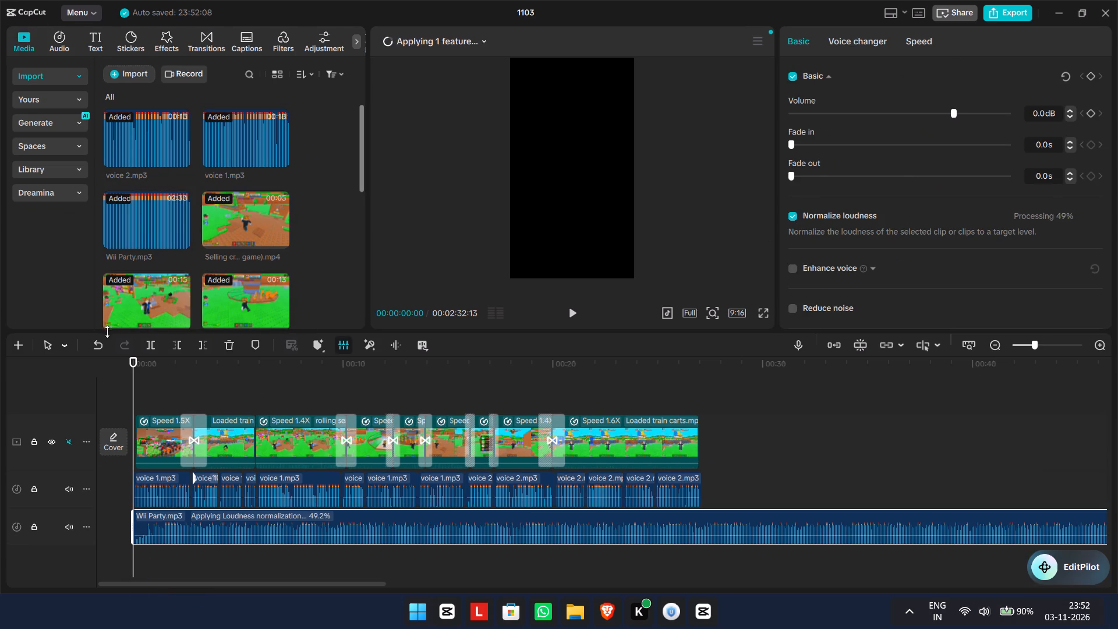
left_click(581, 310)
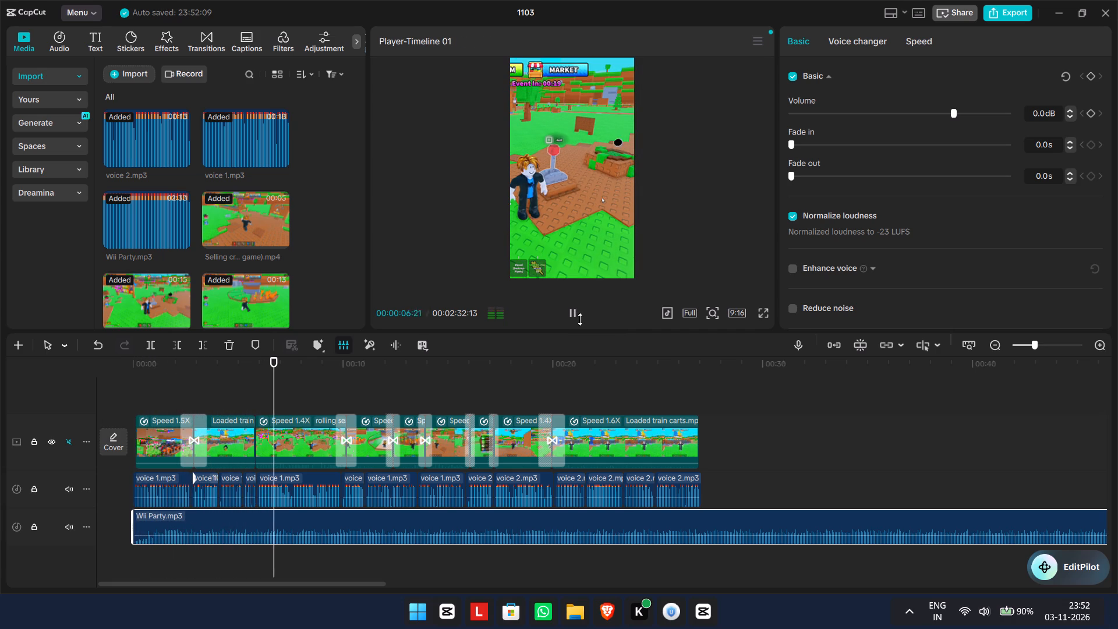
left_click_drag(951, 111, 944, 111)
left_click_drag(953, 112, 940, 112)
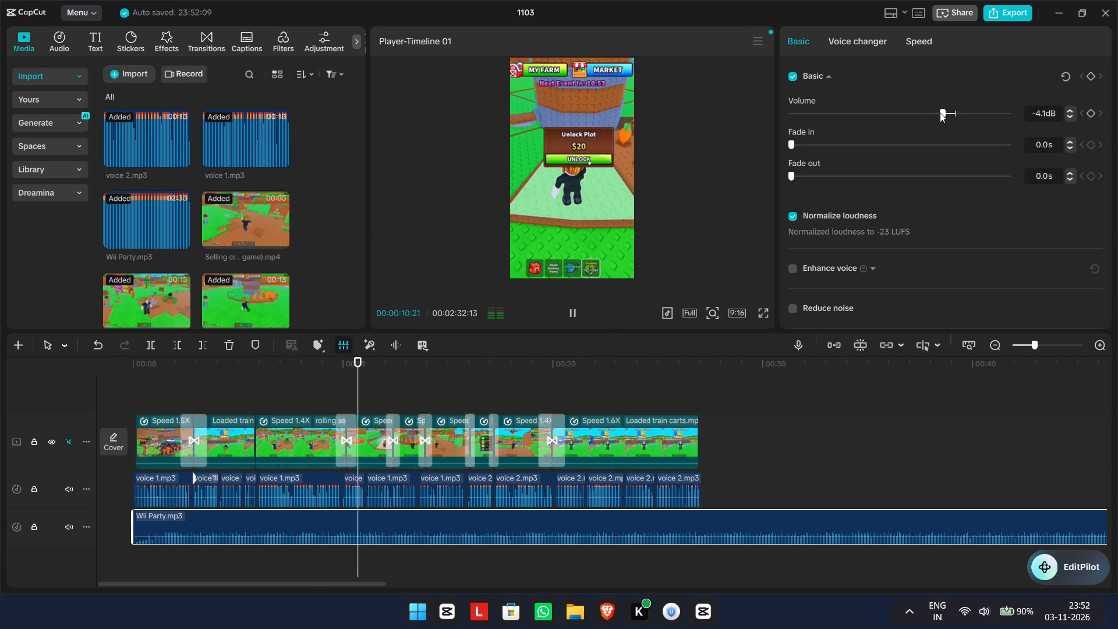
left_click_drag(940, 112, 942, 112)
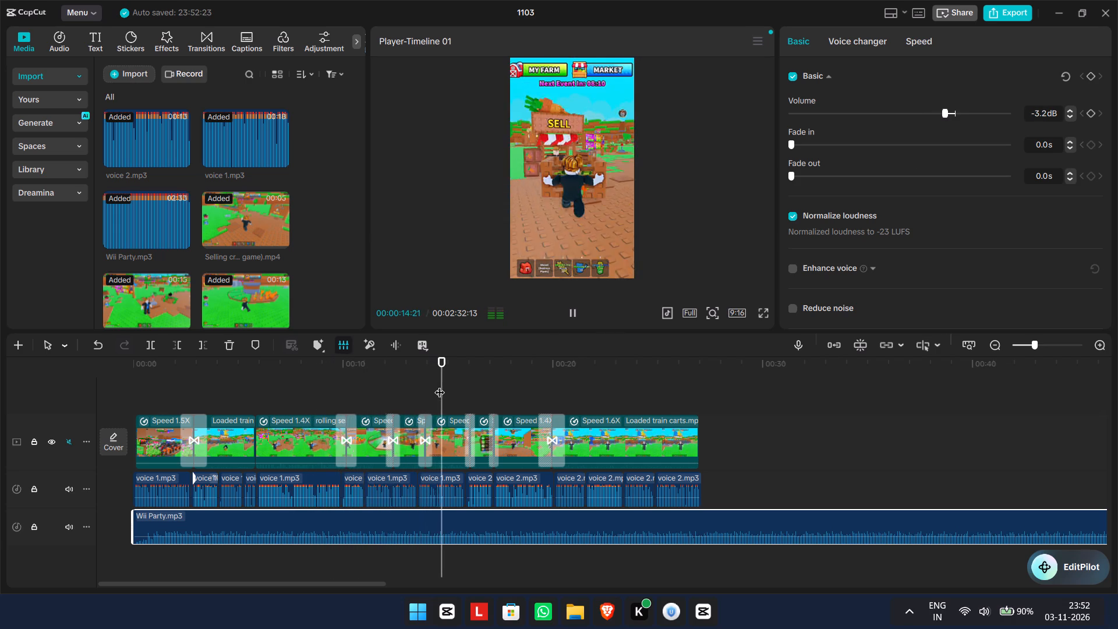
Add a fade-in of about 1.4 s to the start of the "Wii Party" music.
left_click_drag(443, 383, 126, 423)
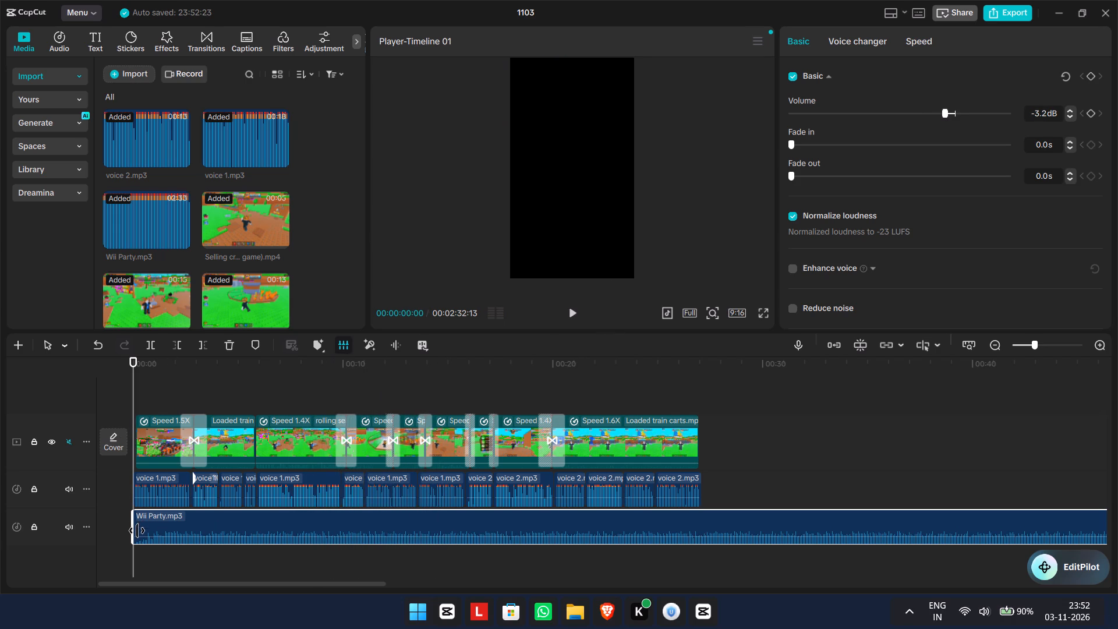
left_click(143, 525)
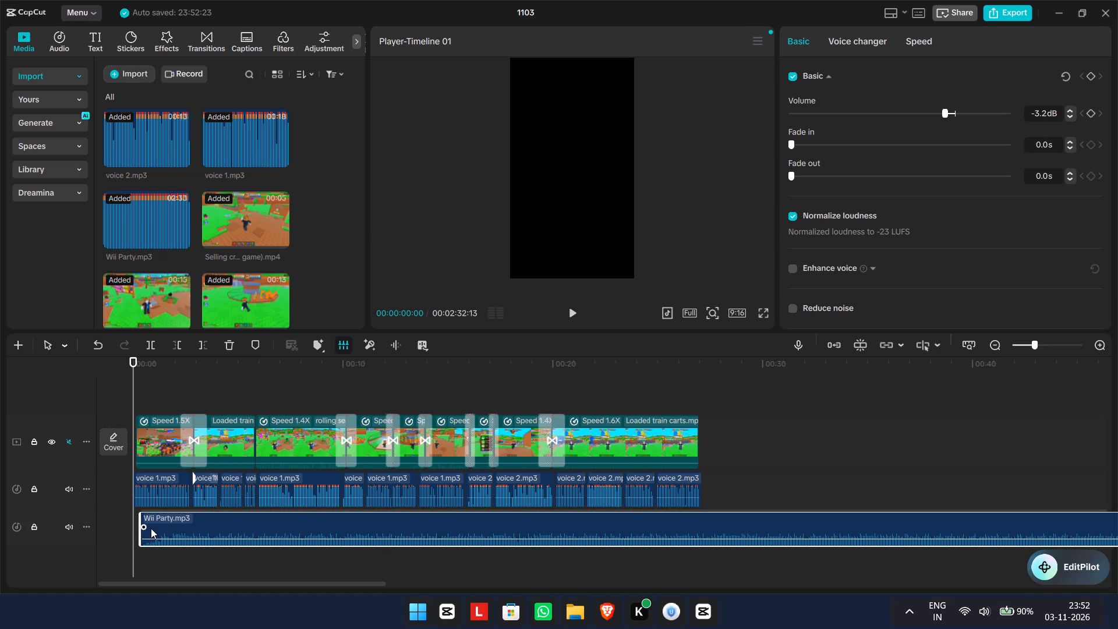
left_click_drag(138, 525, 146, 529)
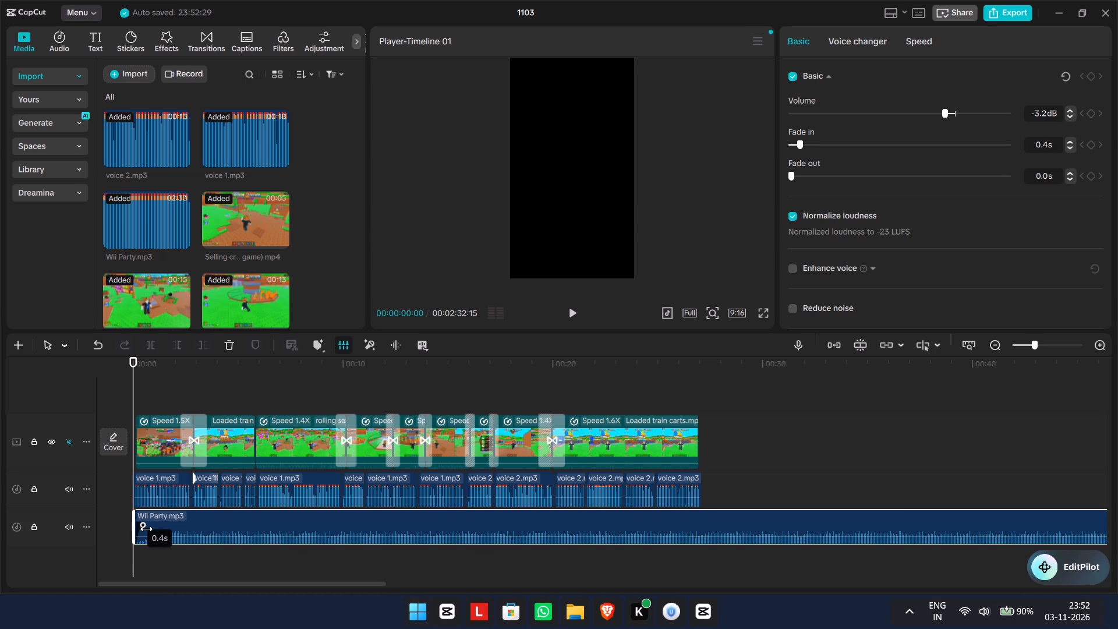
left_click_drag(146, 529, 168, 533)
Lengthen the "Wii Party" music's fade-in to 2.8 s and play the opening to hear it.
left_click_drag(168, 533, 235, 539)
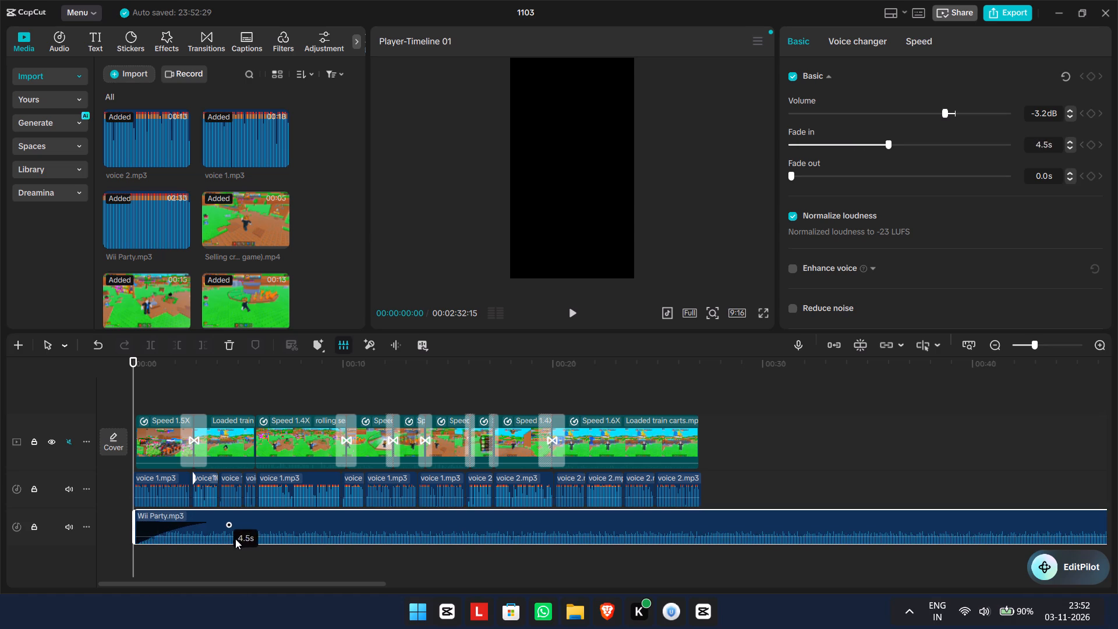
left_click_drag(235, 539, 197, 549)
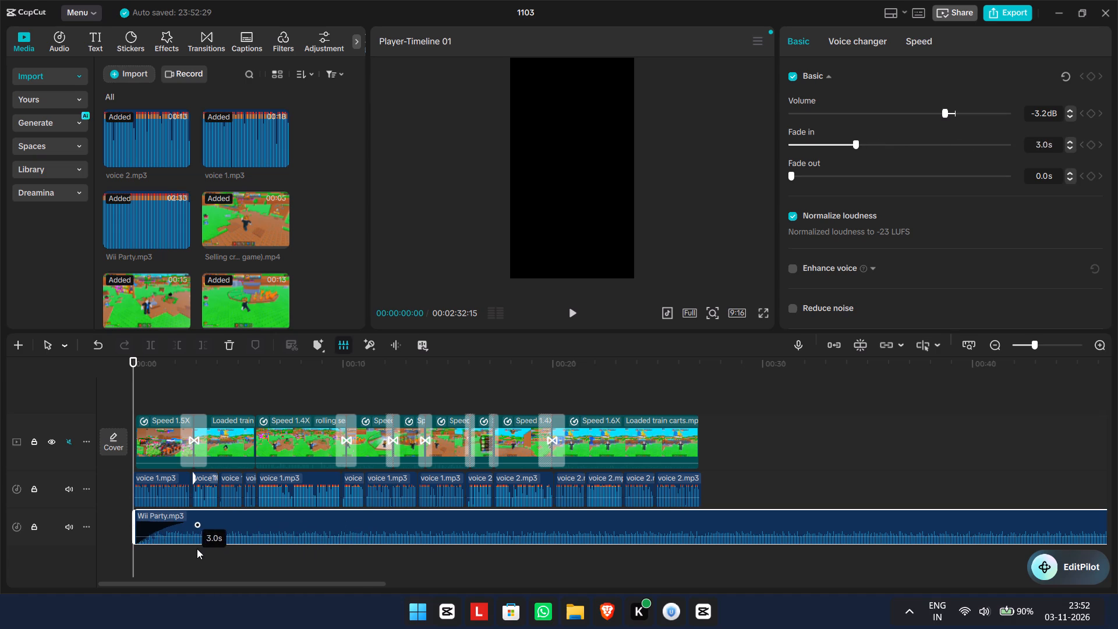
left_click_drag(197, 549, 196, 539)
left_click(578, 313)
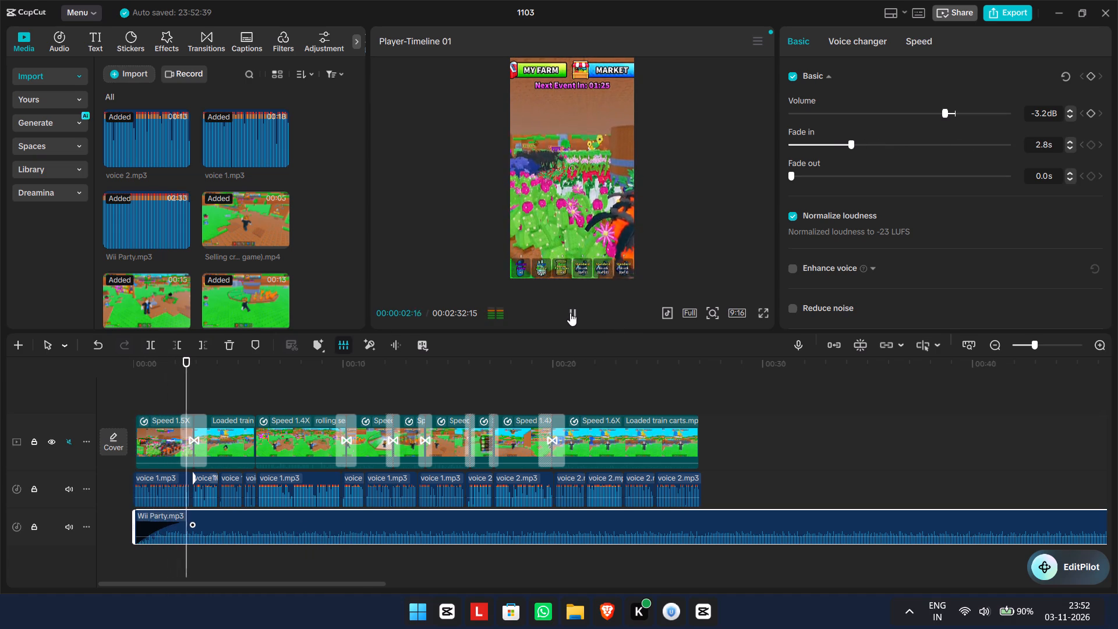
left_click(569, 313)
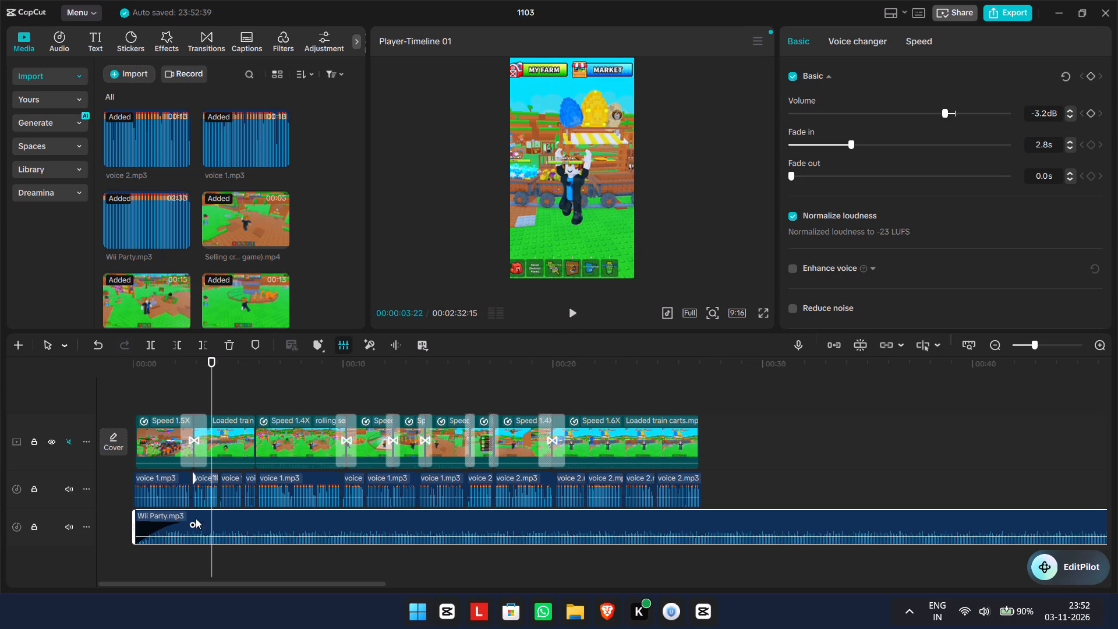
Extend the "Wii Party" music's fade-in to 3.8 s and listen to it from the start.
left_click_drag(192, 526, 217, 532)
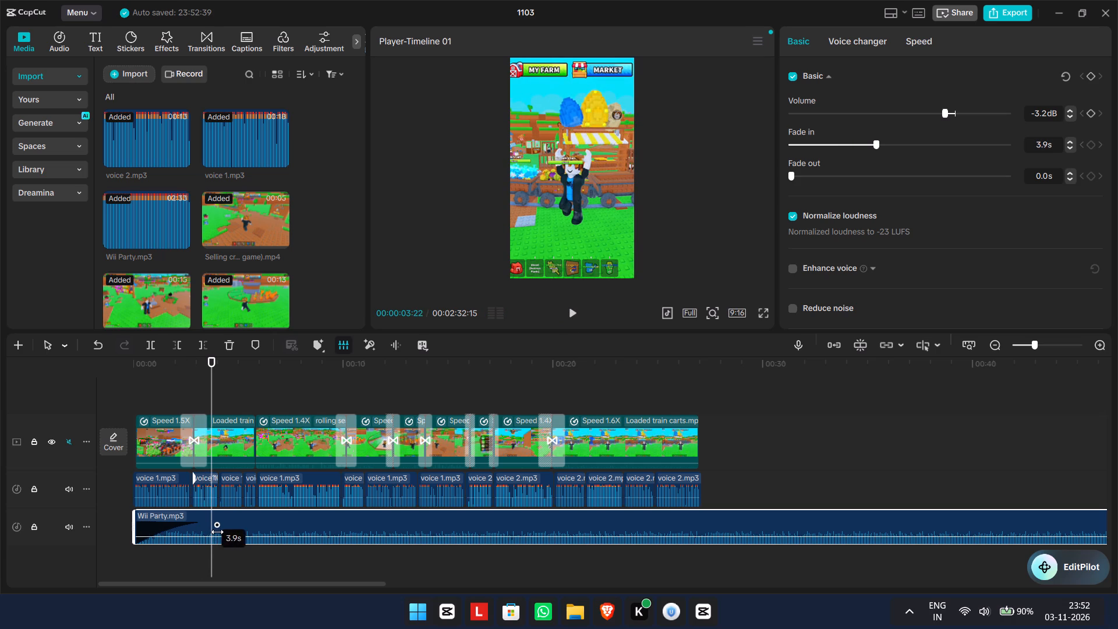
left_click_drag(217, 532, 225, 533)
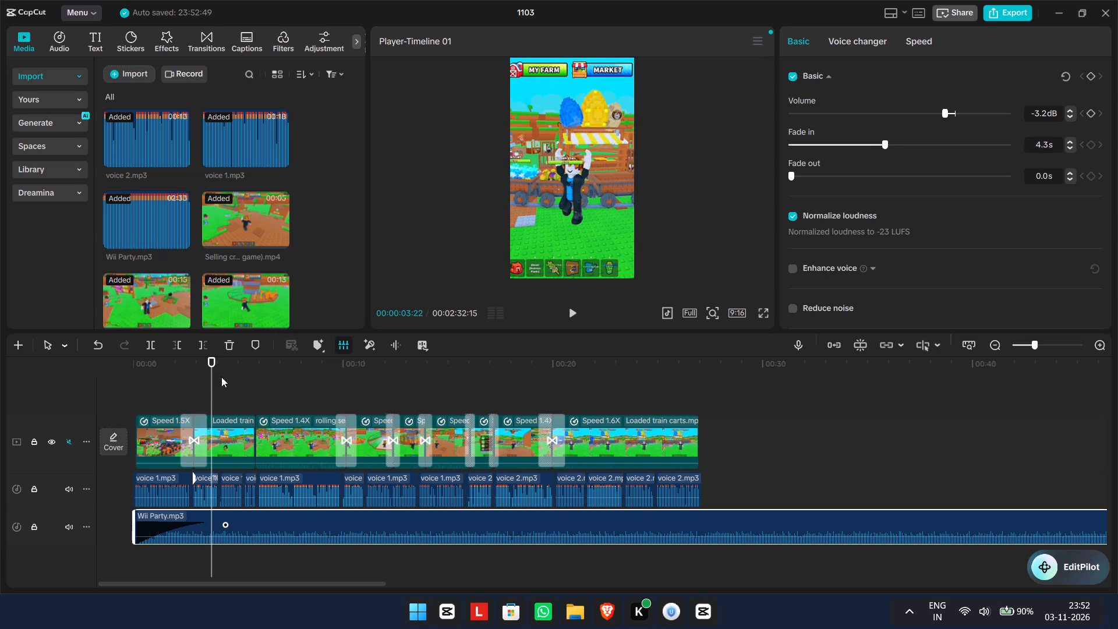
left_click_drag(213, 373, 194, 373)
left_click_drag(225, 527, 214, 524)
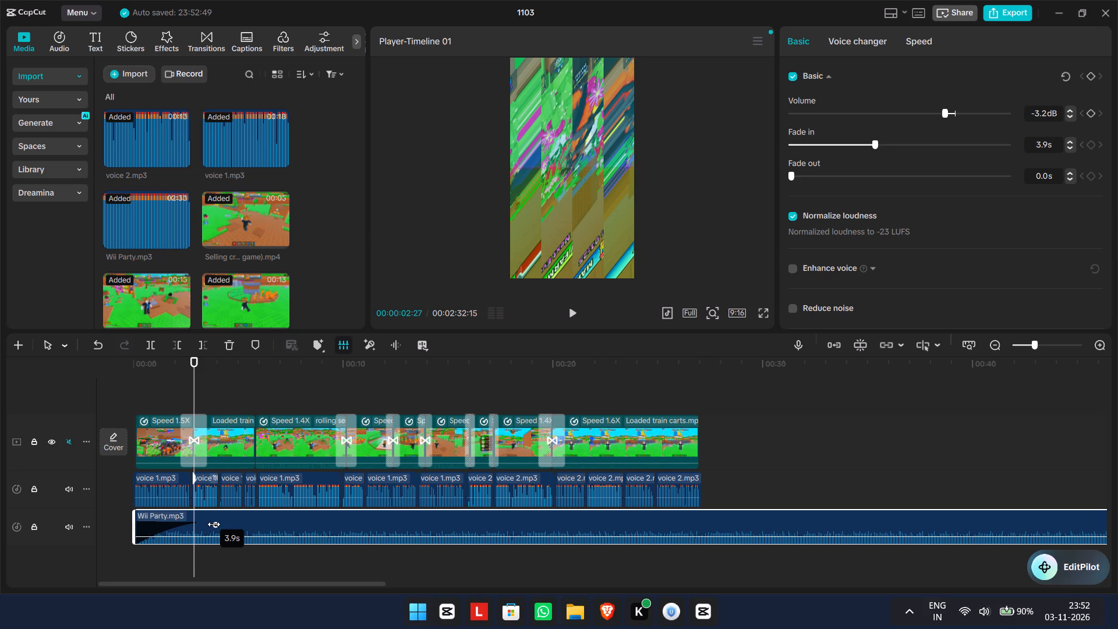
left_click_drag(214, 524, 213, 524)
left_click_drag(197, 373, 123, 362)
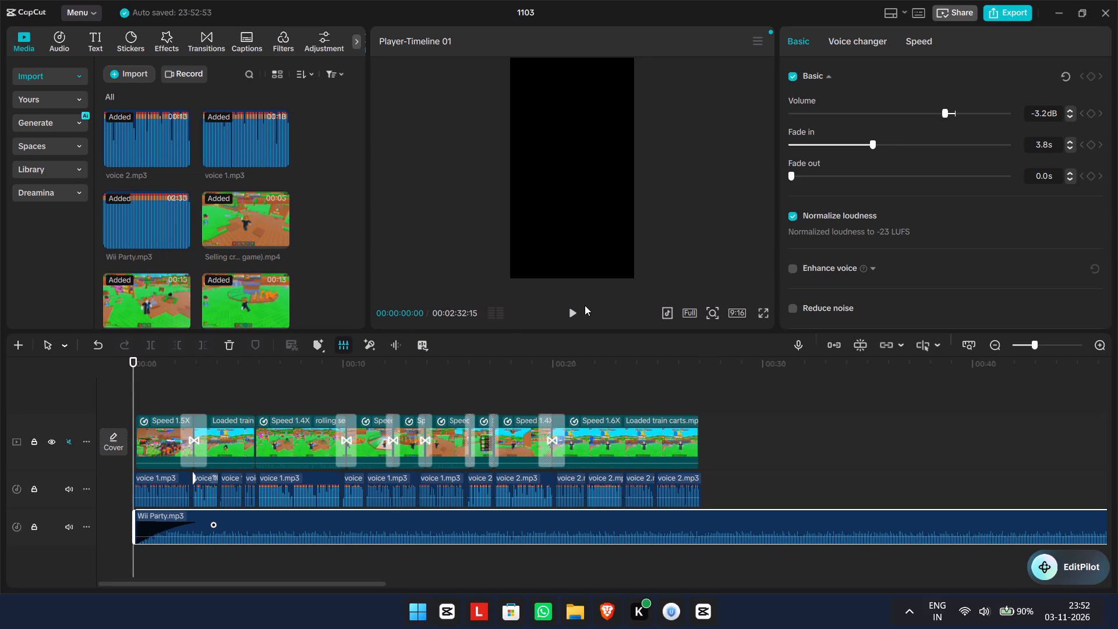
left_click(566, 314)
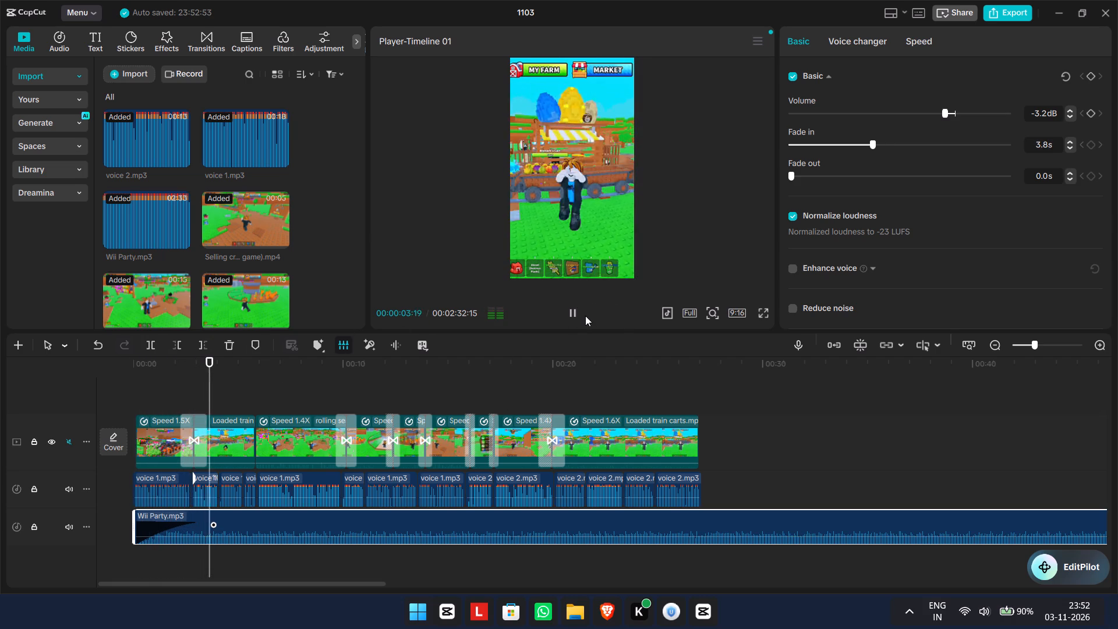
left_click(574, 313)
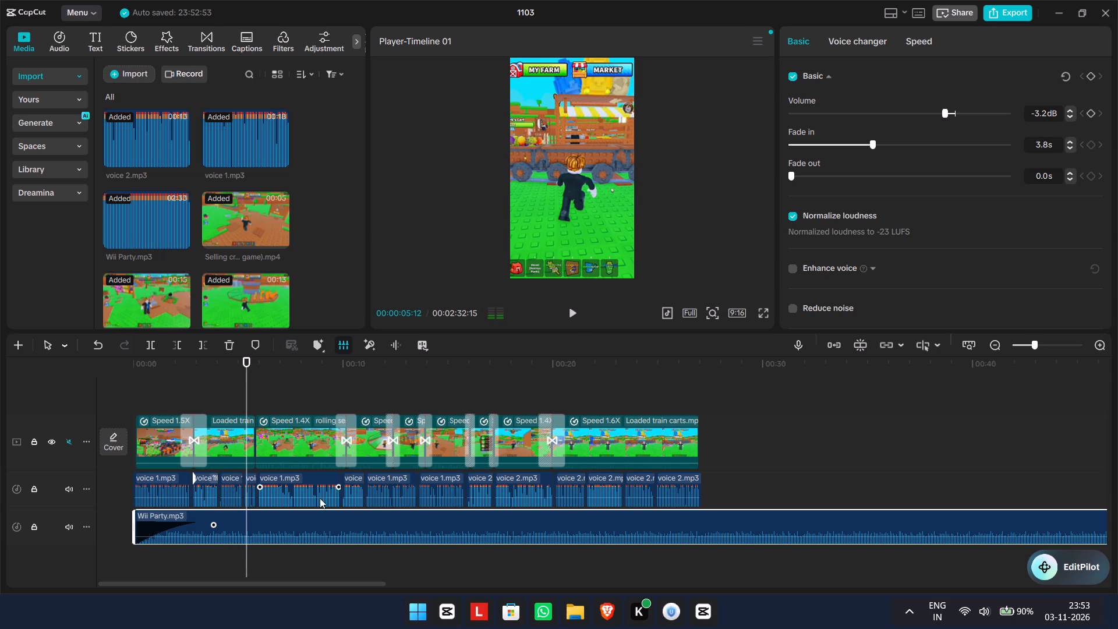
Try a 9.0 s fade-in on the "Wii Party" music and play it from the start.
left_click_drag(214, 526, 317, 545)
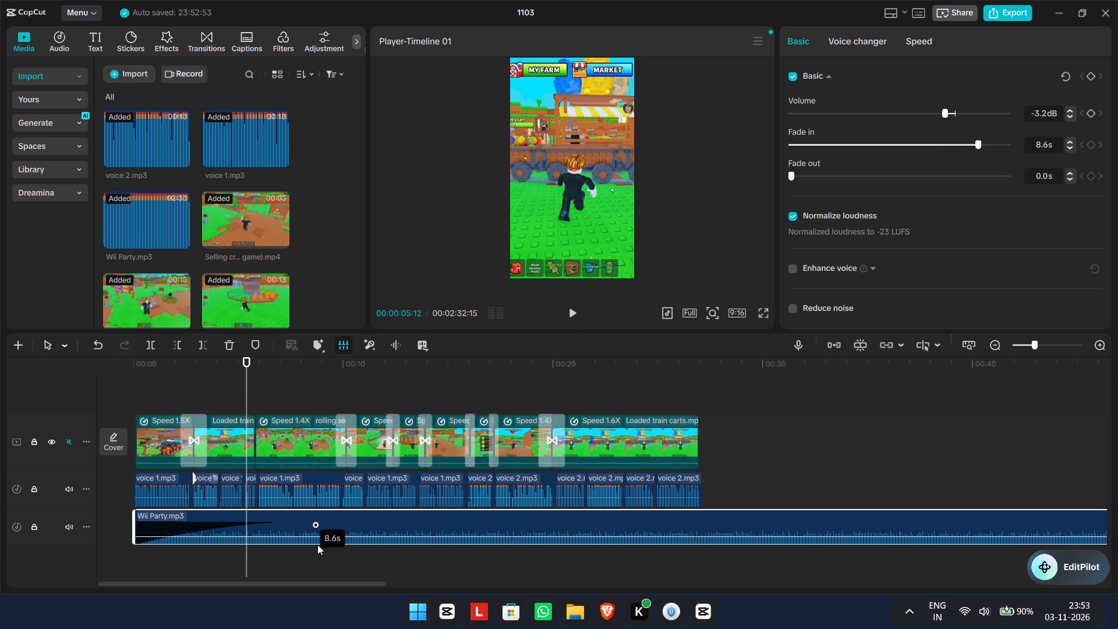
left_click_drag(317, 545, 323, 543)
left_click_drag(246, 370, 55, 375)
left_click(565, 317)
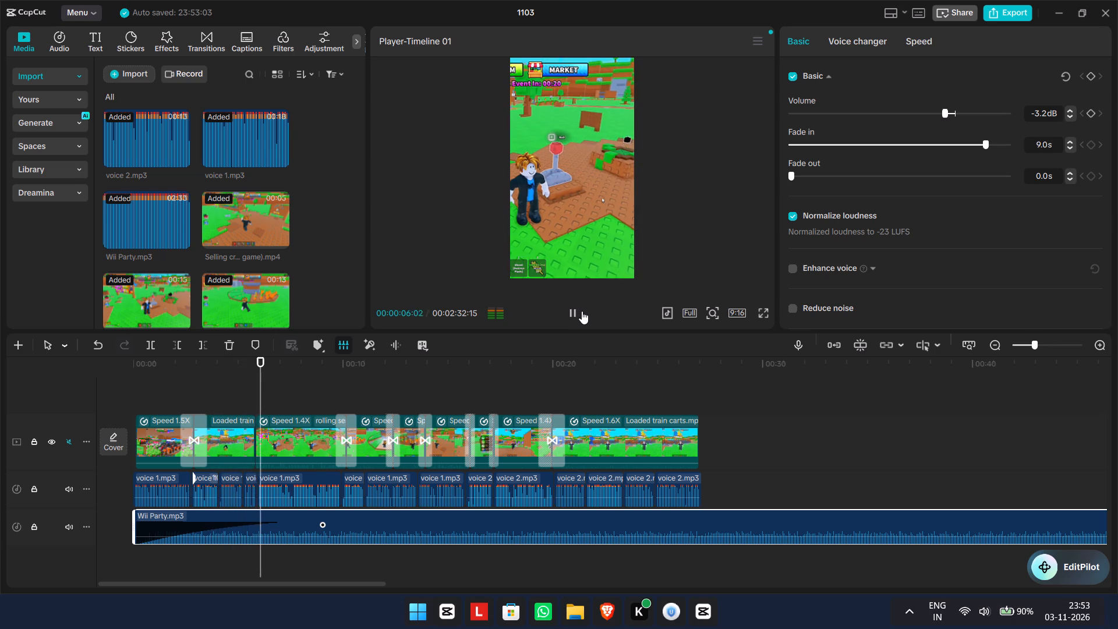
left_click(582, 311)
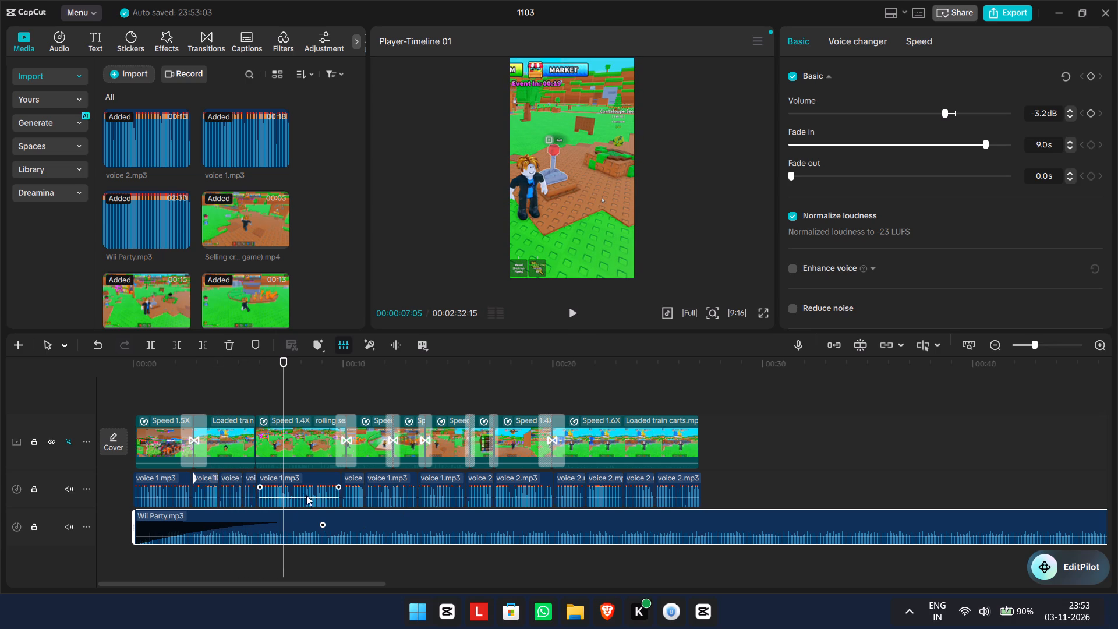
Set the "Wii Party" music's fade-in to 6.6 s and play the opening to check the mix.
left_click_drag(284, 361, 244, 362)
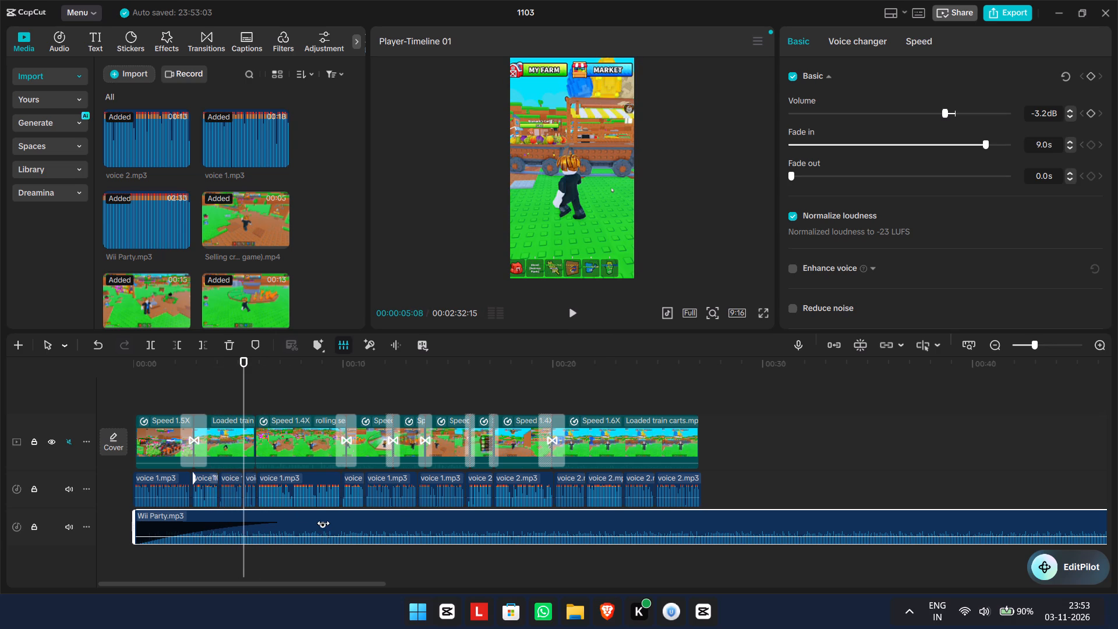
left_click_drag(321, 526, 272, 522)
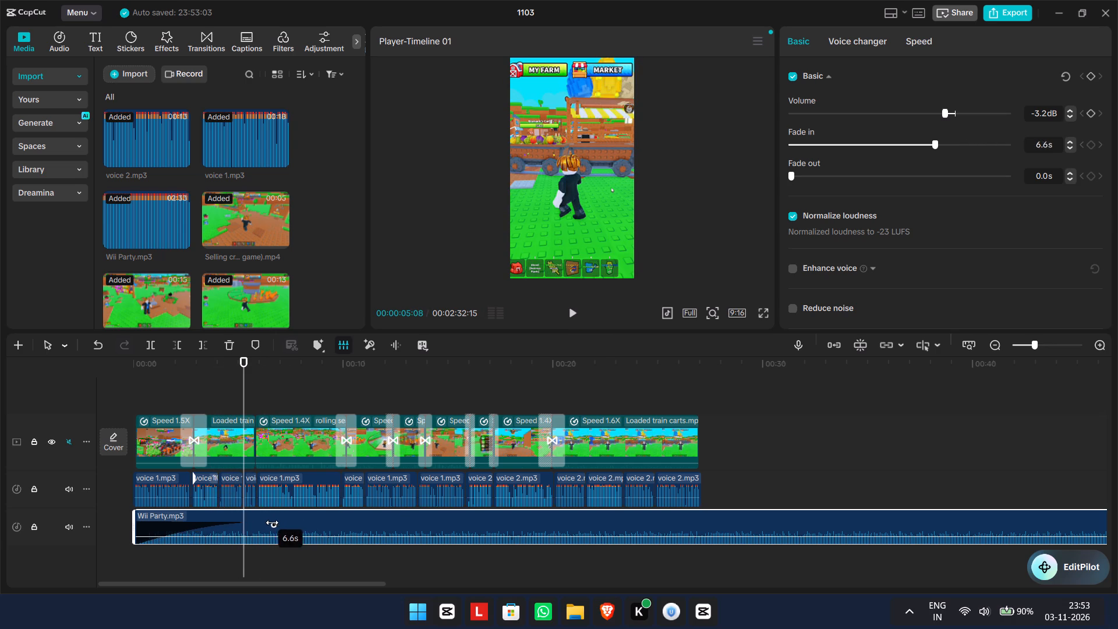
left_click_drag(272, 522, 271, 522)
left_click_drag(245, 381, 80, 375)
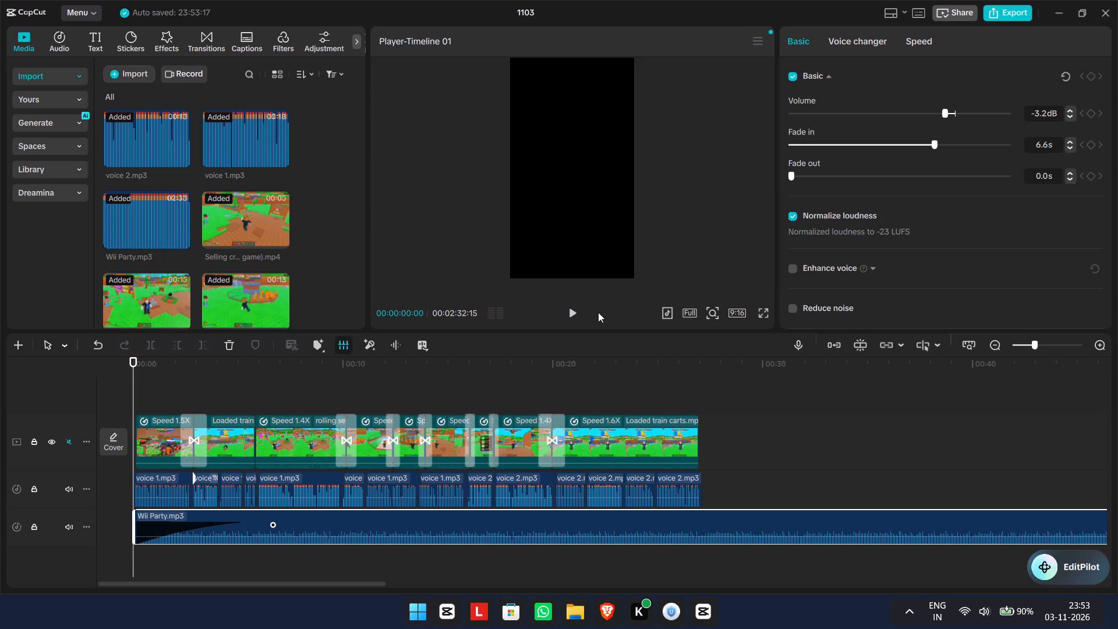
left_click(571, 312)
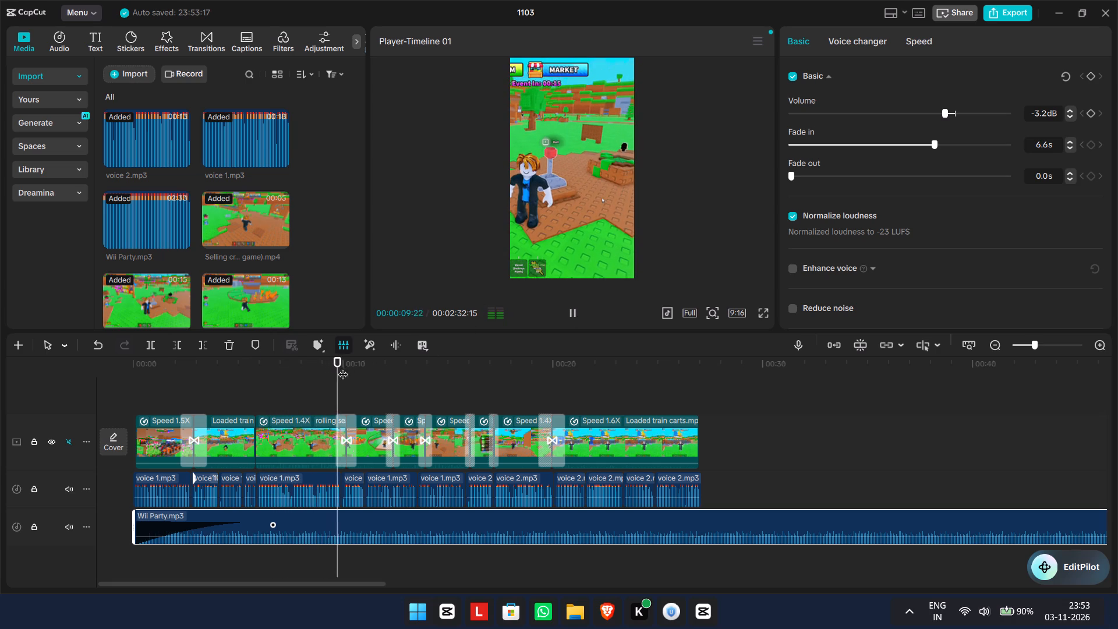
Add the Blur Warp transition at the cut near 6 s, between the "Loaded train carts" clip and the following 1.4X clip.
left_click_drag(342, 367, 233, 329)
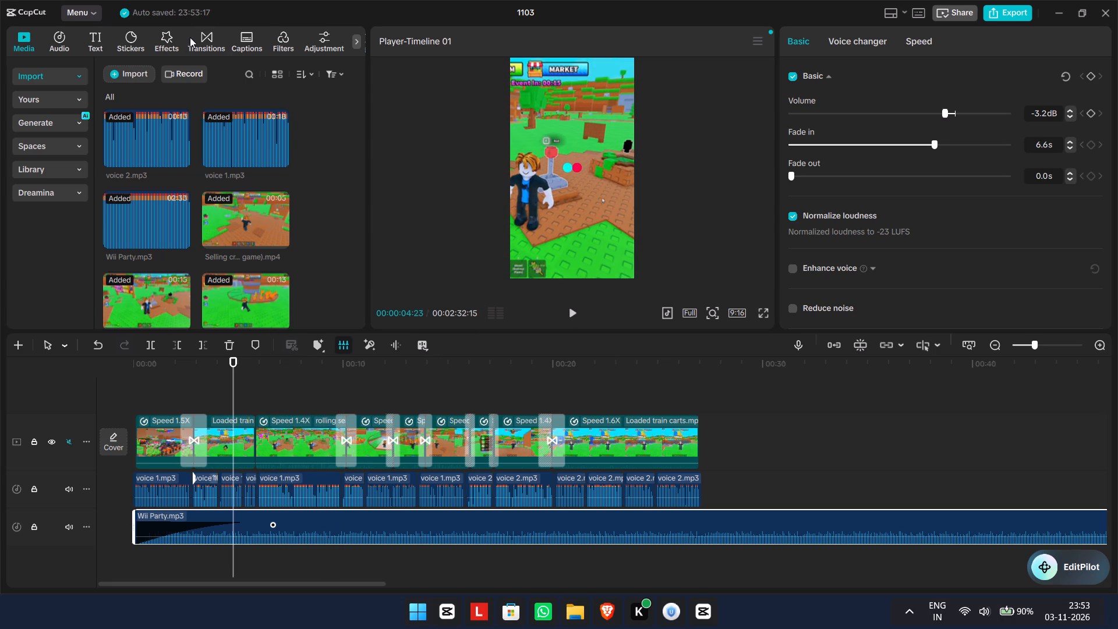
left_click(221, 42)
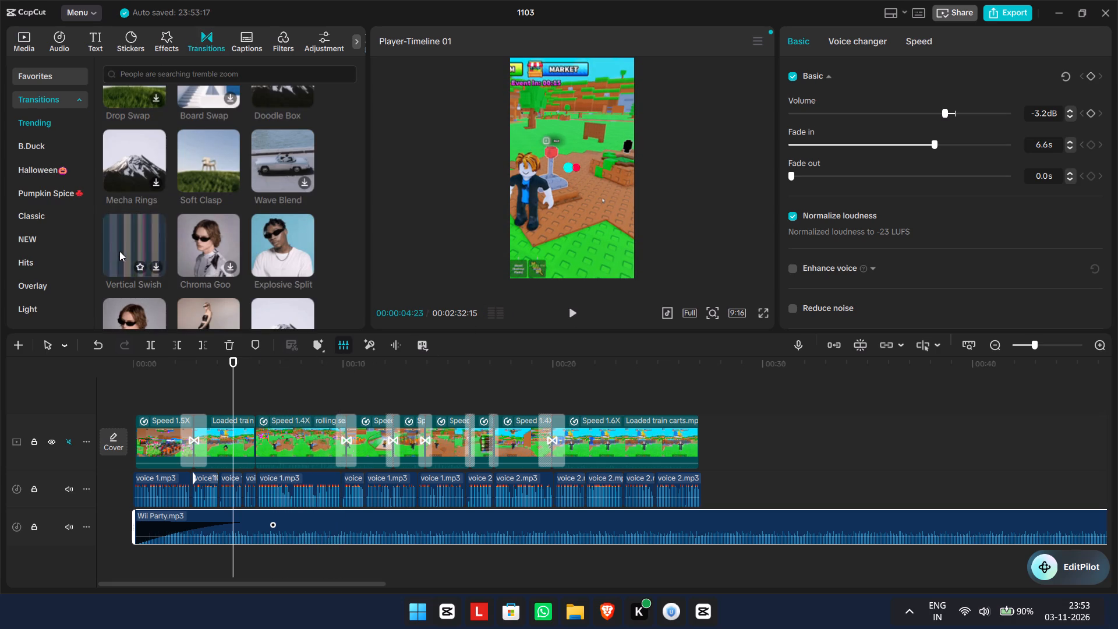
scroll(120, 251, "down", 2)
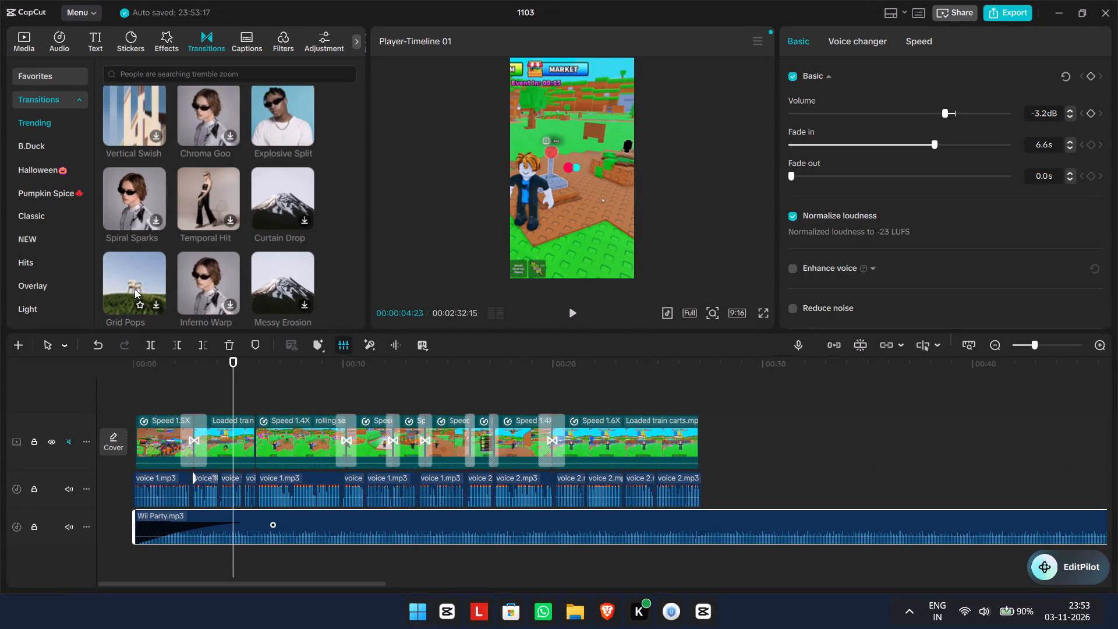
scroll(135, 289, "down", 1)
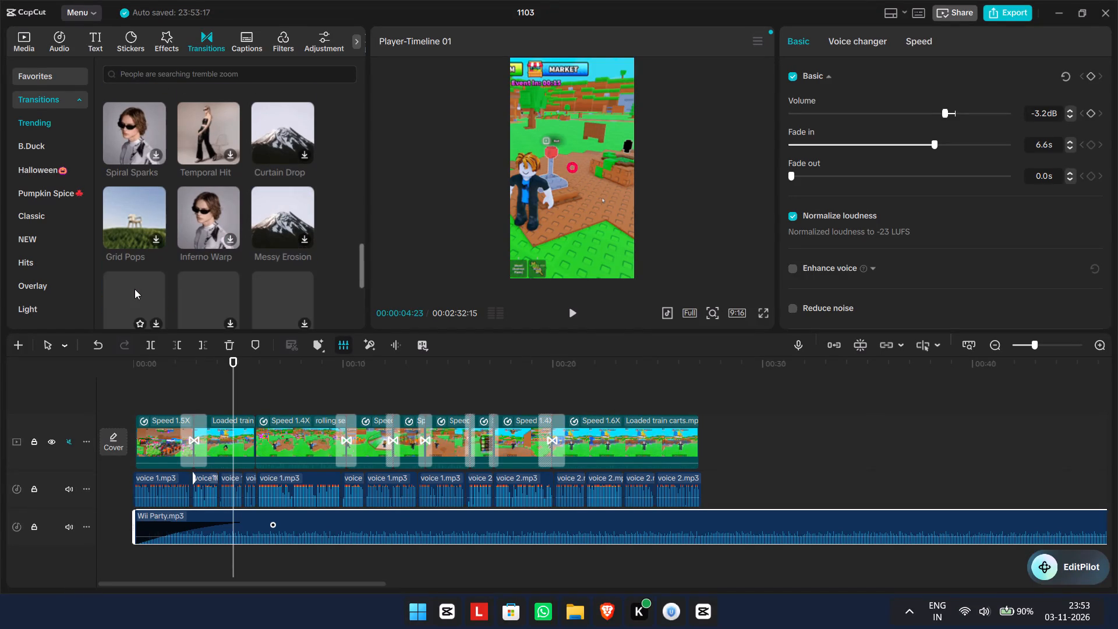
scroll(140, 289, "down", 1)
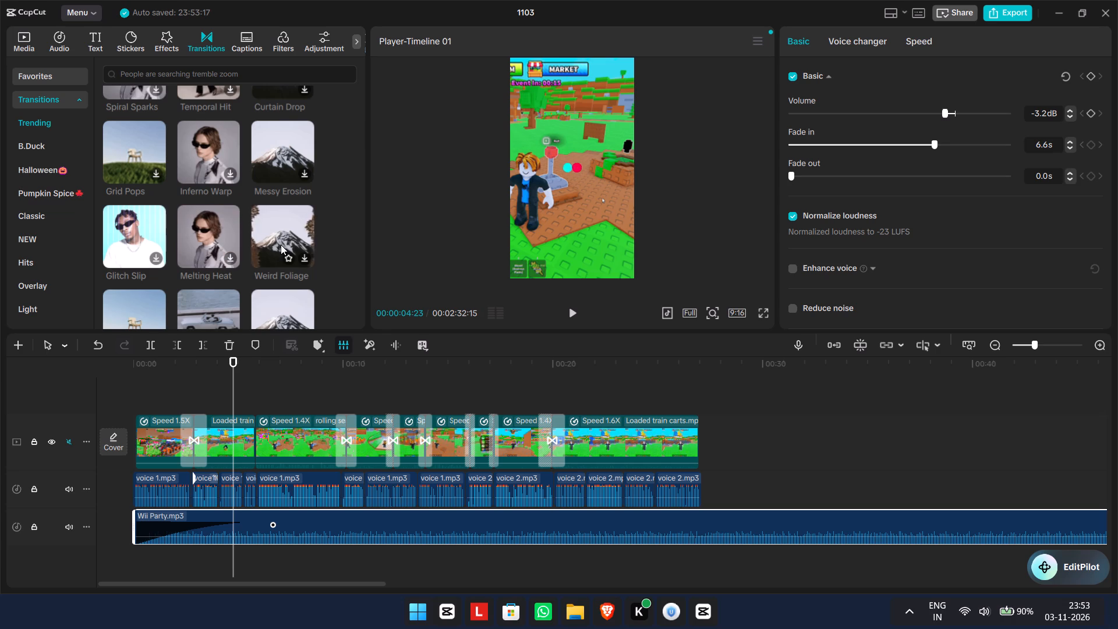
scroll(275, 271, "down", 1)
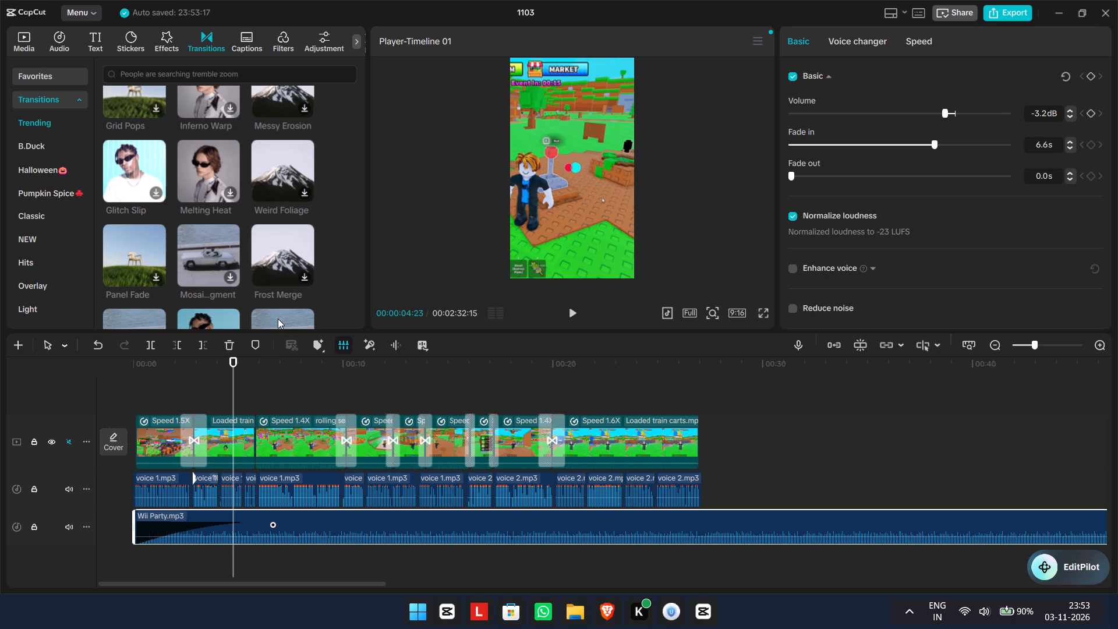
scroll(278, 319, "down", 1)
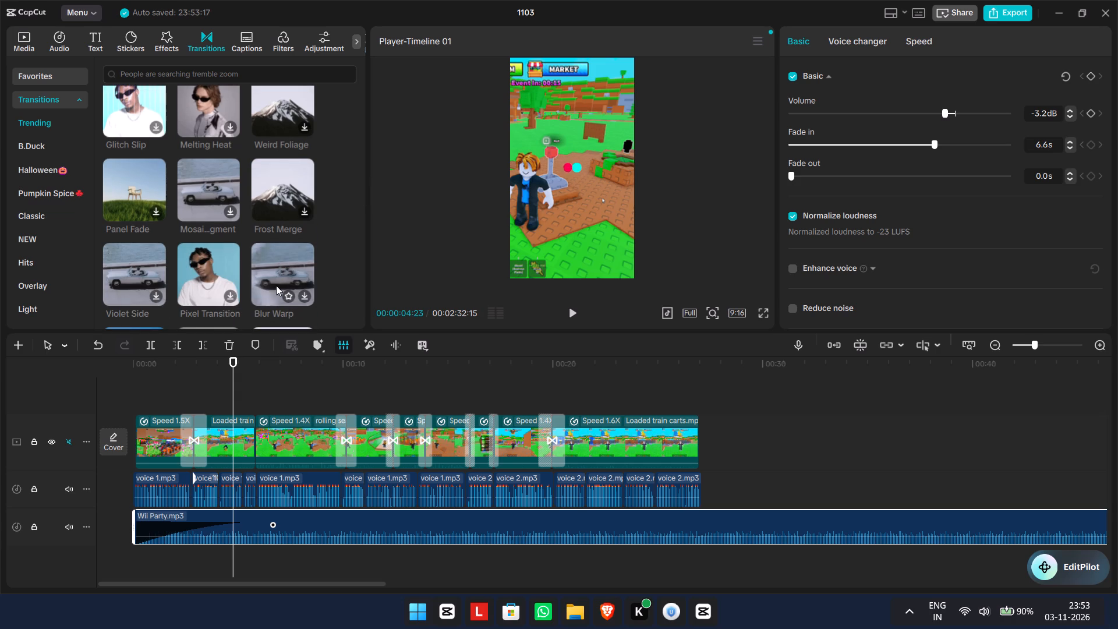
left_click_drag(279, 277, 261, 434)
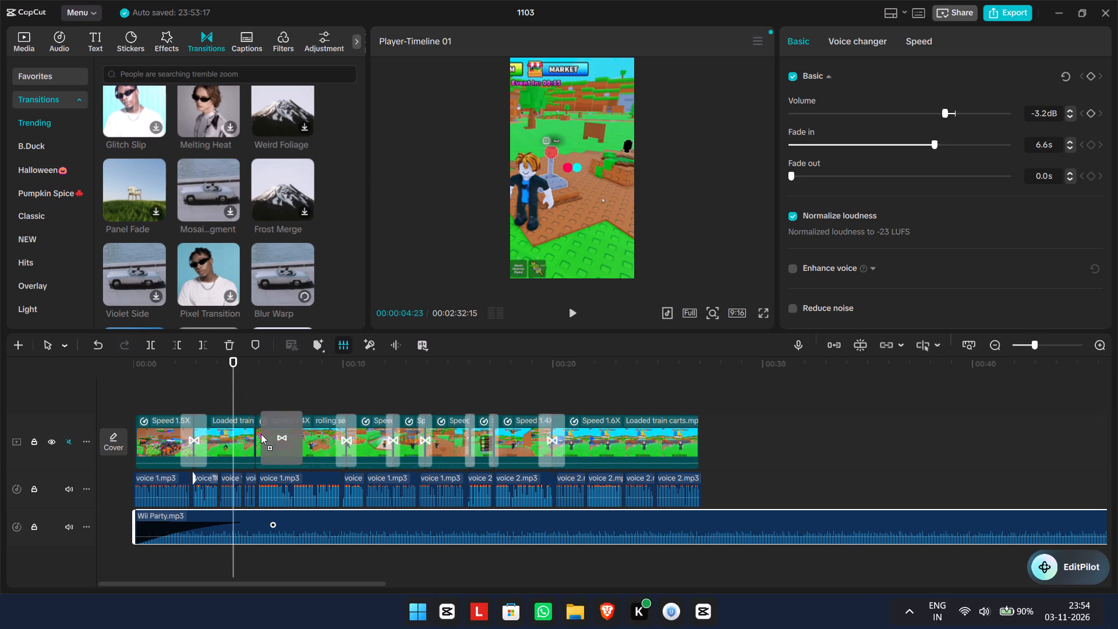
left_click_drag(261, 434, 248, 427)
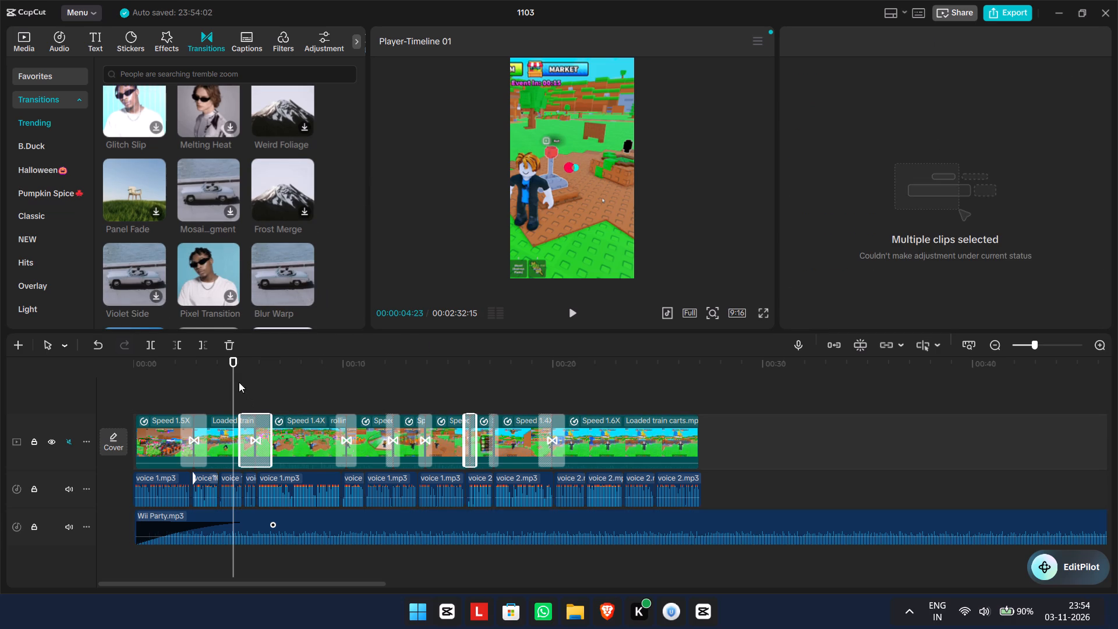
Play the edit from the beginning to its end to review the transitions and music mix.
left_click_drag(234, 379, 53, 352)
left_click(551, 310)
left_click(568, 312)
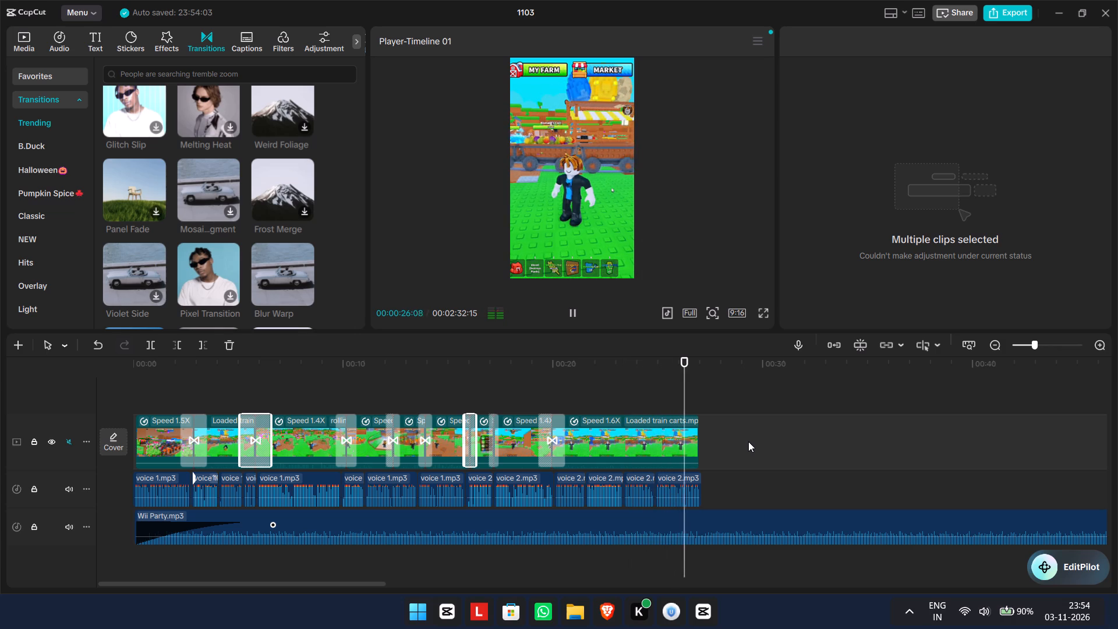
left_click_drag(758, 436, 139, 438)
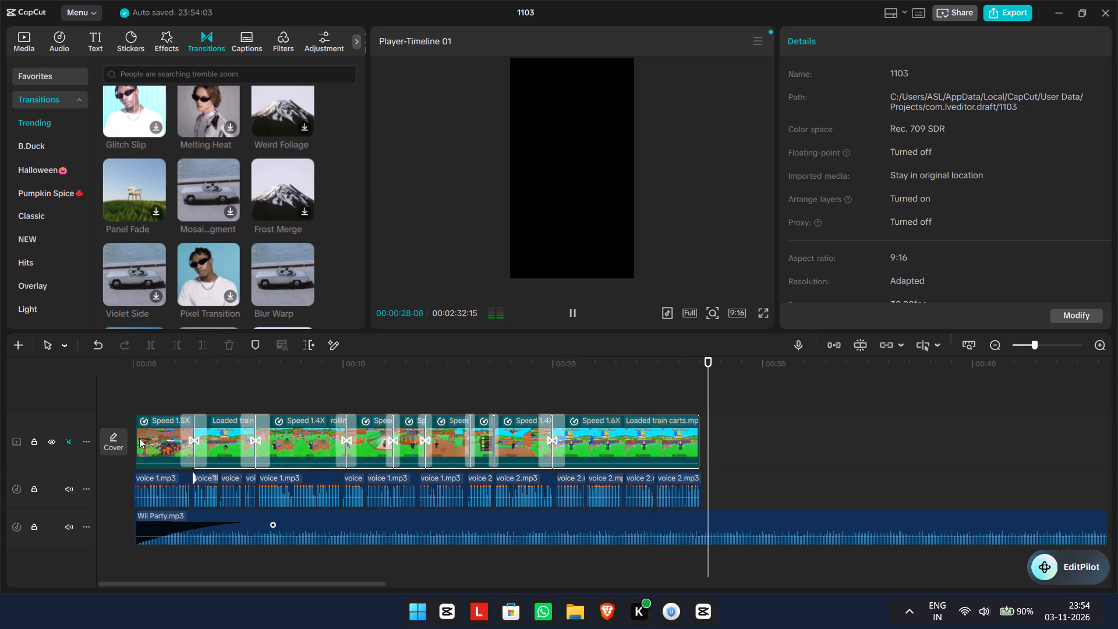
left_click_drag(139, 438, 138, 438)
Trim off the "Wii Party" music past the end of the video clips, at 00:00:26:29.
left_click_drag(760, 384, 703, 380)
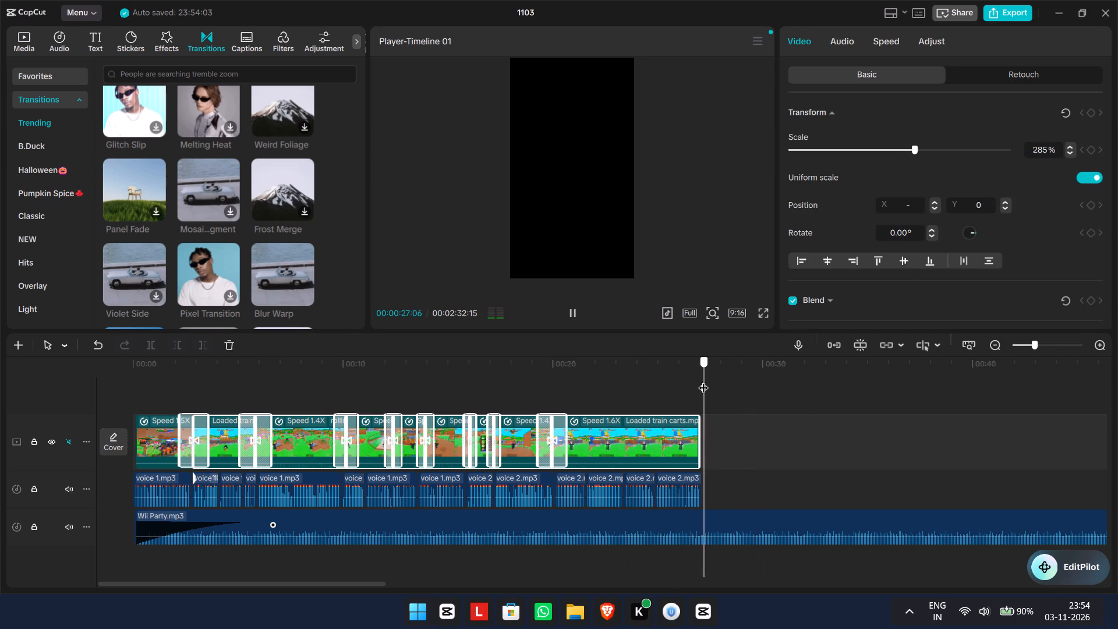
left_click_drag(703, 380, 699, 380)
left_click(735, 542)
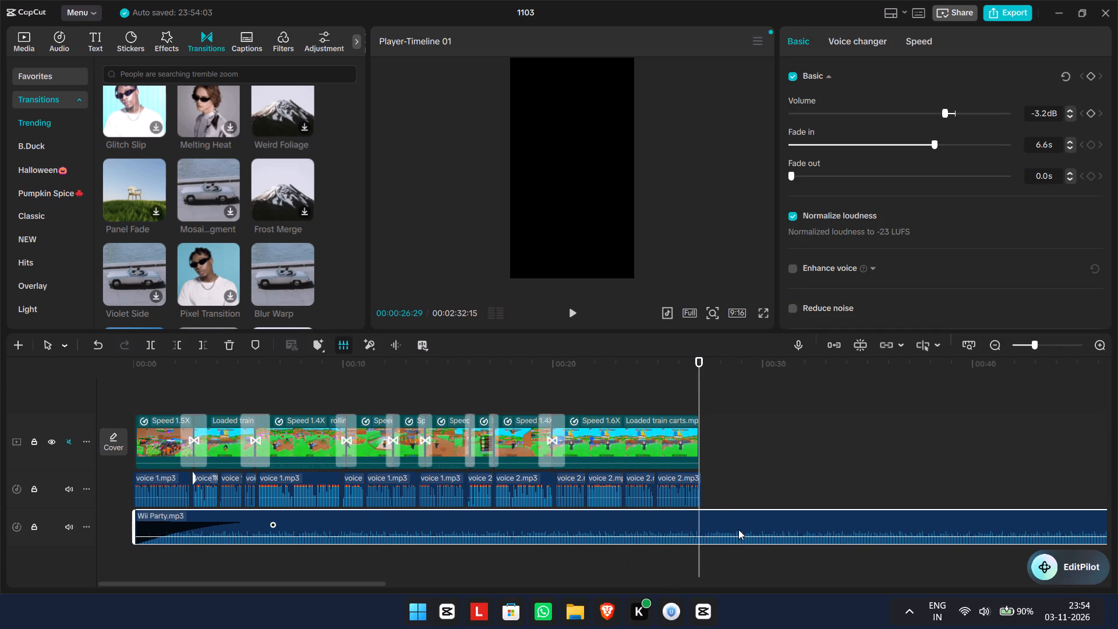
left_click(196, 342)
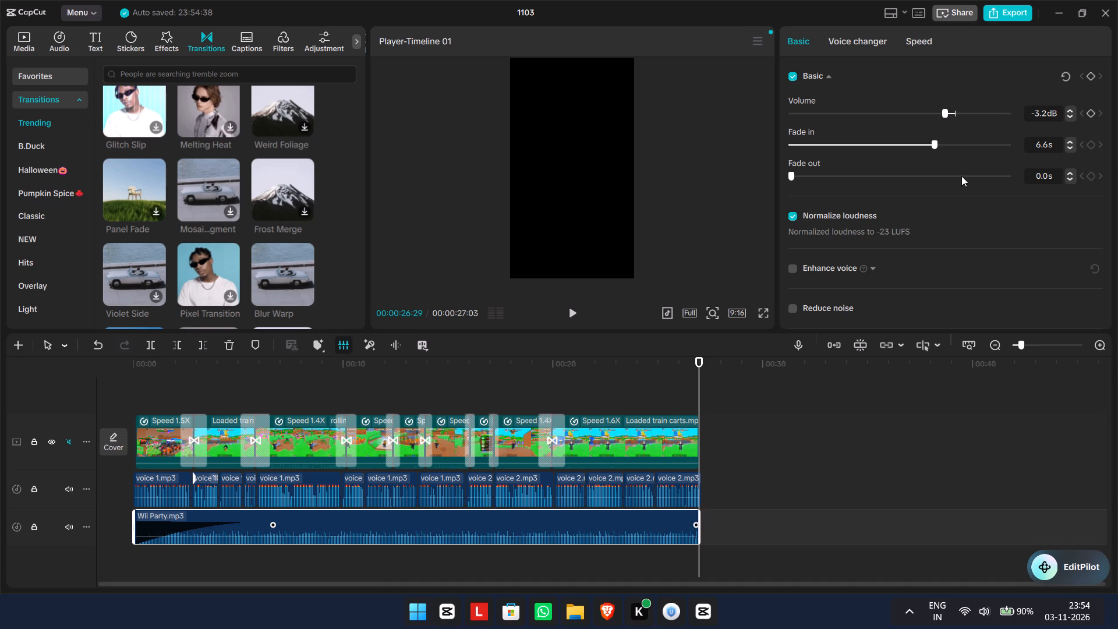
Set the colour temperature of all the video clips together to -15.
left_click(902, 427)
left_click_drag(737, 425, 197, 433)
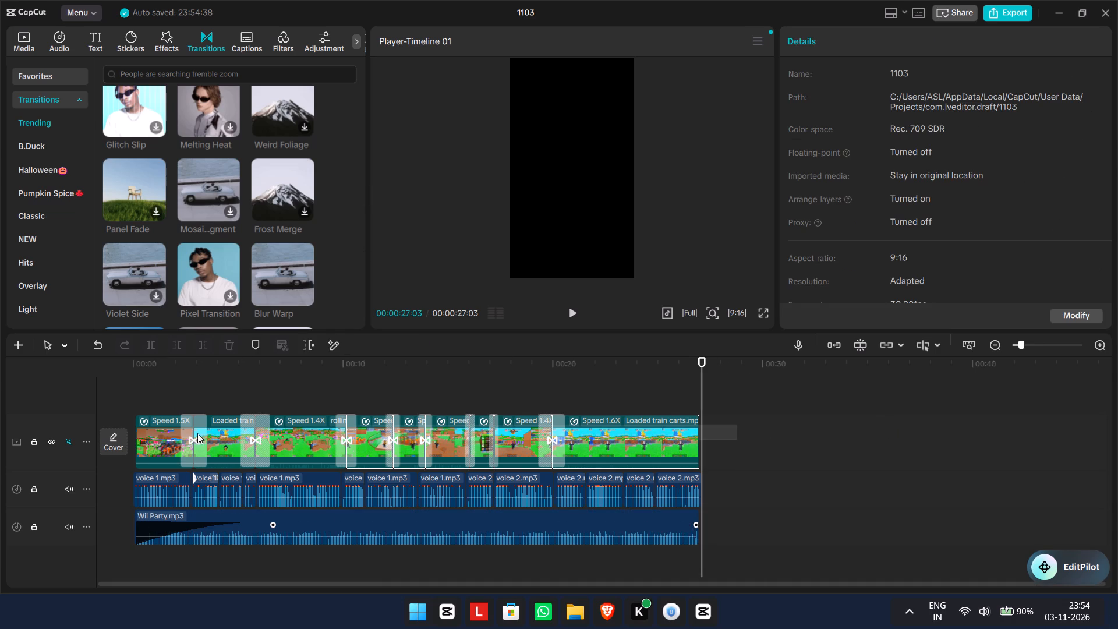
left_click_drag(197, 433, 121, 437)
left_click(928, 39)
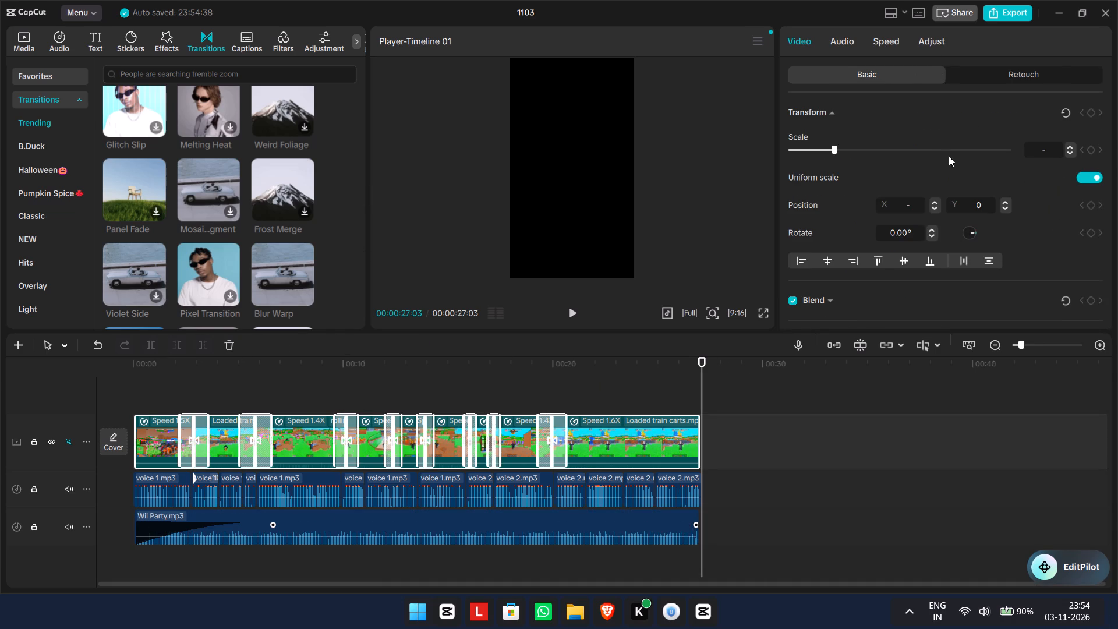
scroll(957, 225, "down", 3)
left_click_drag(1052, 235, 999, 235)
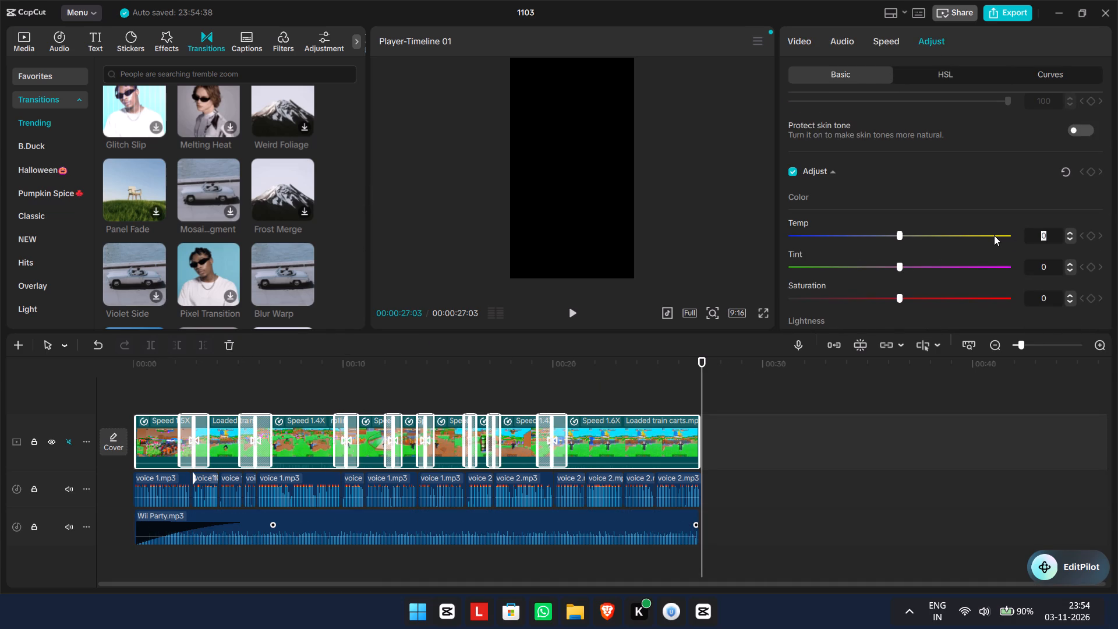
key("BackSpace")
type("-15")
left_click(1024, 234)
Set the tint of all the video clips together to 10, previewing from the start of the timeline.
left_click_drag(705, 390, 122, 395)
left_click(576, 319)
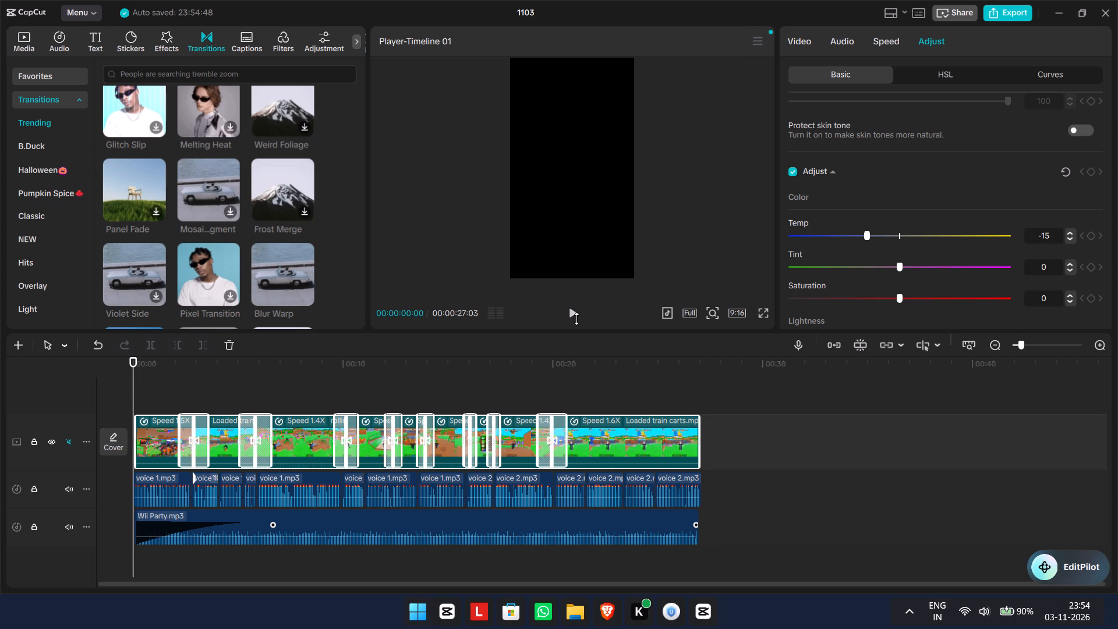
left_click(574, 317)
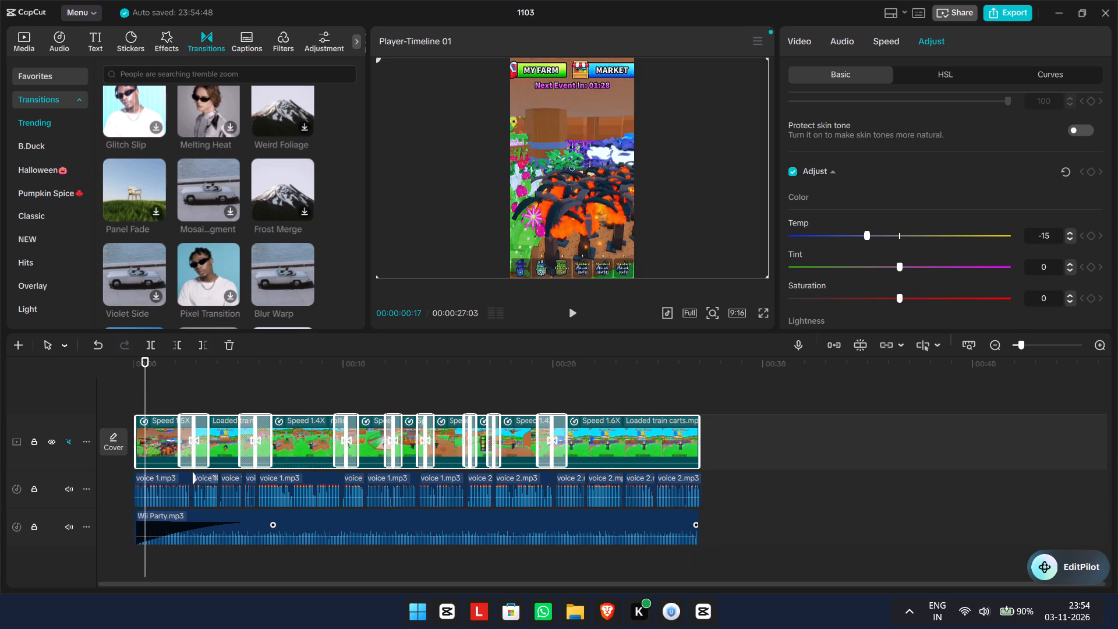
left_click(1051, 267)
key("BackSpace")
type("10")
left_click(999, 194)
Set the exposure of all the selected video clips to 7.
scroll(990, 267, "down", 2)
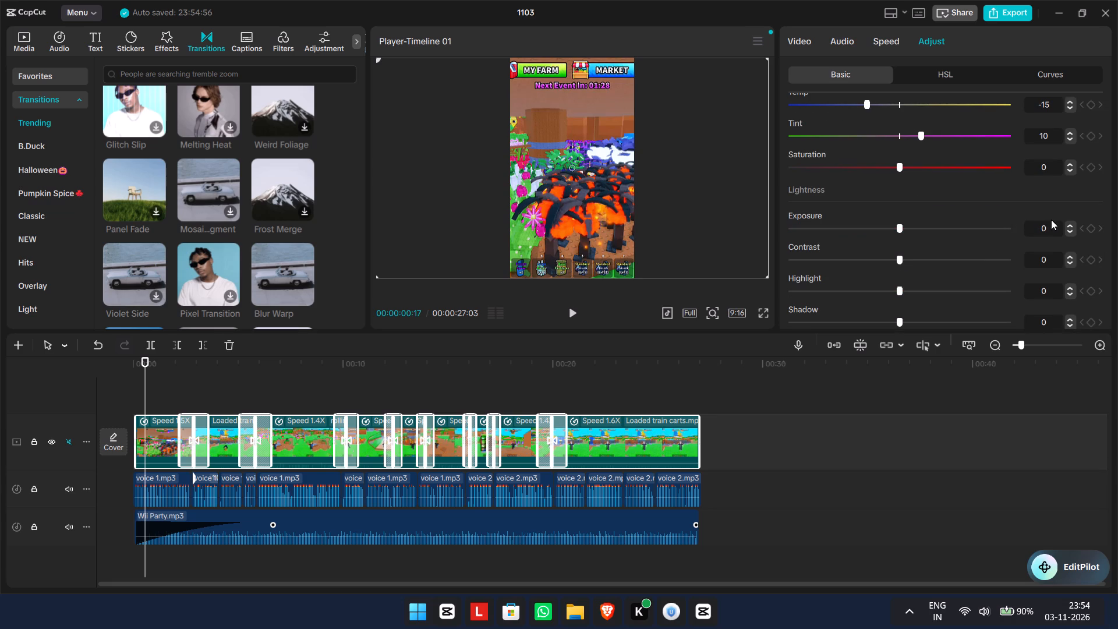
left_click(1055, 232)
key("BackSpace")
key("1")
key("0")
left_click(1017, 204)
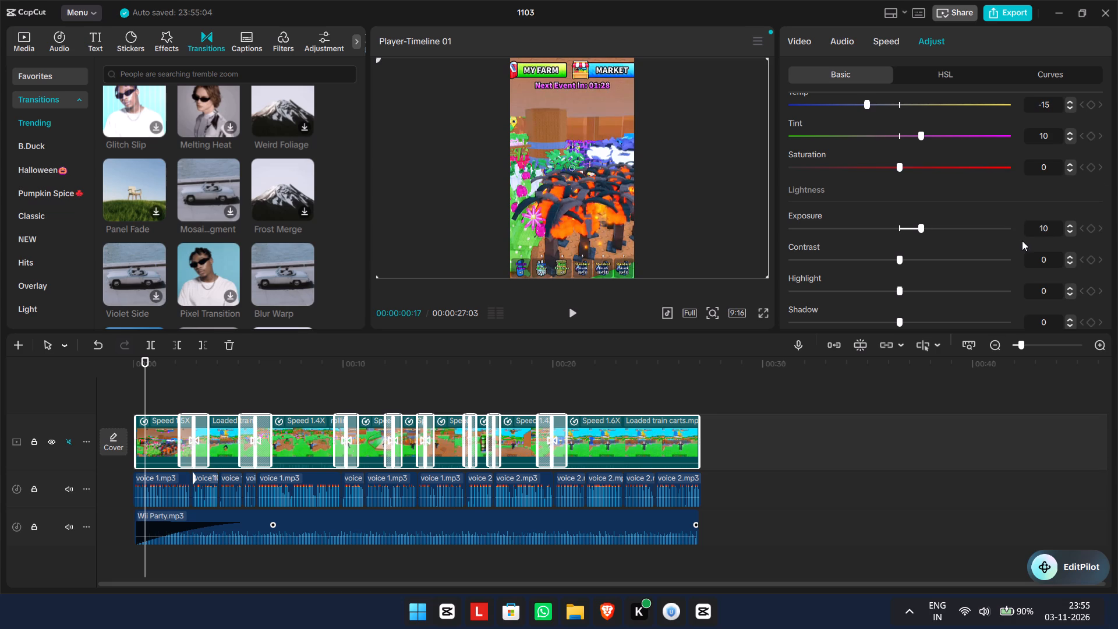
left_click(1070, 234)
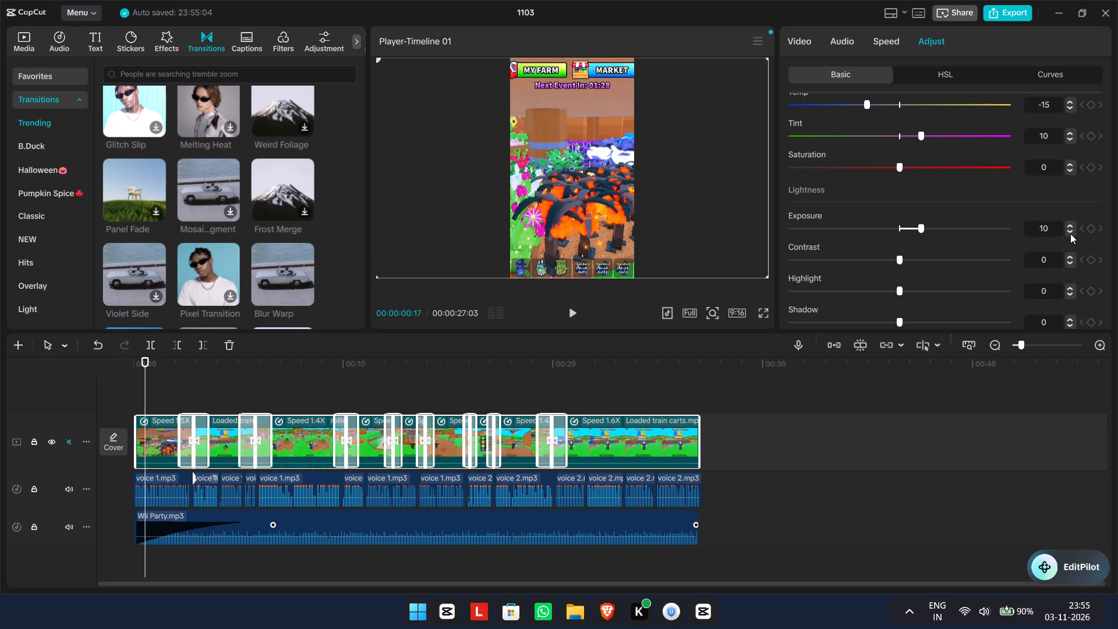
left_click(1071, 231)
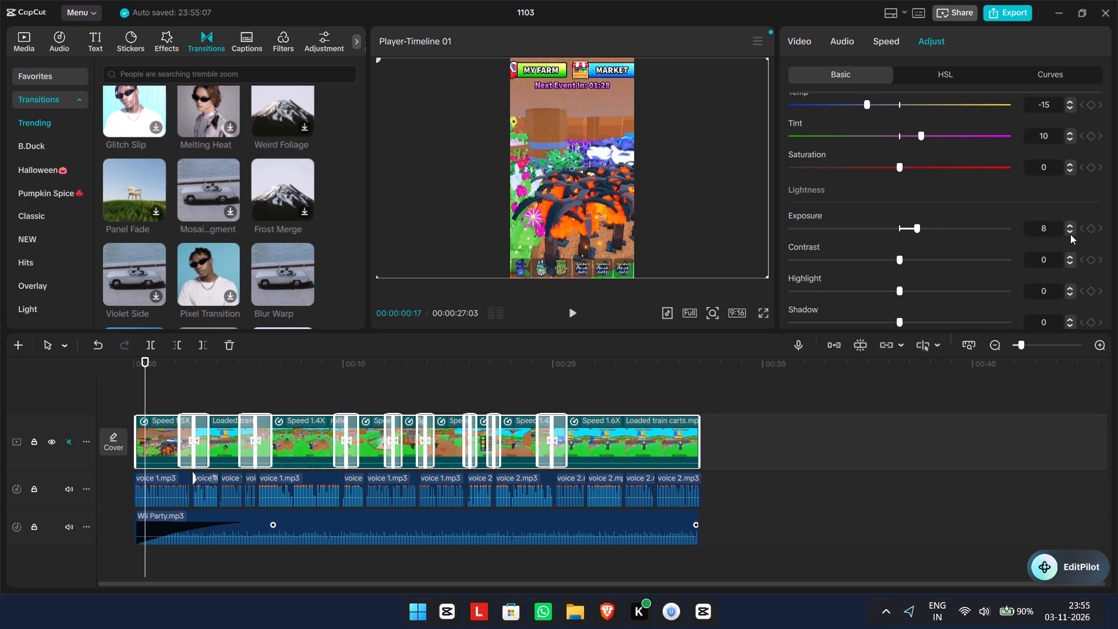
left_click(1070, 233)
Set the contrast of all the selected video clips to 9.
left_click(1051, 262)
key("BackSpace")
key("9")
left_click(1032, 174)
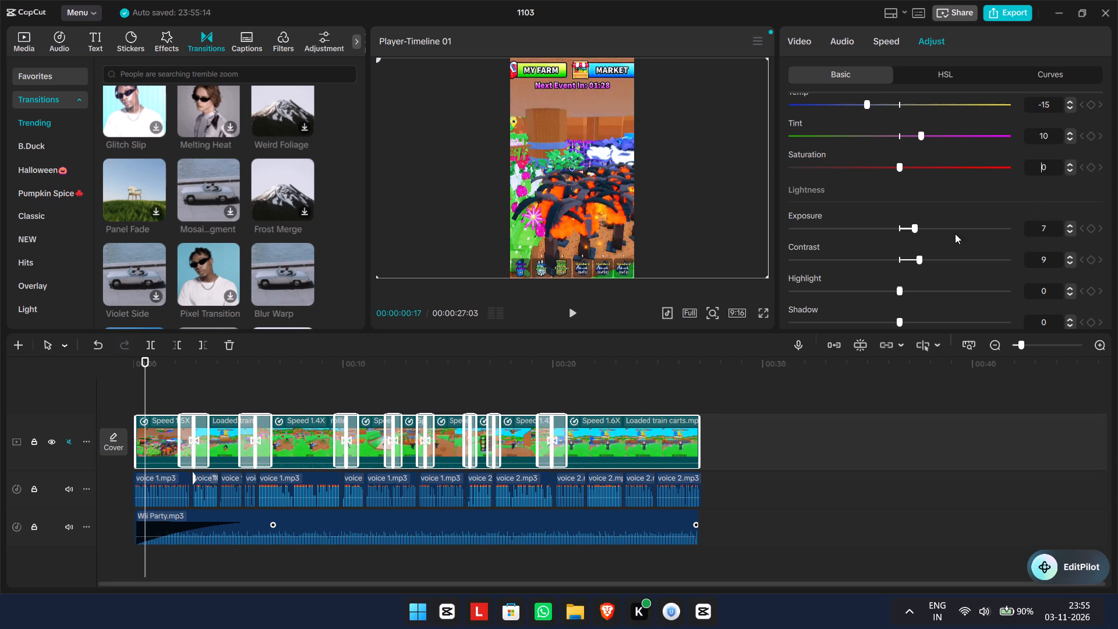
Play the opening seconds of the edit in full screen to check the colour adjustments.
left_click(759, 309)
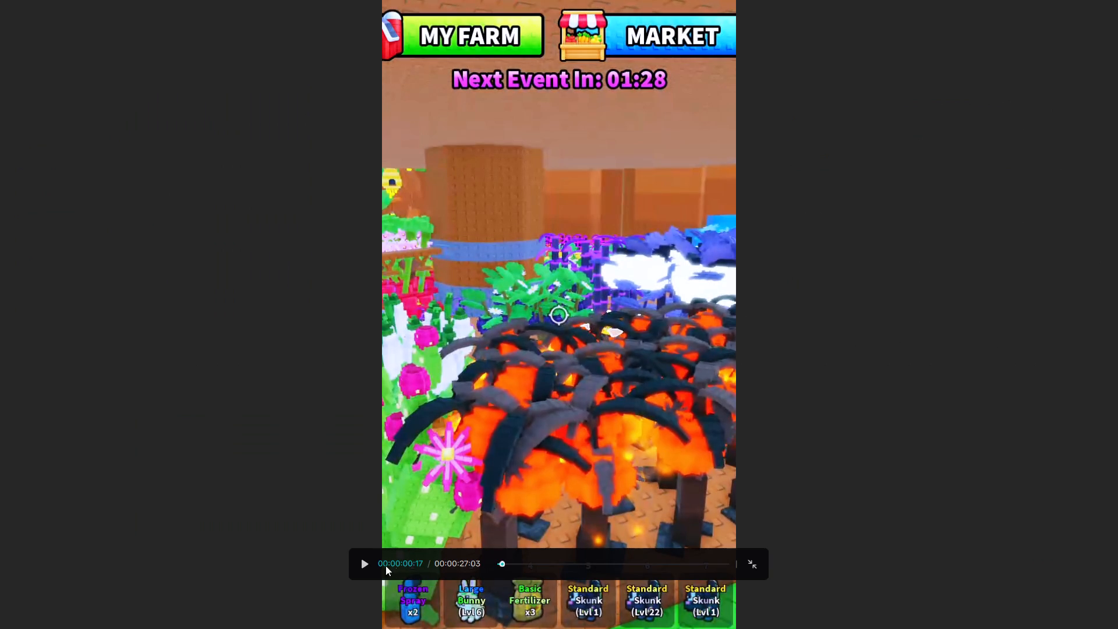
left_click(365, 560)
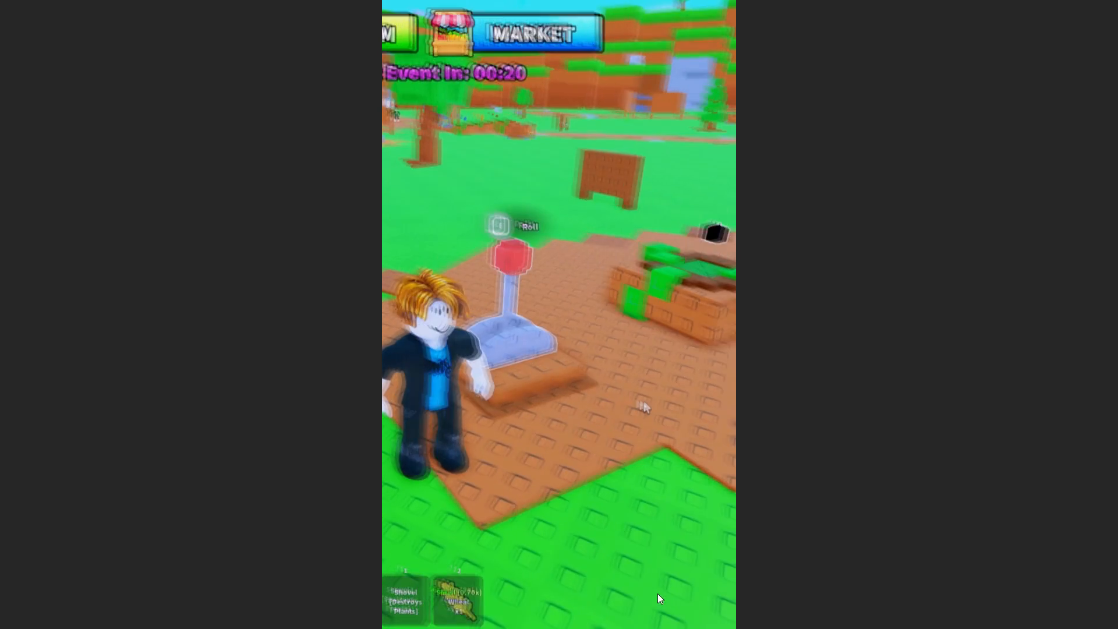
key("Escape")
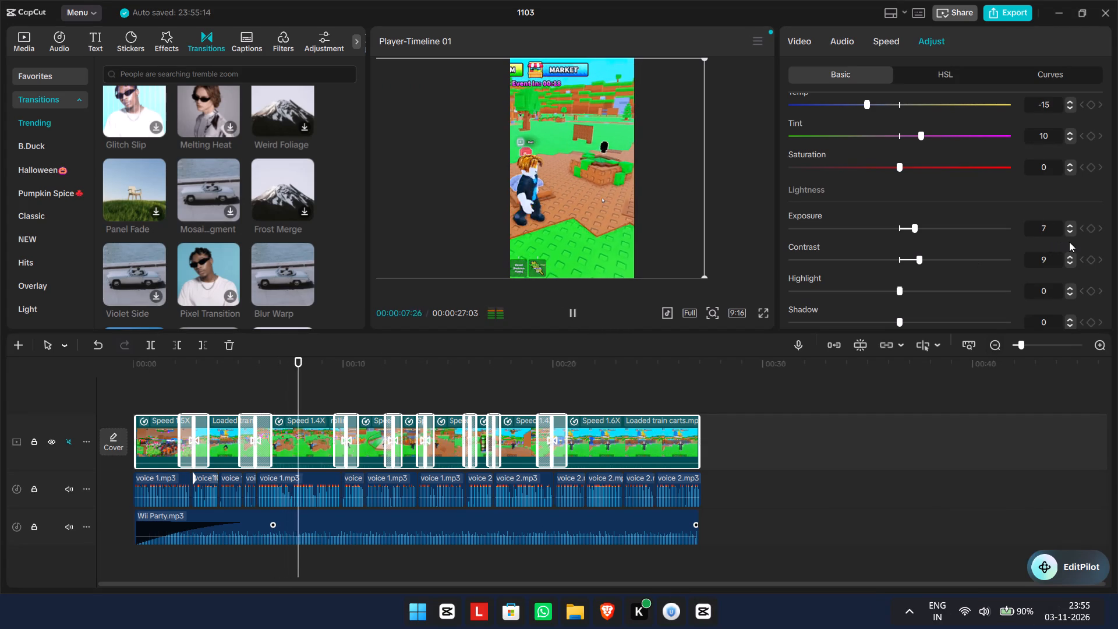
Lower the exposure of all the selected video clips to 4.
triple_click(1066, 233)
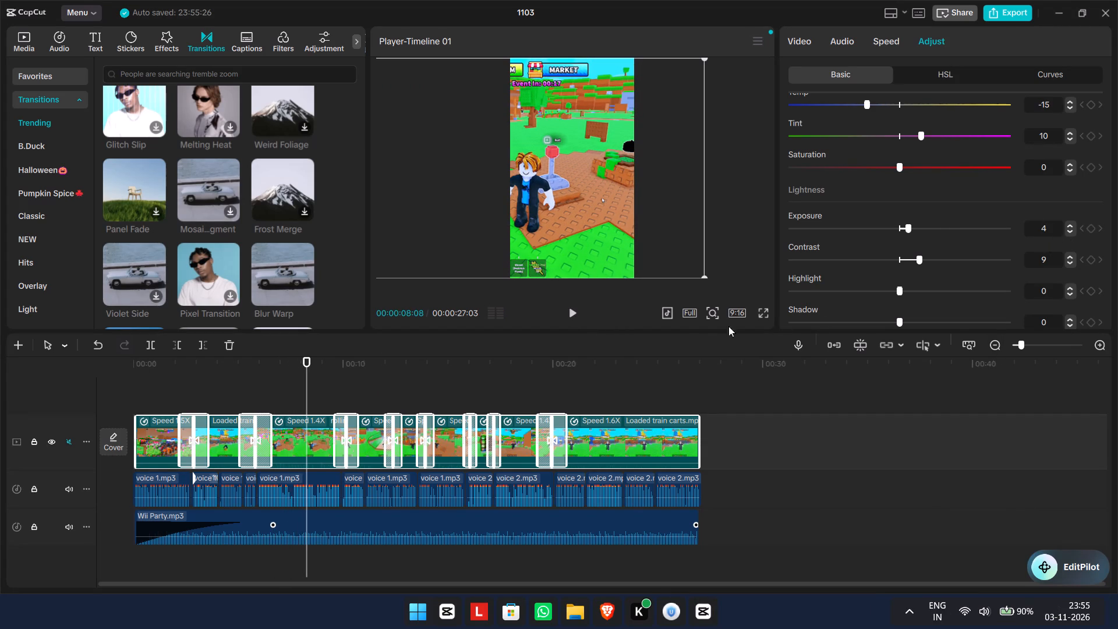
Replay the edit in full screen, rewatching the opening sections, to review the adjusted colours and transitions.
left_click(769, 314)
left_click(765, 314)
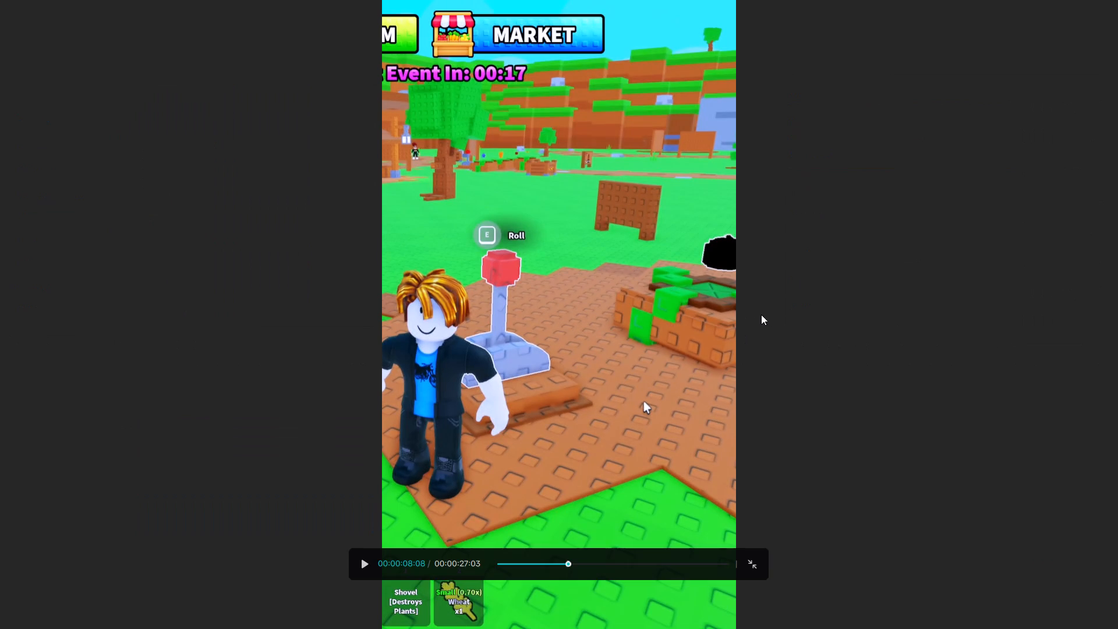
left_click(372, 567)
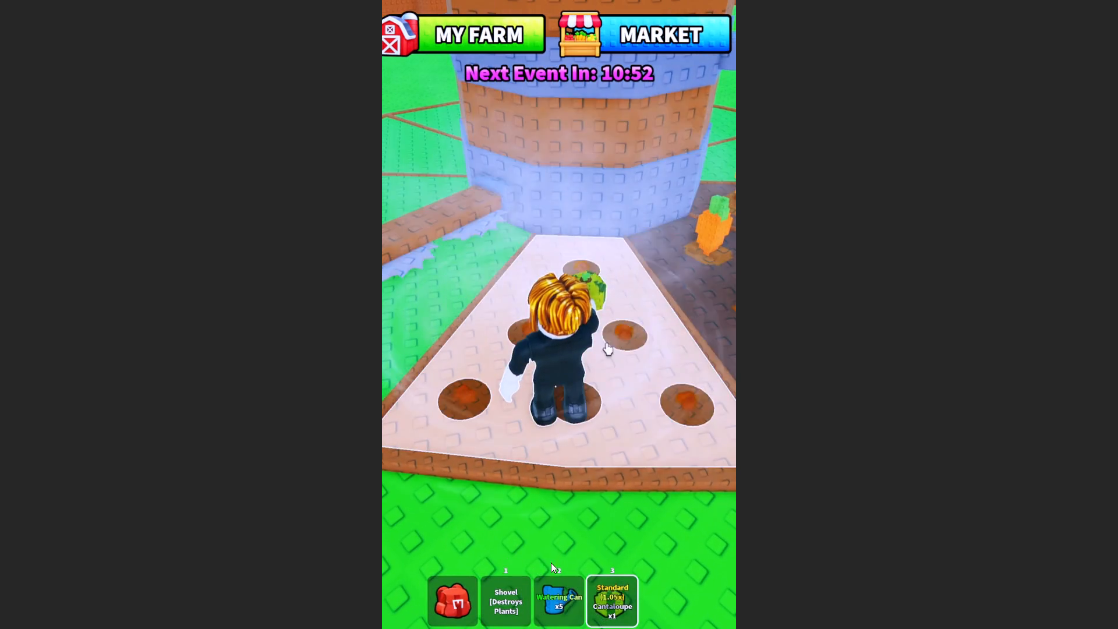
left_click(551, 563)
left_click_drag(533, 564, 433, 561)
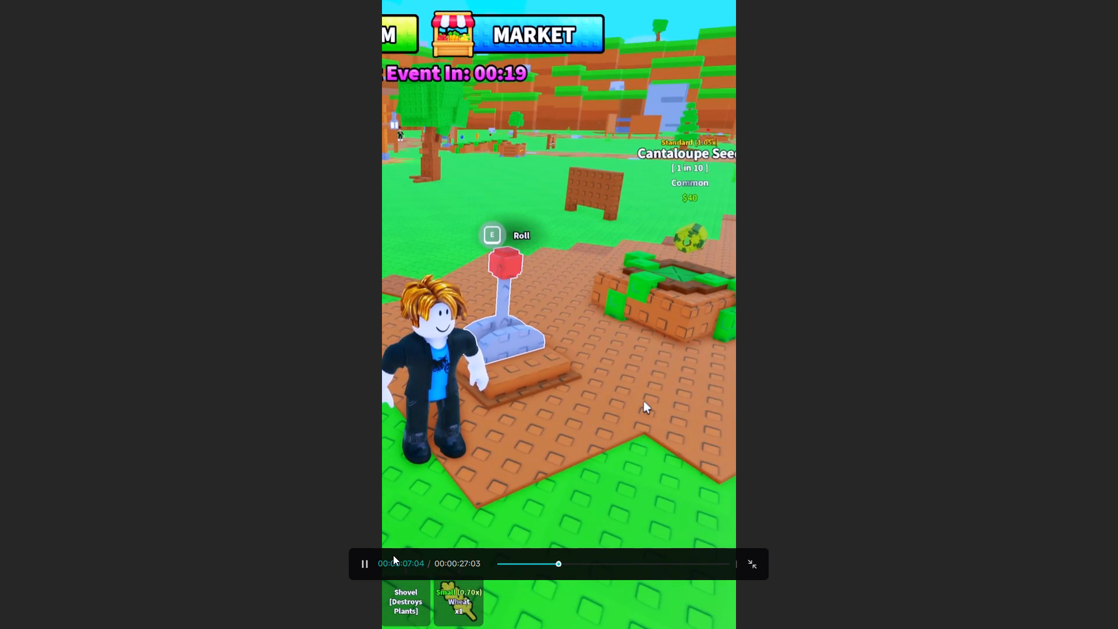
left_click_drag(548, 568, 488, 568)
left_click_drag(572, 560, 486, 561)
left_click_drag(554, 563, 461, 564)
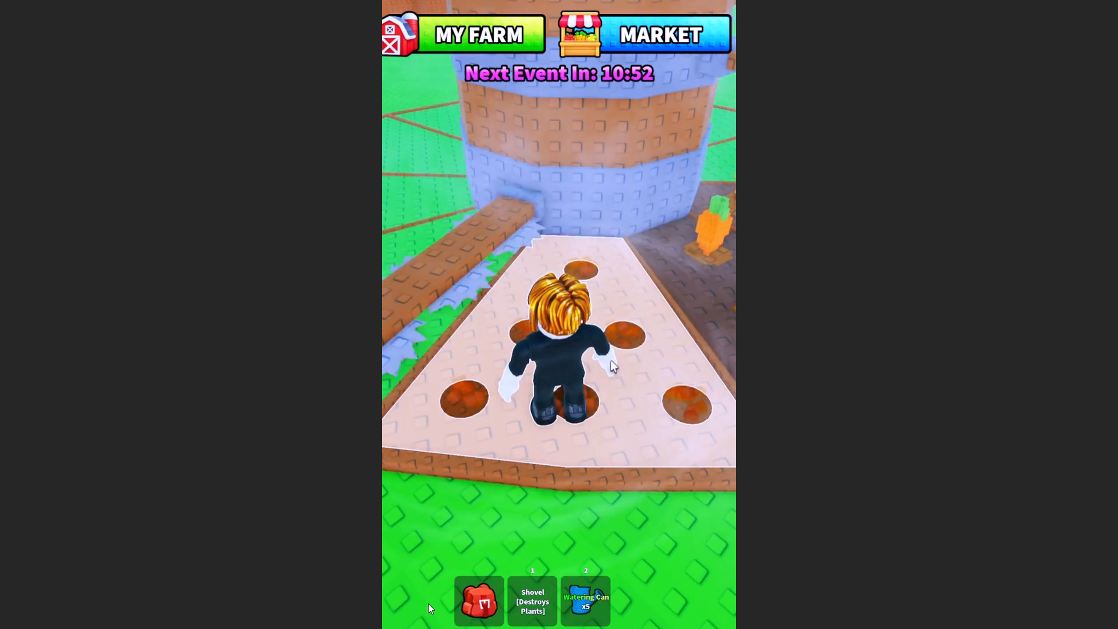
key("Escape")
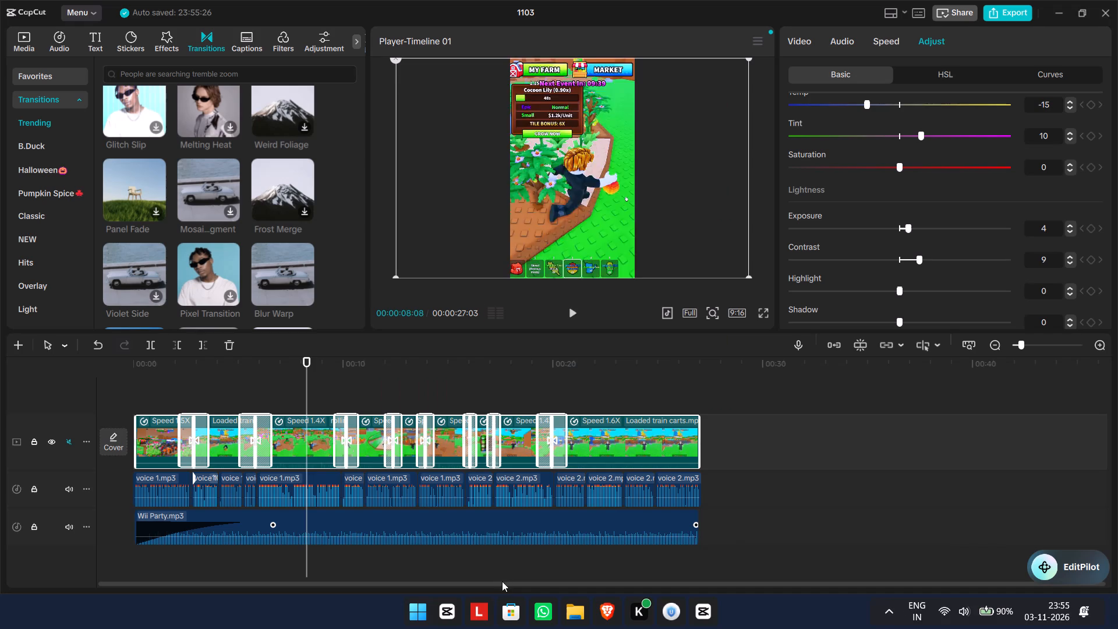
left_click(579, 314)
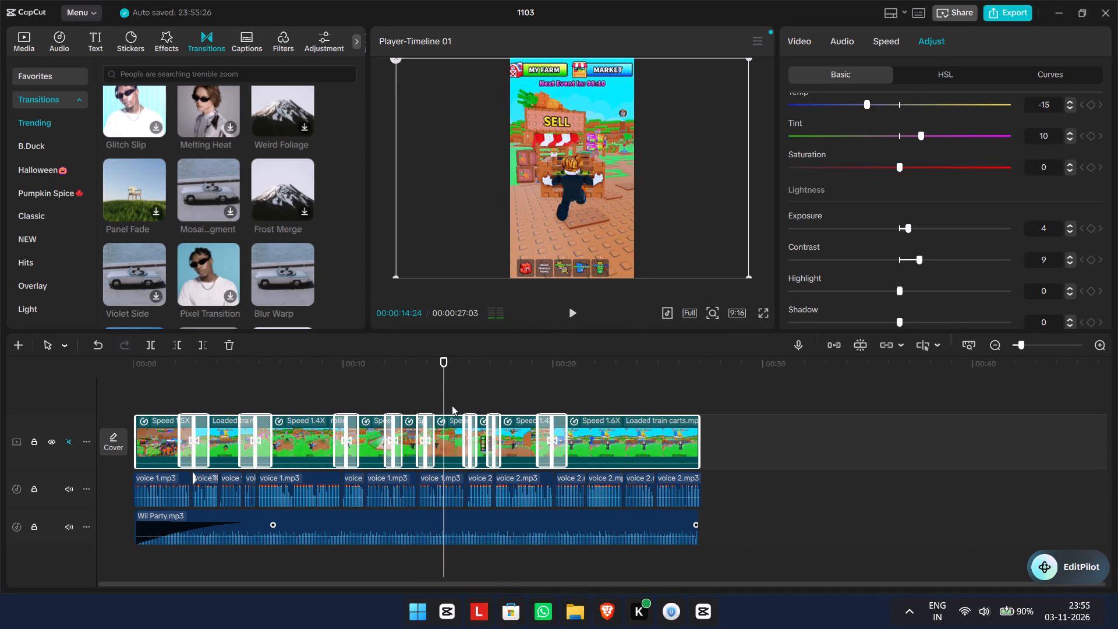
left_click_drag(441, 390, 103, 385)
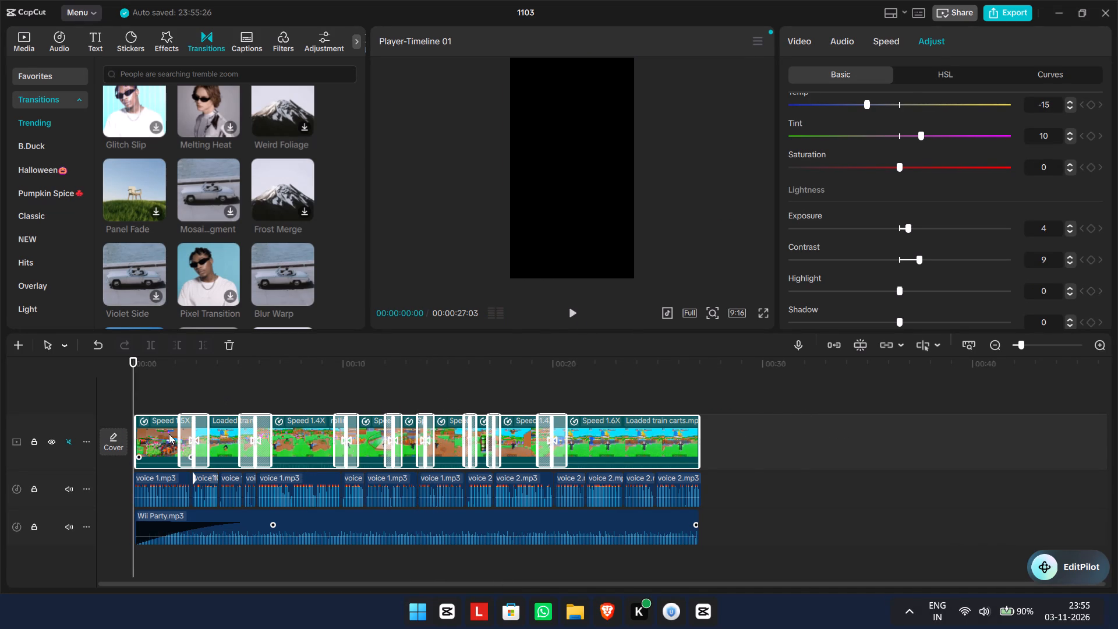
Reselect all the video clips to check their colour adjustment values, and return the playhead to 00:00:00:00.
left_click(271, 383)
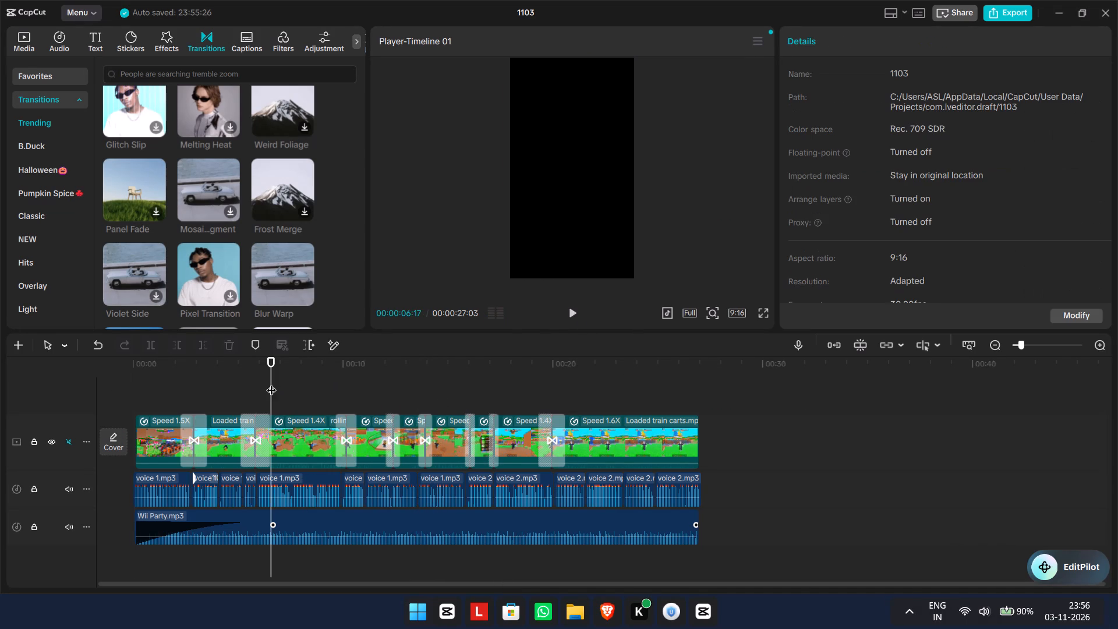
left_click_drag(723, 417, 85, 439)
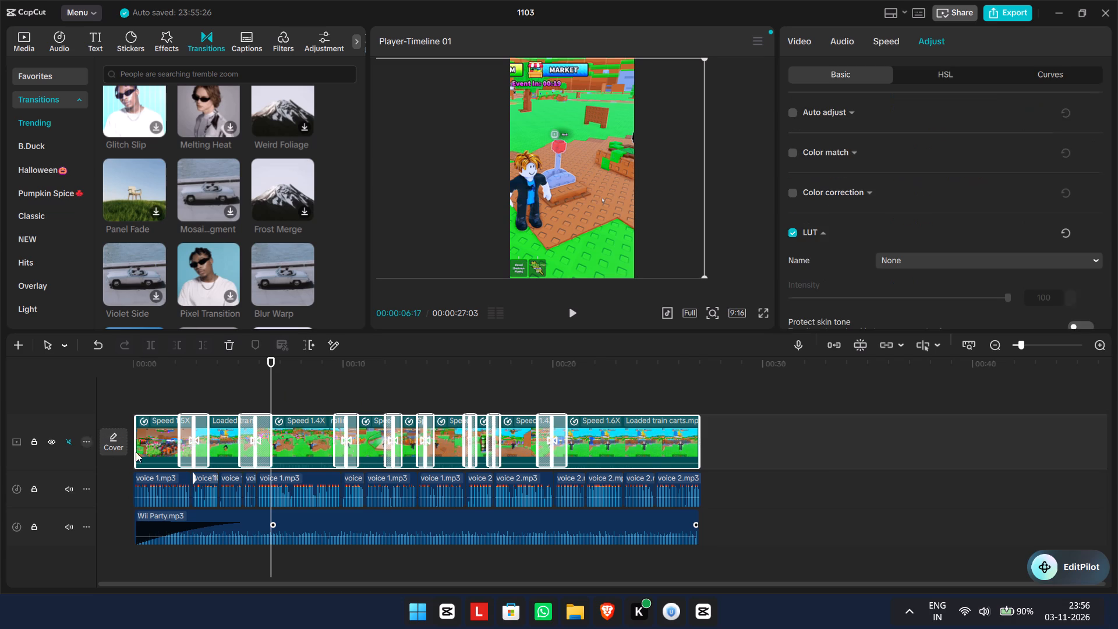
left_click(928, 41)
scroll(873, 247, "down", 3)
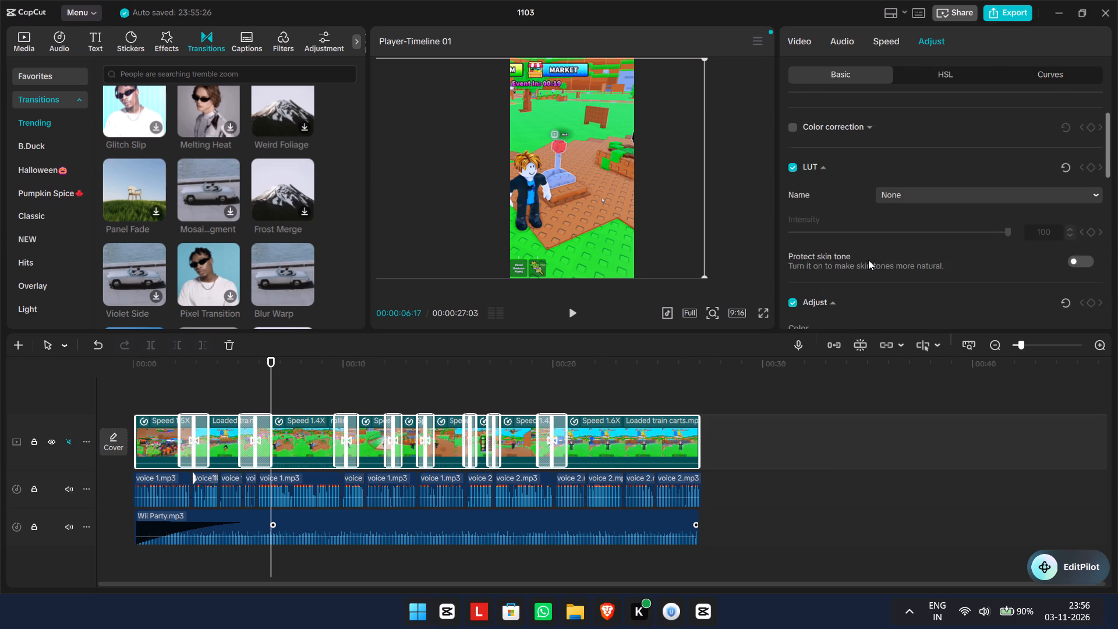
scroll(868, 260, "down", 1)
scroll(880, 248, "up", 1)
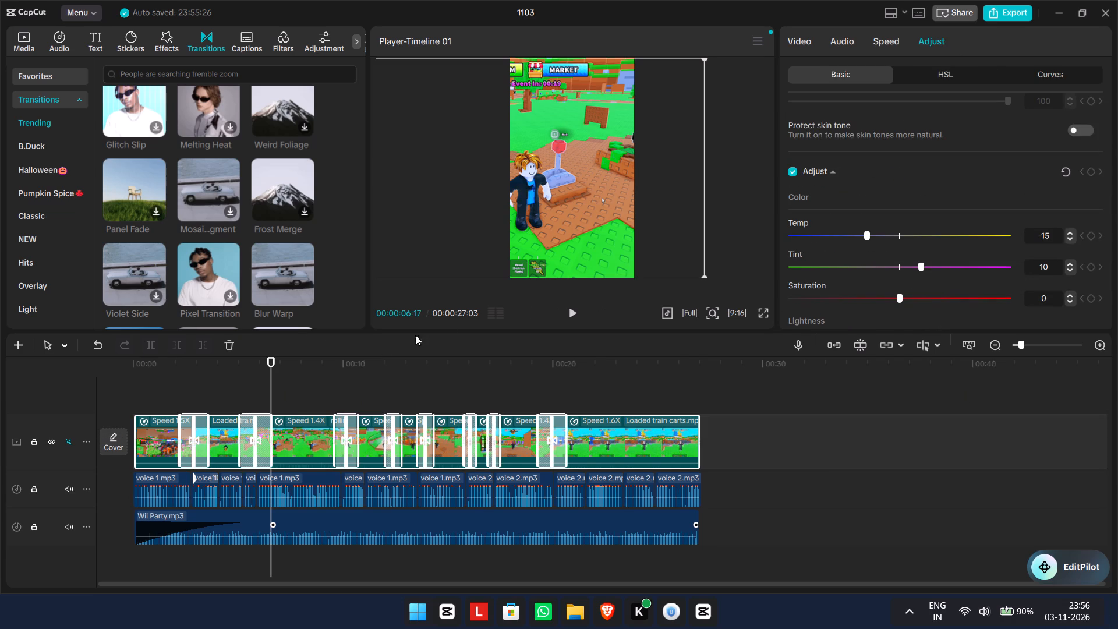
left_click_drag(268, 366, 150, 357)
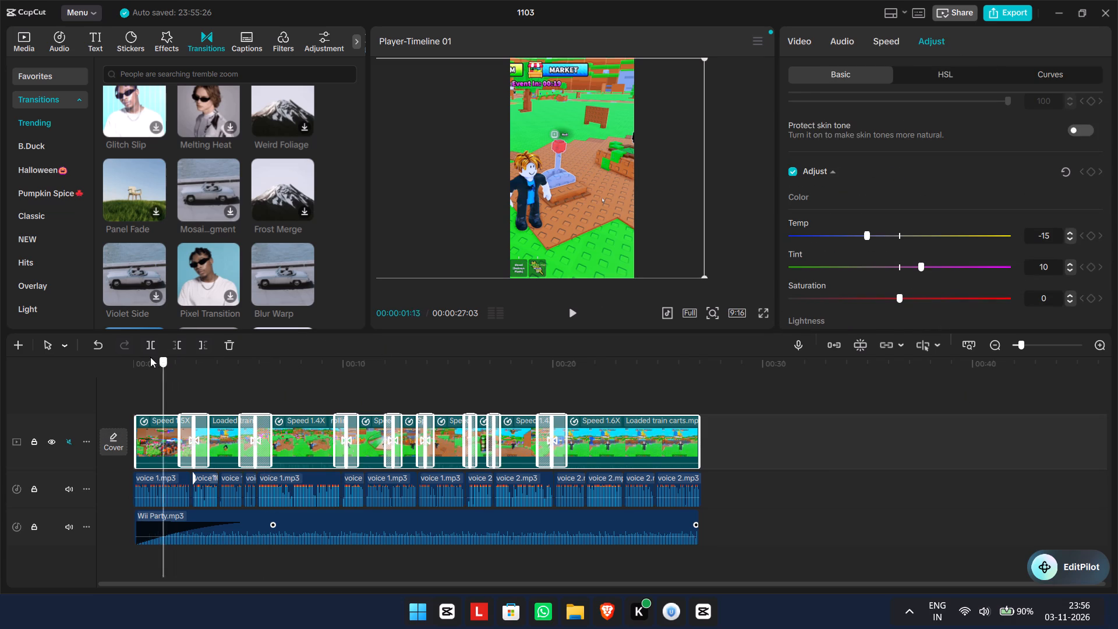
left_click_drag(150, 357, 128, 355)
left_click(821, 387)
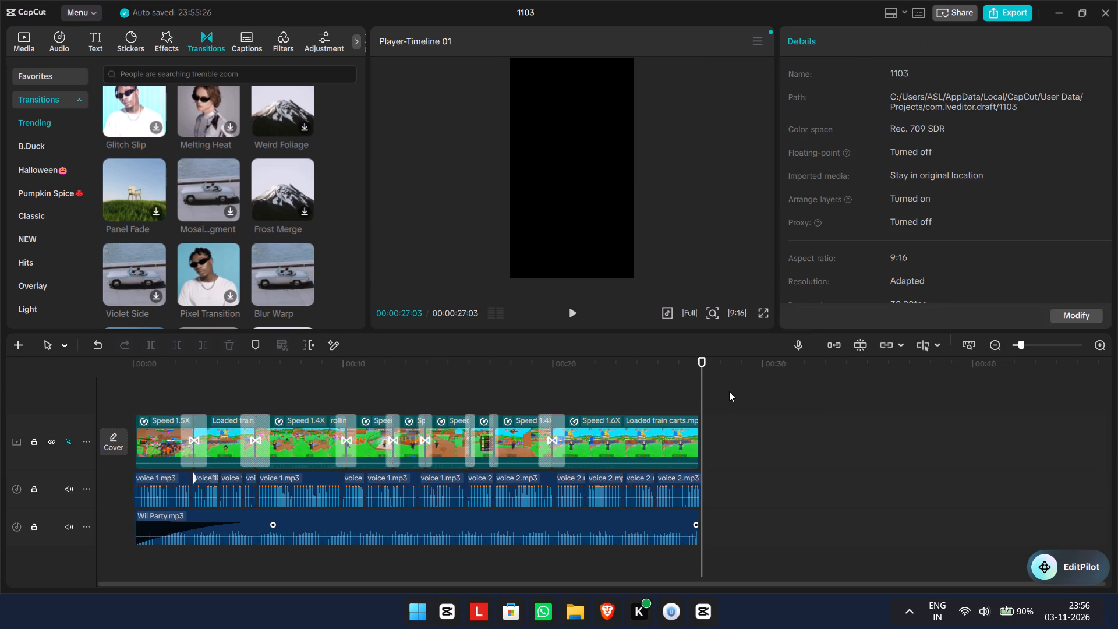
left_click_drag(698, 377, 105, 369)
Import all the sound effects from the 1st vid folder in Downloads into the project media.
left_click(23, 47)
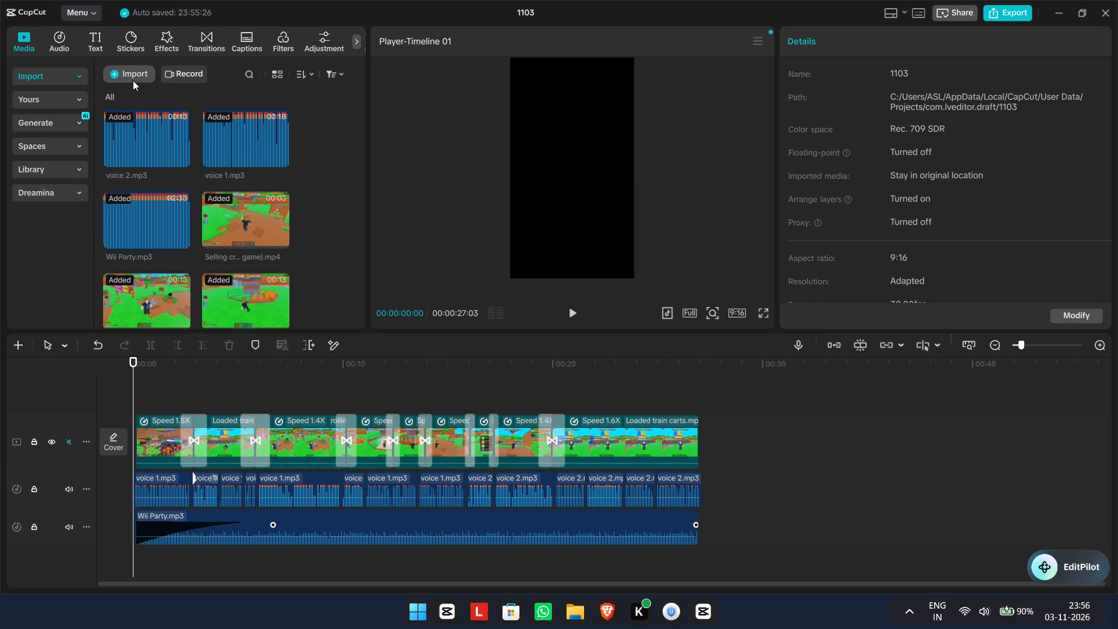
left_click(133, 80)
left_click(165, 107)
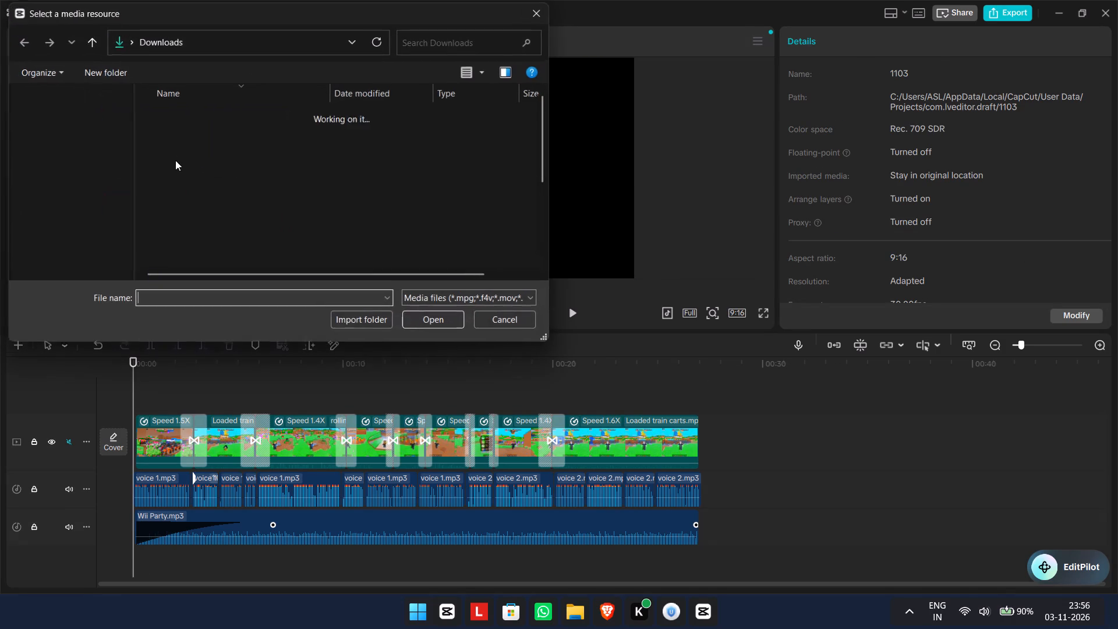
double_click(191, 224)
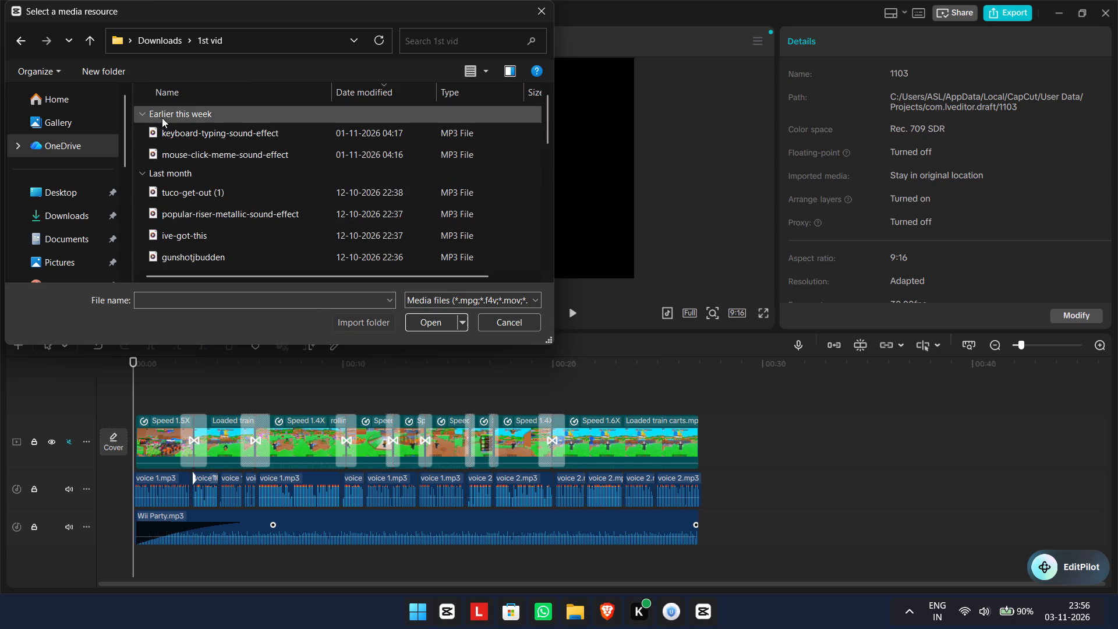
left_click(161, 116)
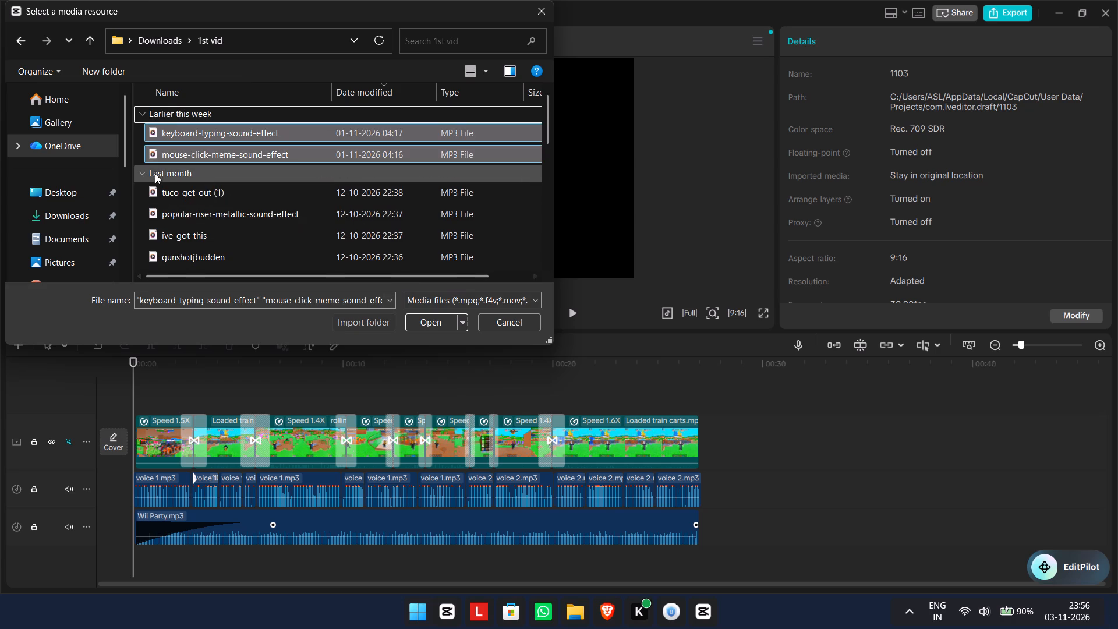
left_click(154, 166)
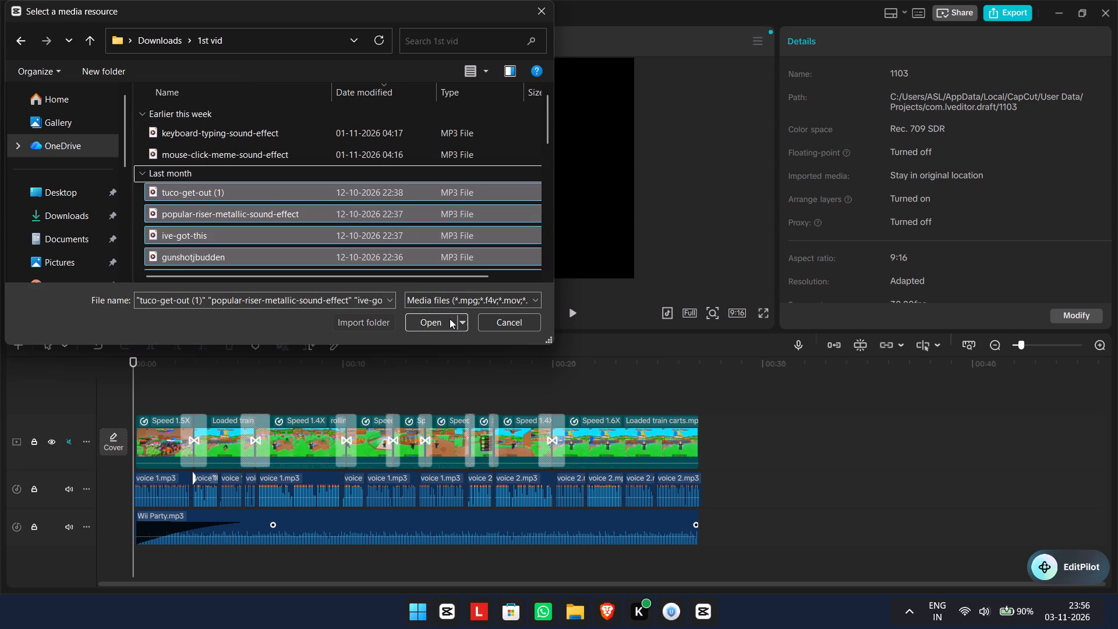
left_click_drag(145, 127, 243, 229)
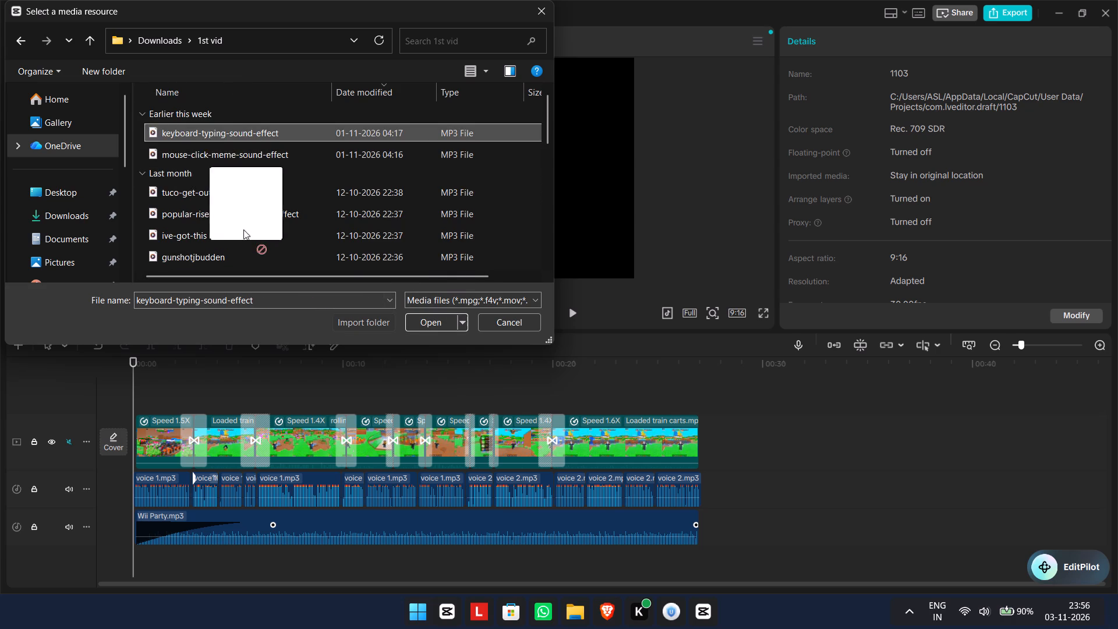
left_click_drag(243, 229, 181, 146)
left_click_drag(136, 124, 231, 230)
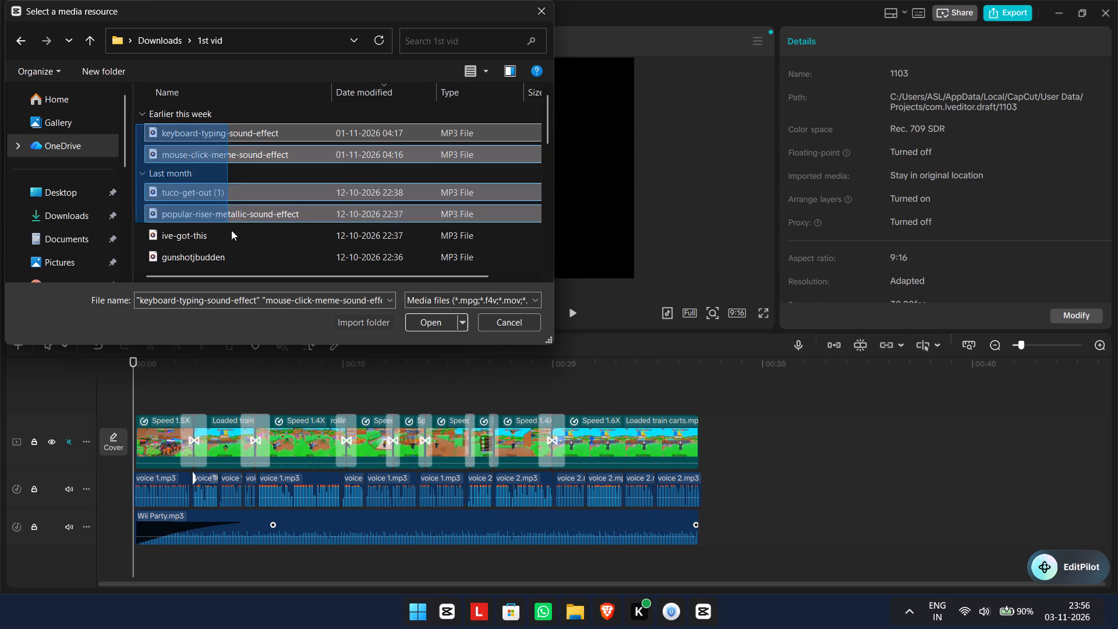
left_click_drag(231, 230, 341, 362)
scroll(245, 248, "down", 6)
left_click(449, 322)
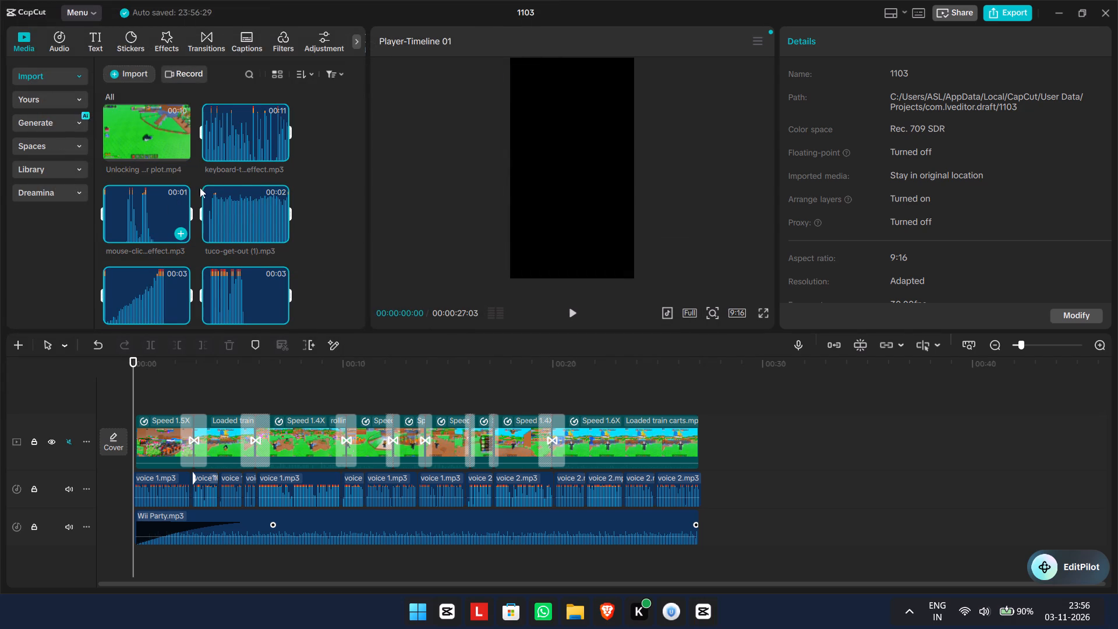
Audition the imported keyboard-typing and mouse-click sound effects.
left_click(224, 146)
left_click(135, 193)
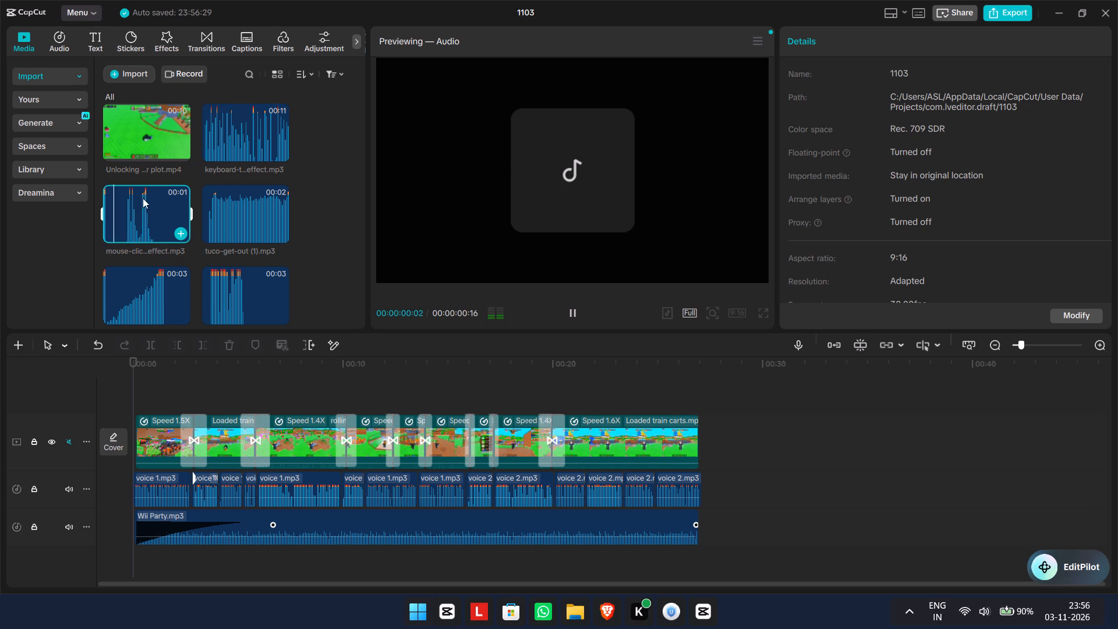
Shift all the video clips together so they begin at 00:00:00:00, closing the gap before the first clip.
left_click(210, 370)
left_click_drag(132, 370, 161, 375)
left_click_drag(129, 378, 154, 391)
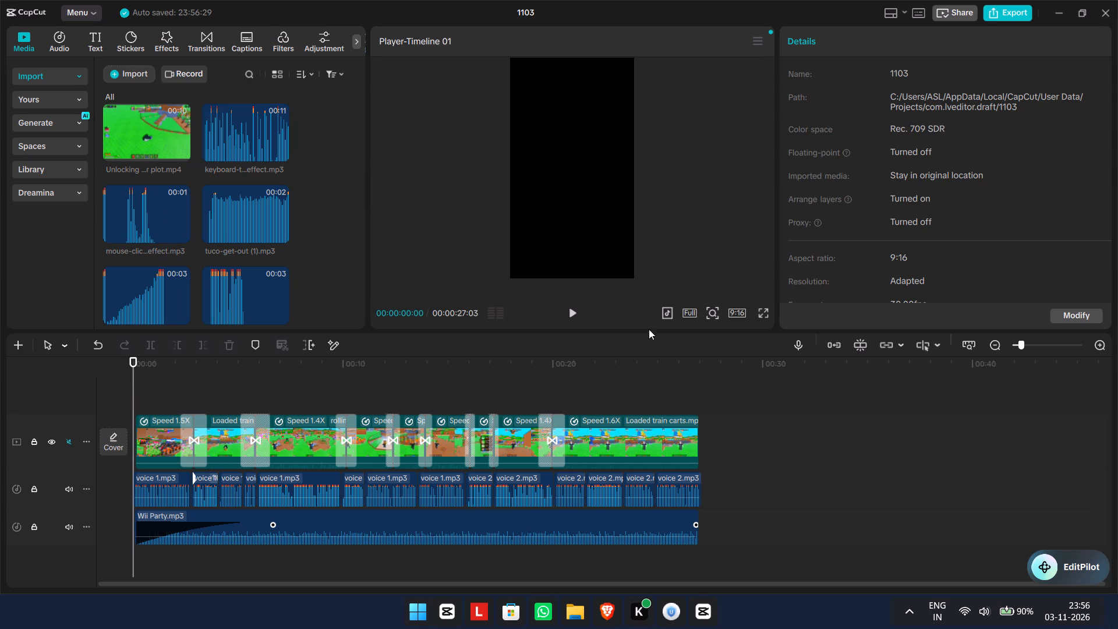
left_click(571, 312)
left_click(571, 312)
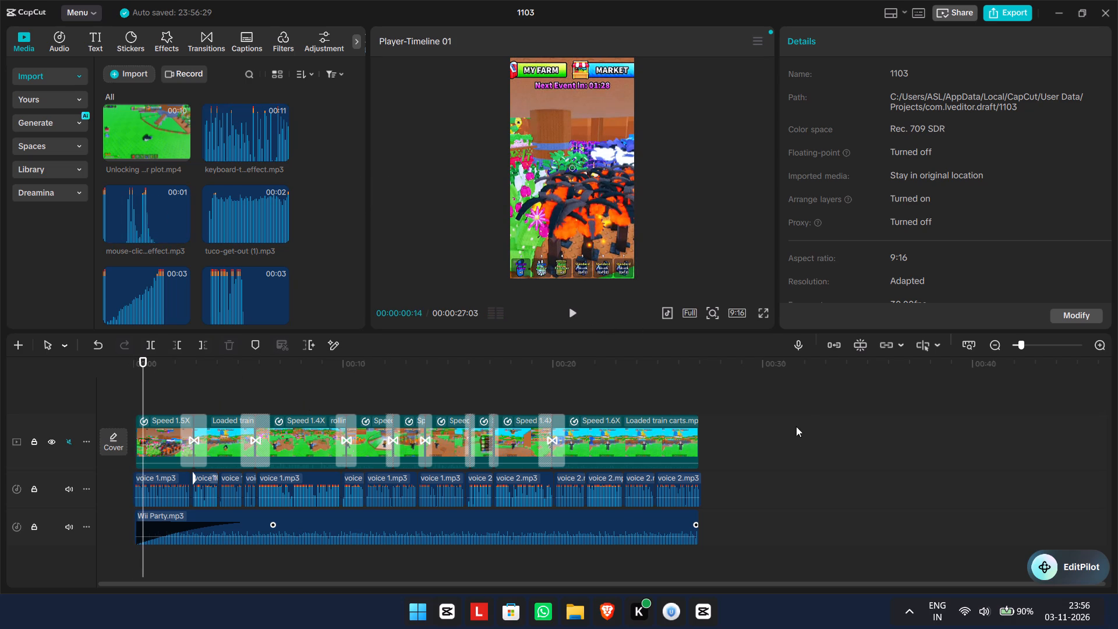
left_click_drag(795, 426, 151, 425)
left_click(166, 440)
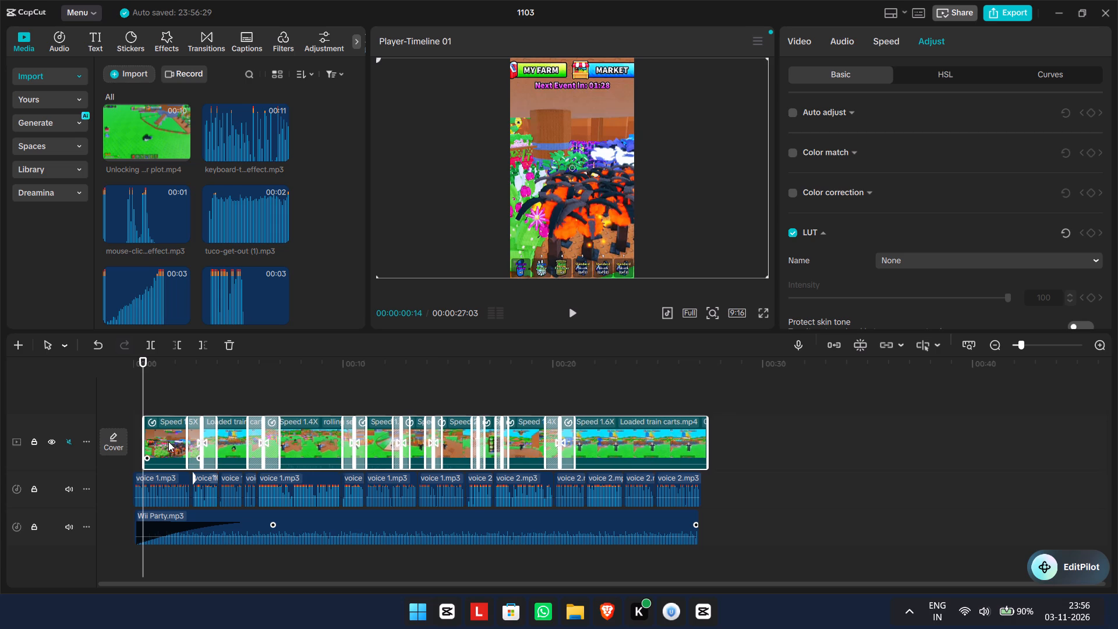
left_click_drag(144, 392, 106, 382)
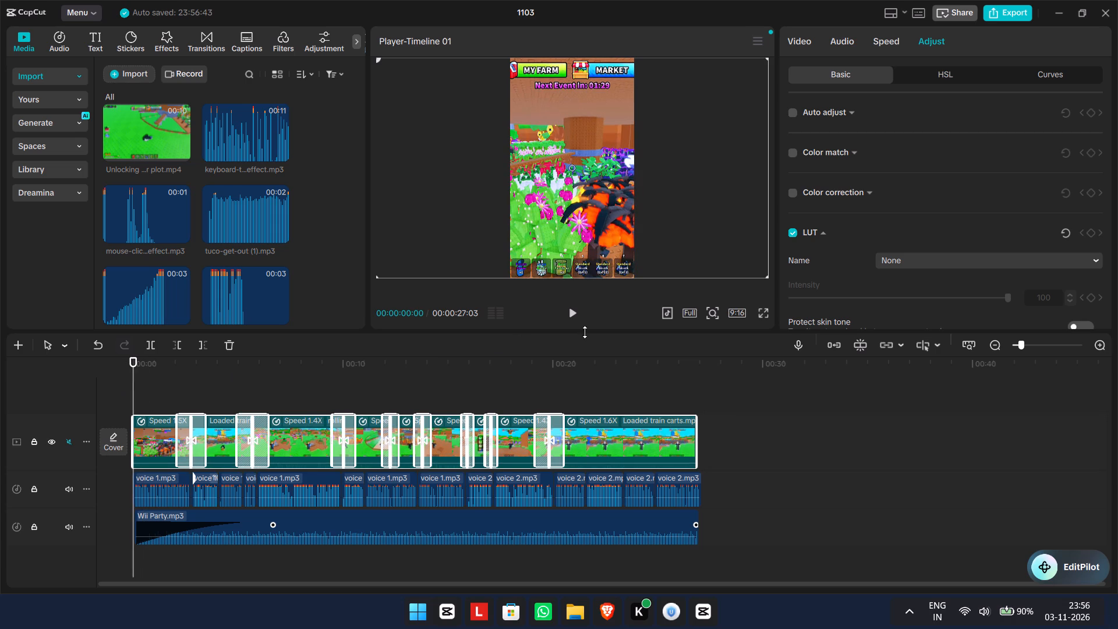
Play the opening, audition candidate sounds, and place popular-riser-metallic-sound-effect at 00:00:00:00 on a new audio track below the music.
left_click(571, 316)
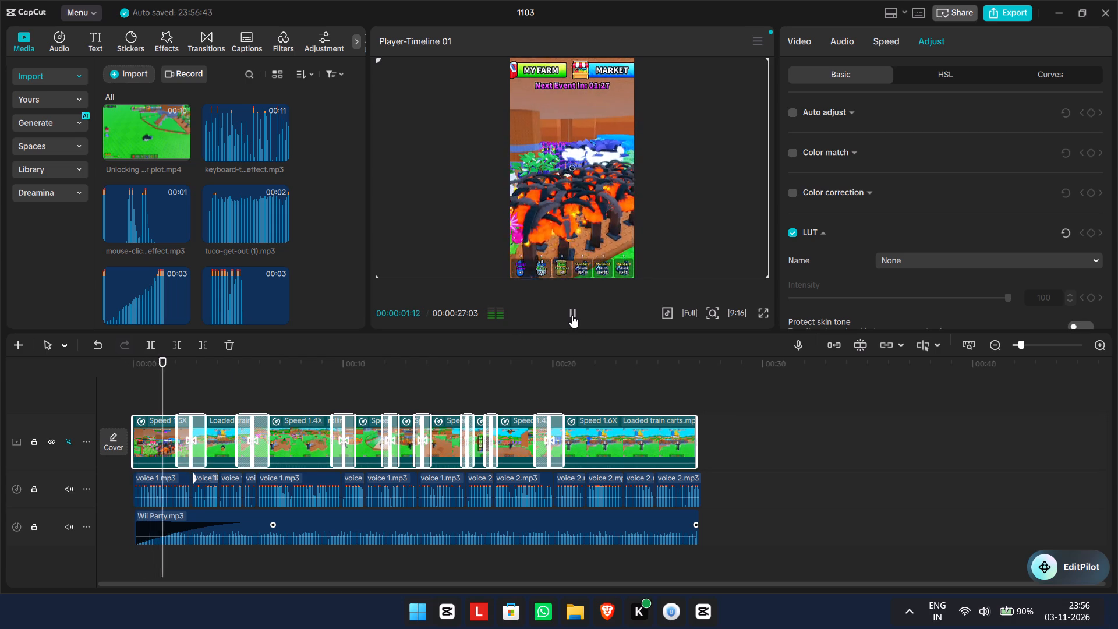
left_click(573, 310)
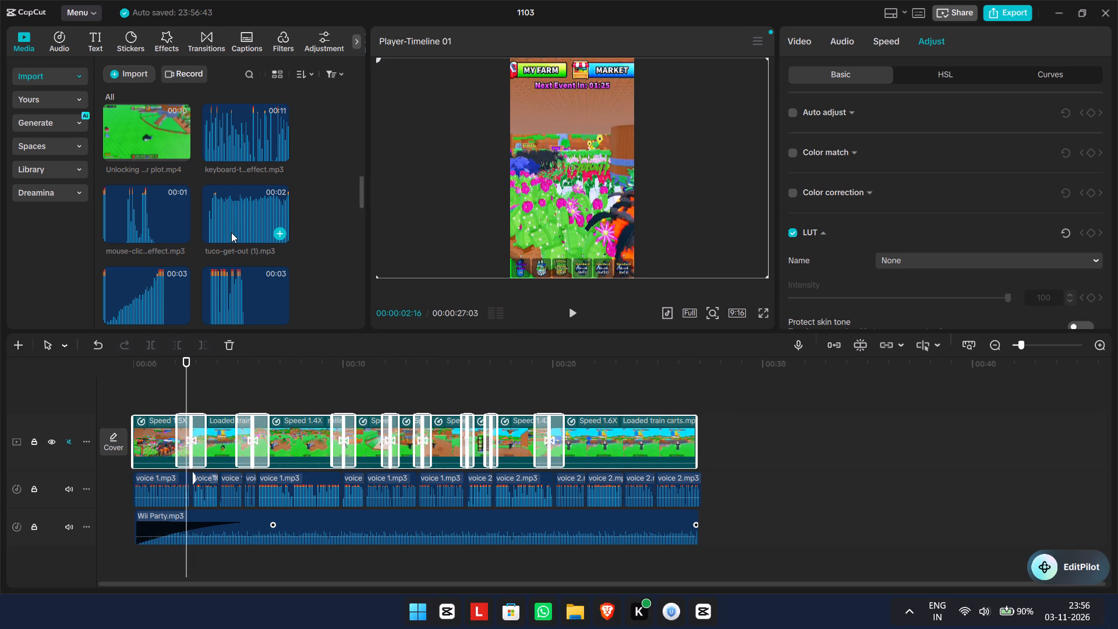
left_click(220, 295)
left_click(90, 298)
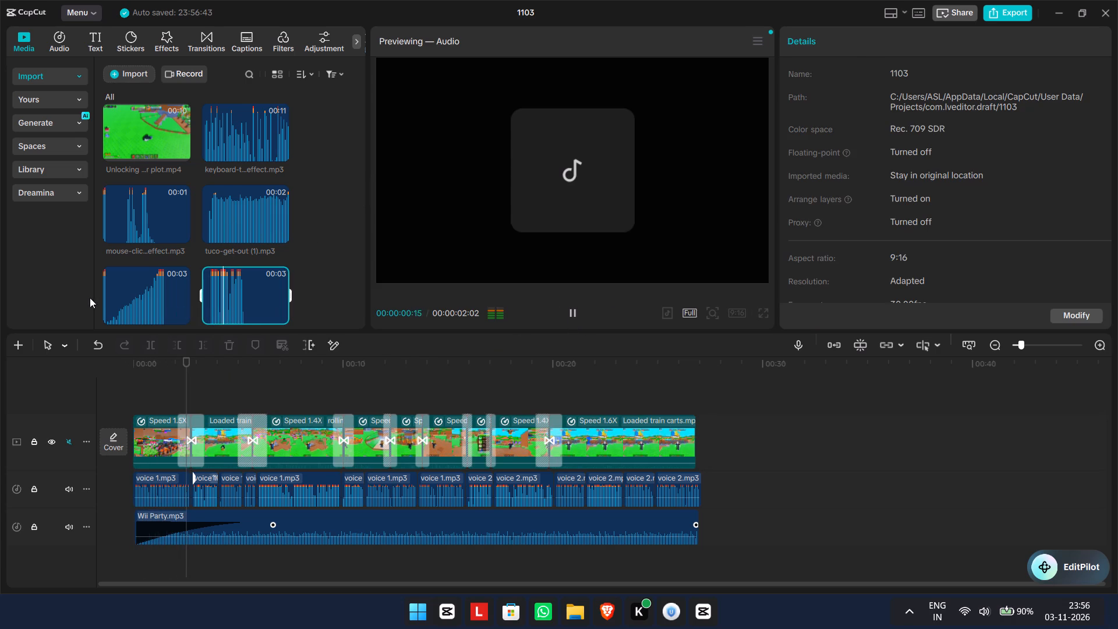
left_click(141, 301)
left_click_drag(146, 276, 164, 373)
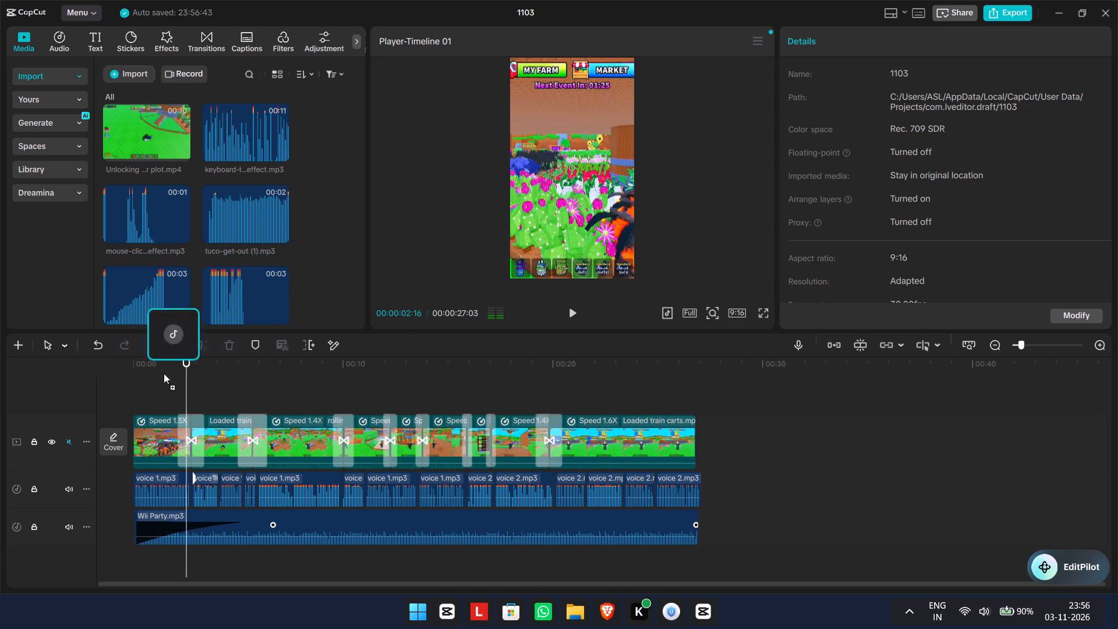
left_click_drag(164, 373, 132, 564)
Play the riser from the start, and move it about 0.7 s later so its peak meets the first transition at 00:00:02:24.
left_click_drag(185, 369, 84, 368)
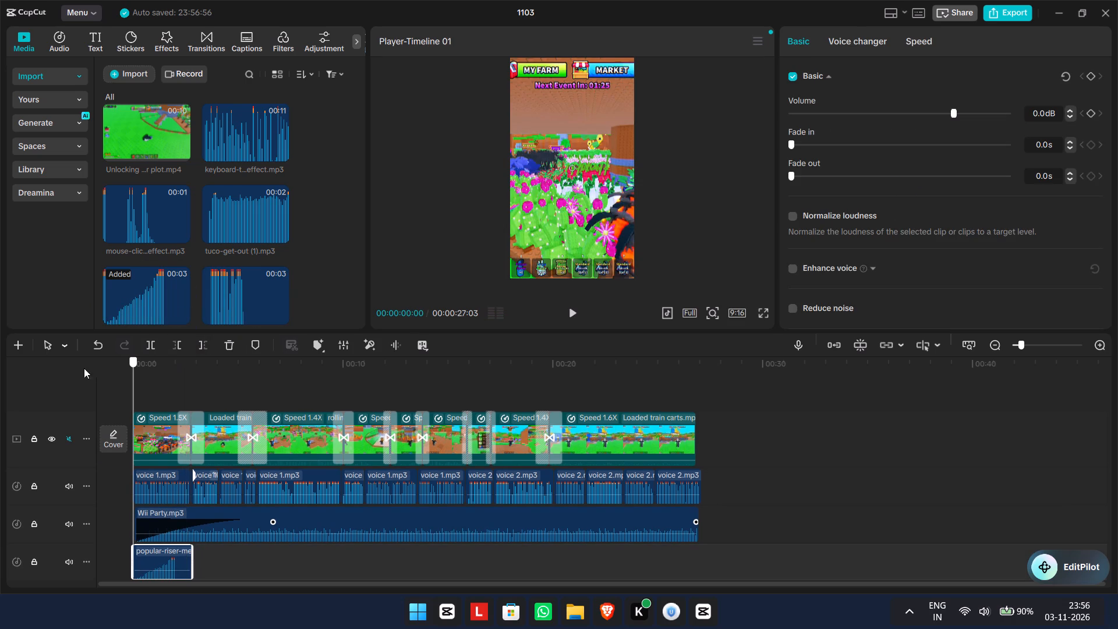
left_click_drag(84, 368, 79, 367)
left_click(575, 312)
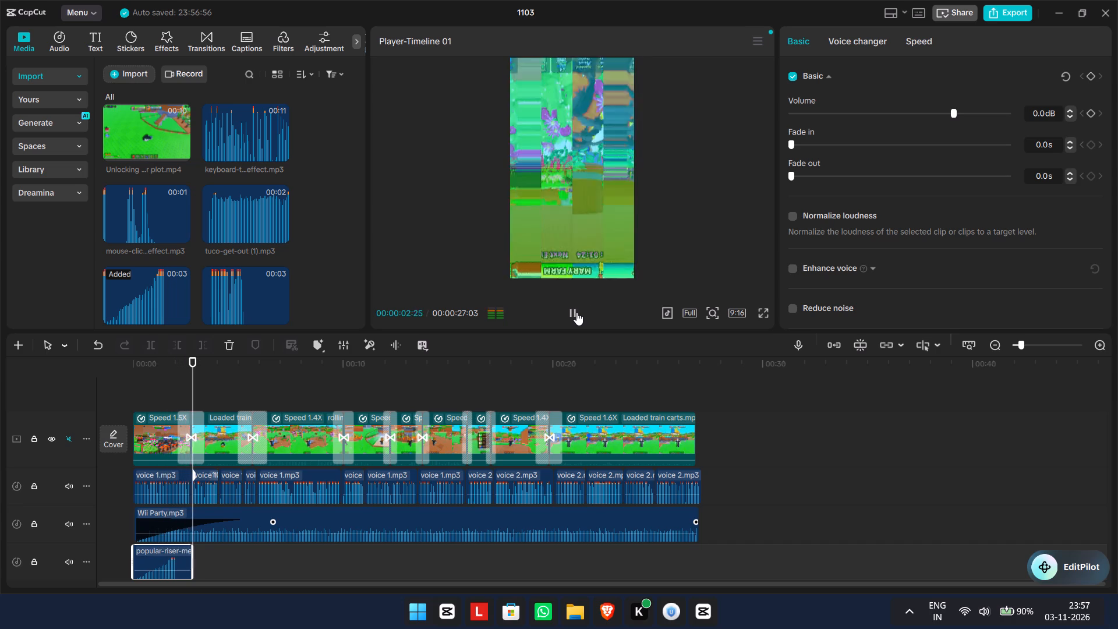
left_click(576, 312)
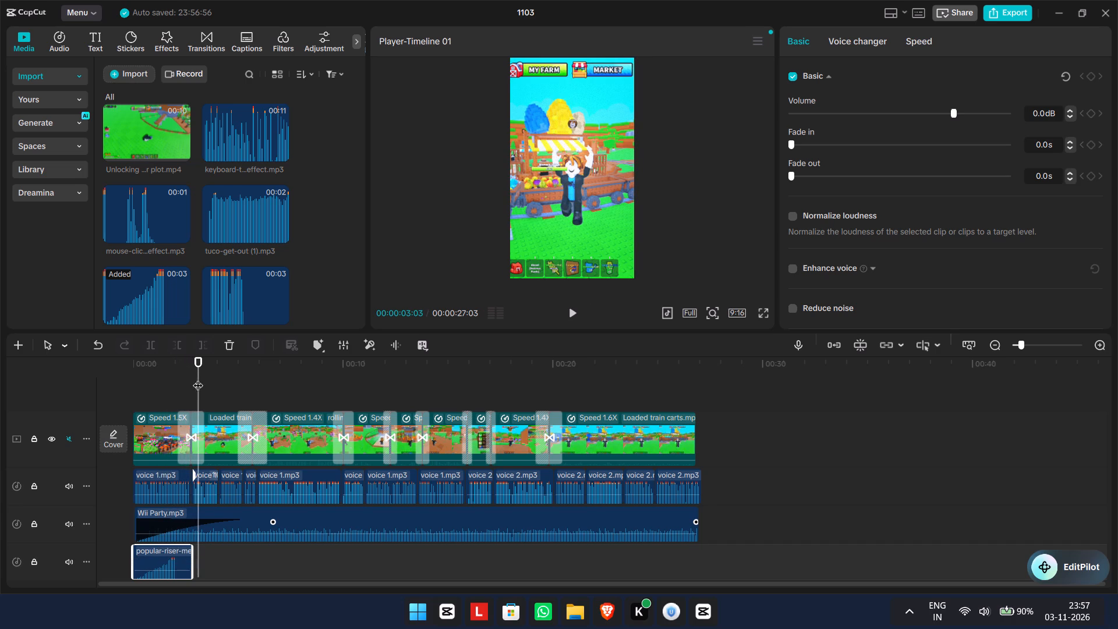
left_click_drag(200, 359, 192, 361)
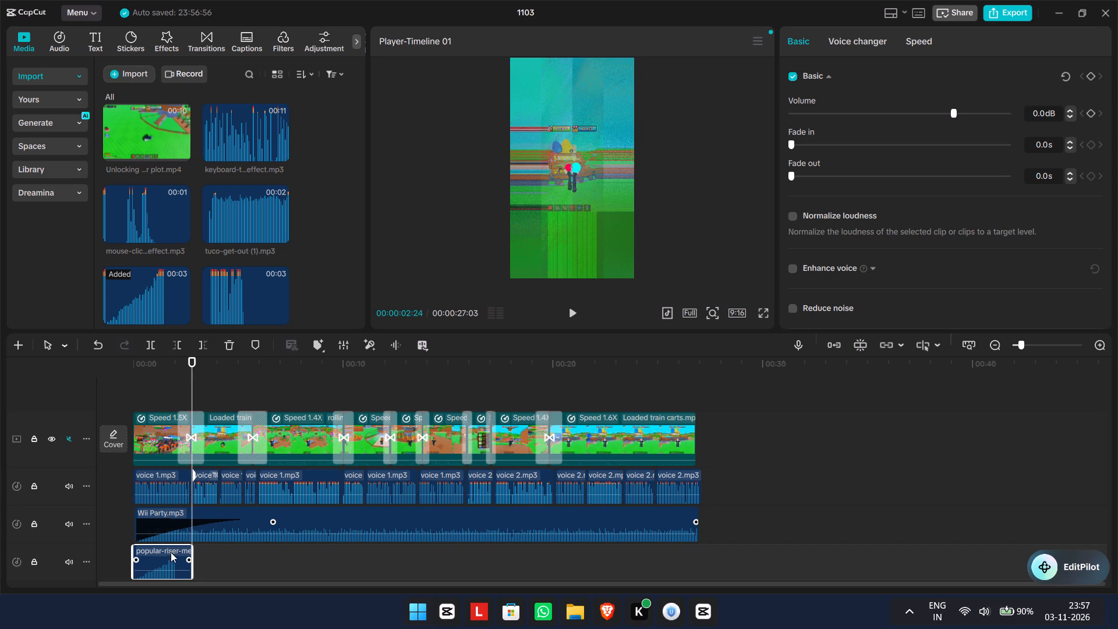
left_click_drag(163, 554, 183, 555)
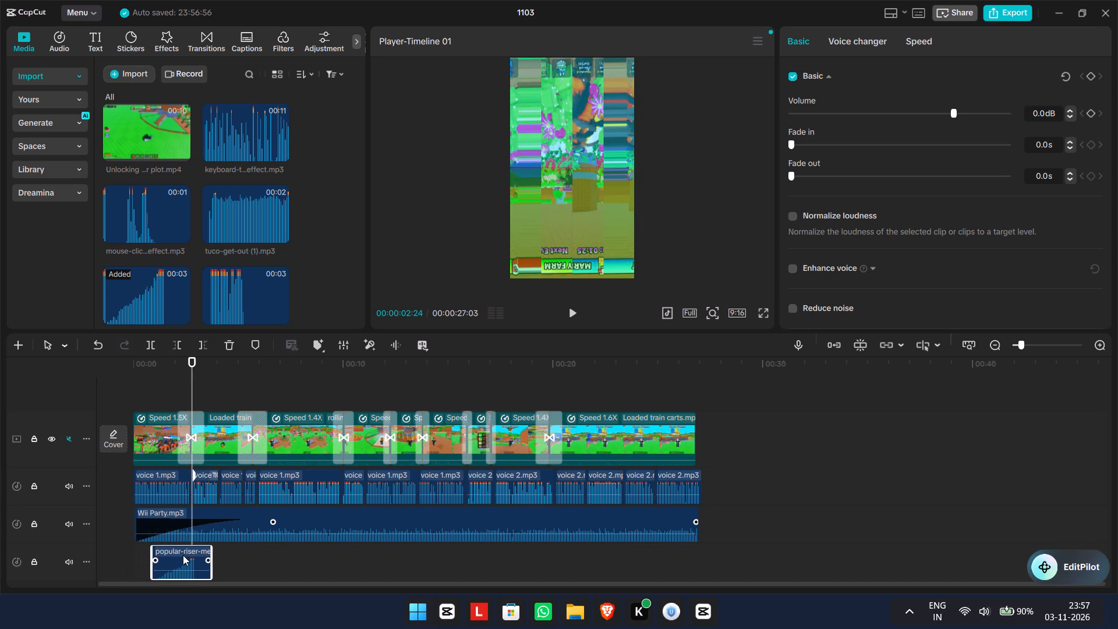
left_click_drag(183, 555, 180, 551)
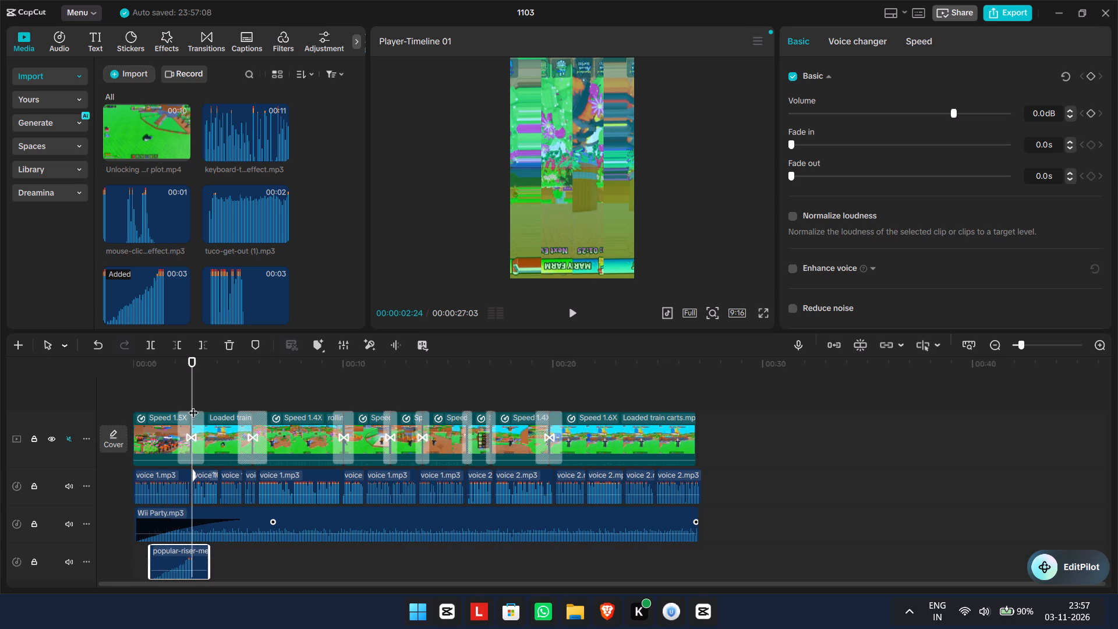
Play the opening seconds to check the riser's timing, and return the playhead to 00:00:00:00.
left_click_drag(191, 391, 132, 380)
left_click(582, 309)
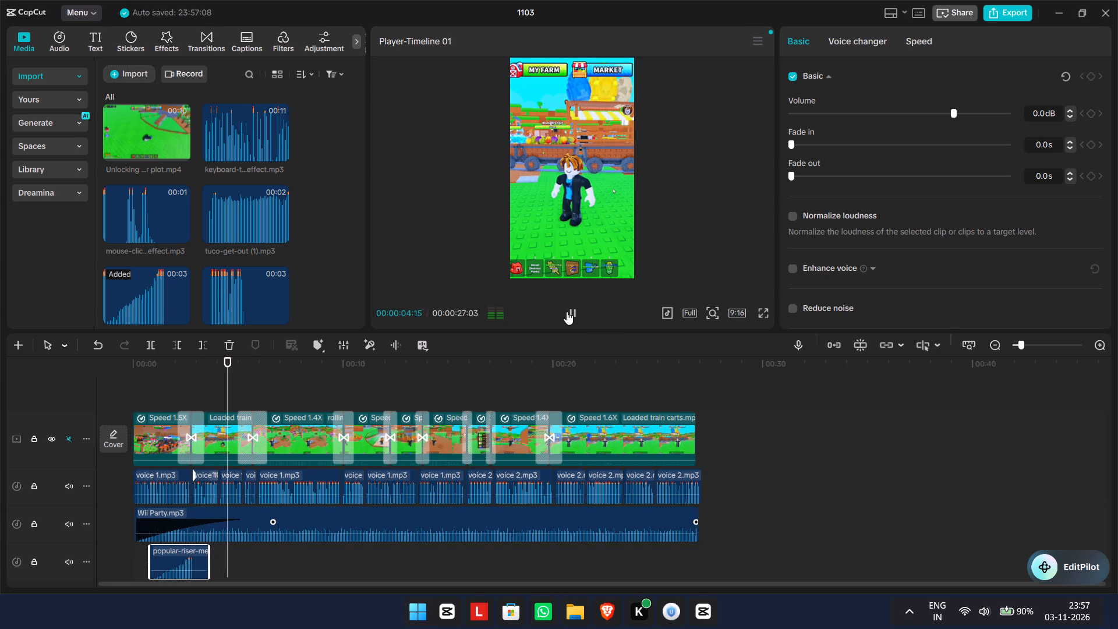
left_click(573, 313)
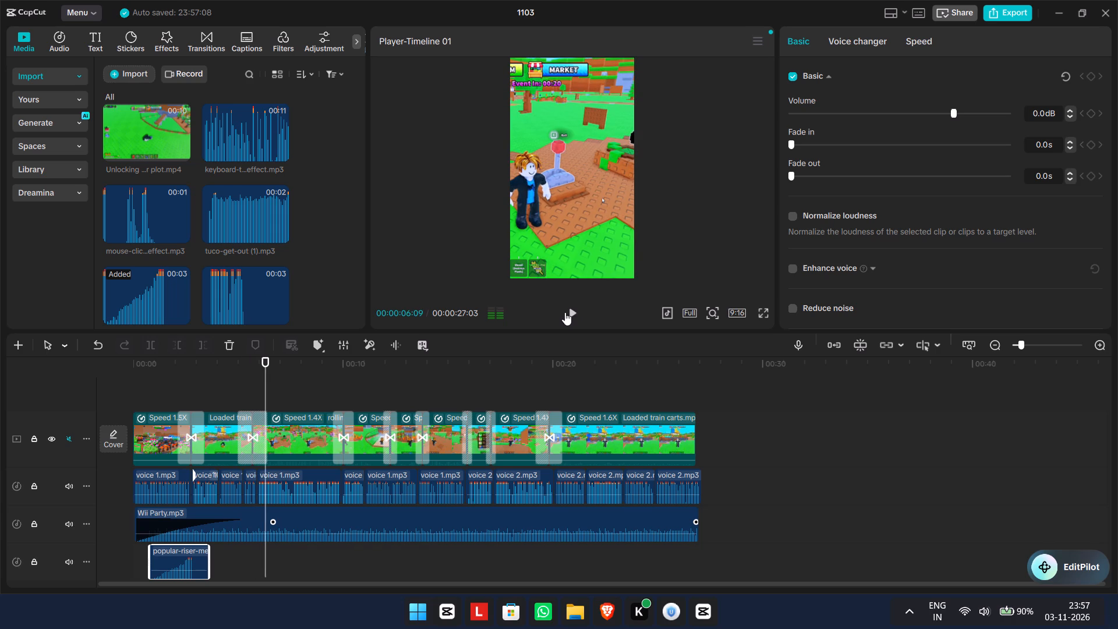
left_click_drag(264, 373, 123, 362)
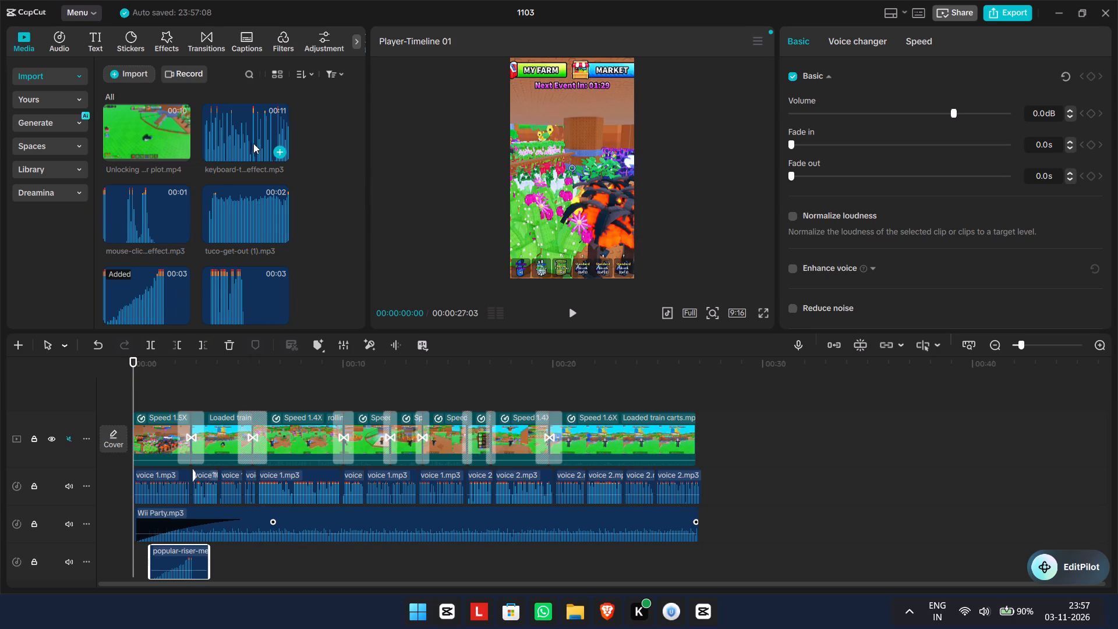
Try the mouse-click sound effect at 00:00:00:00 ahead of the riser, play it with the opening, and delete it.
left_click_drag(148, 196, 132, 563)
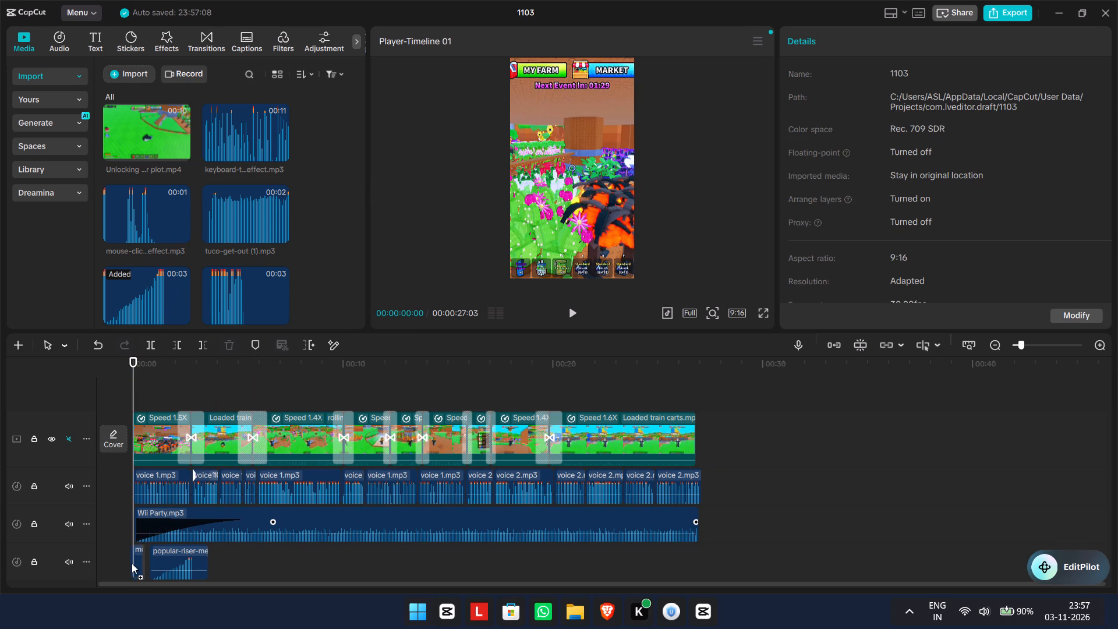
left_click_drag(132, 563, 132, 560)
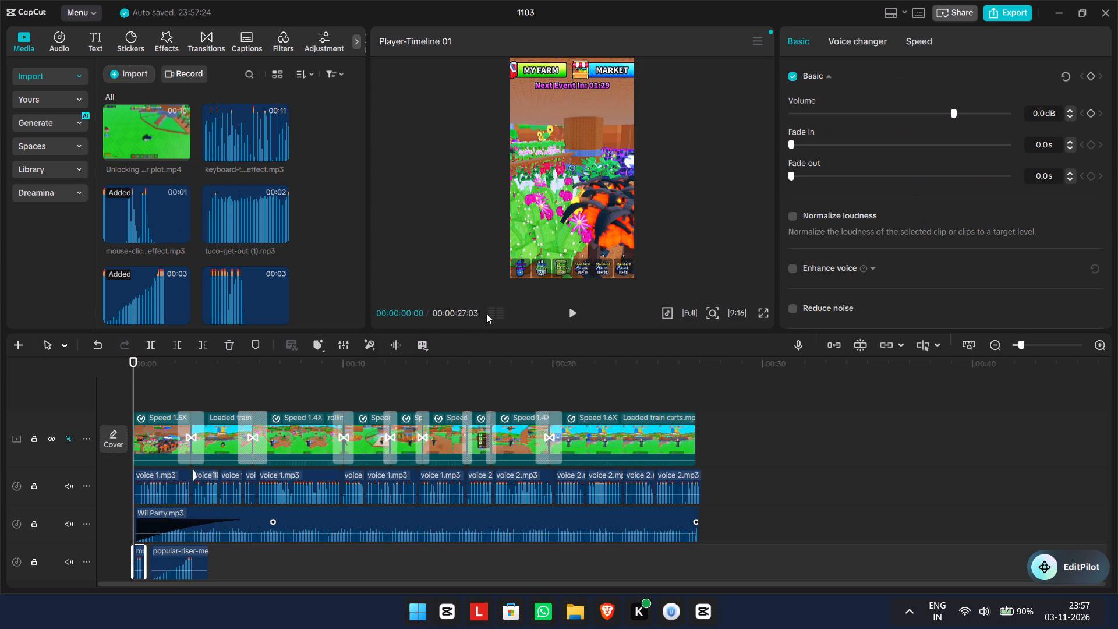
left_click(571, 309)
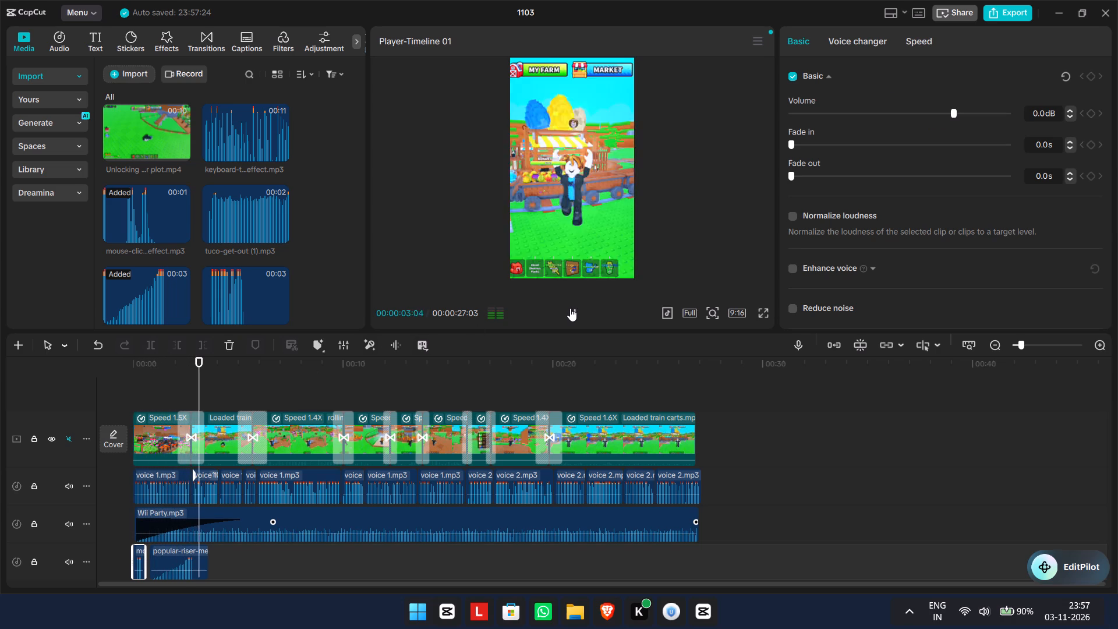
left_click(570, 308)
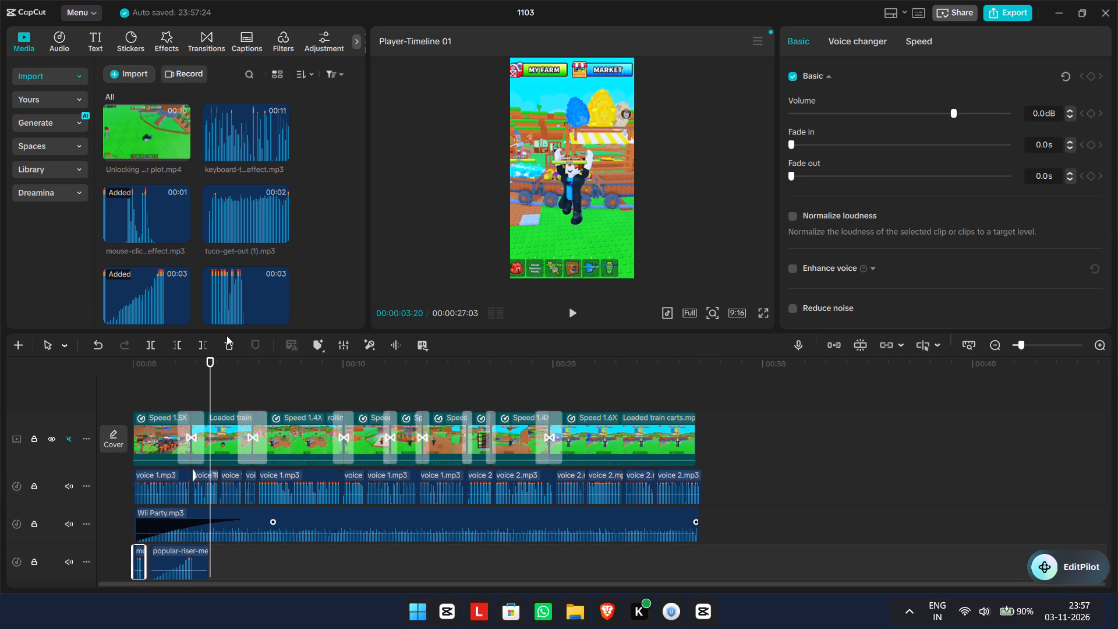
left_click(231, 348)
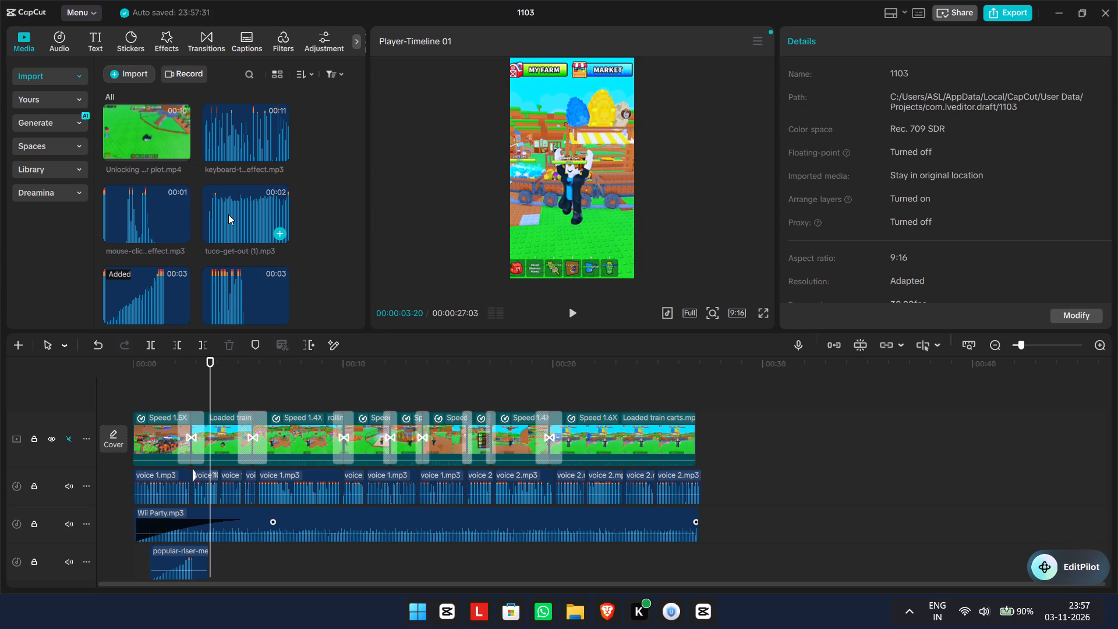
Audition the imported sound effects from the riser through ive-got-this, gunshotjbudden, fahhh, tuco-get-out, vine-boom and hell-nah to find the next candidate.
scroll(216, 278, "down", 1)
left_click(227, 228)
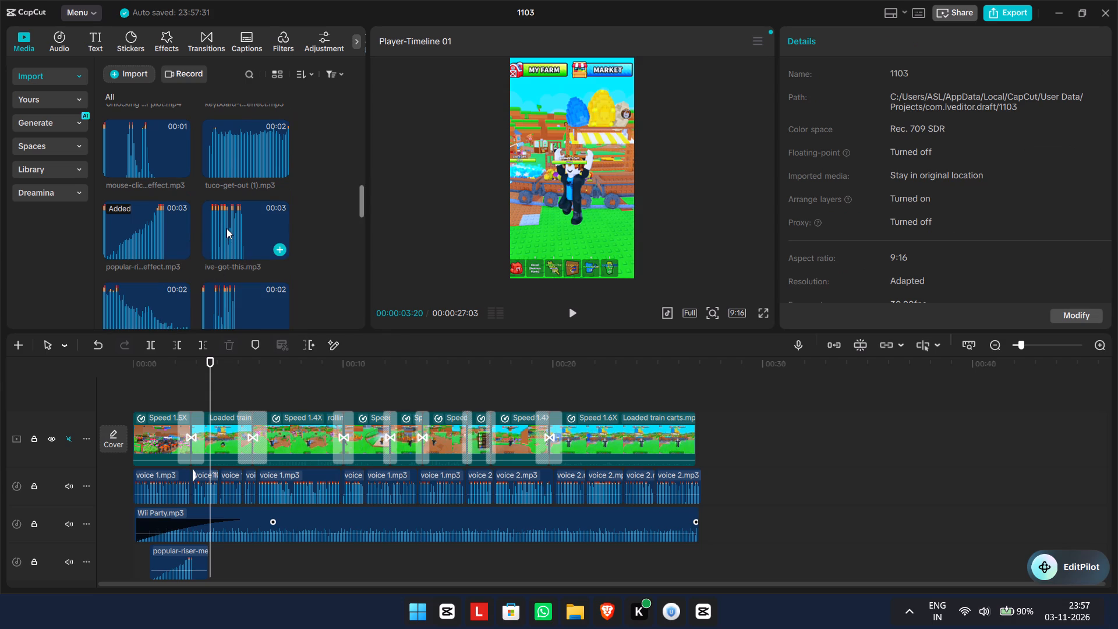
left_click(106, 243)
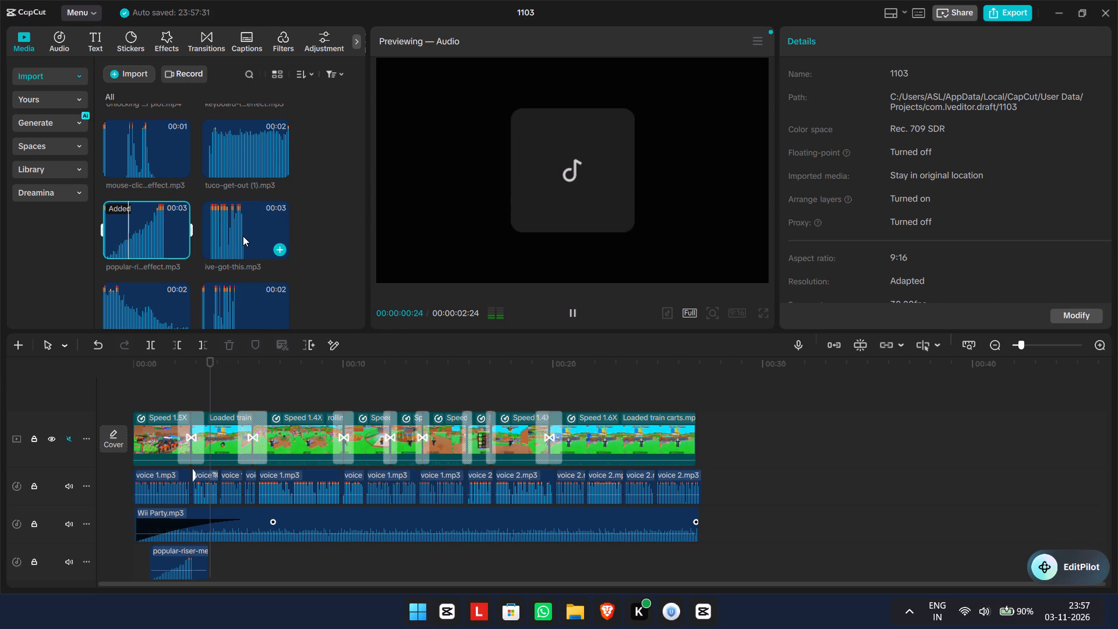
left_click(243, 236)
left_click(232, 305)
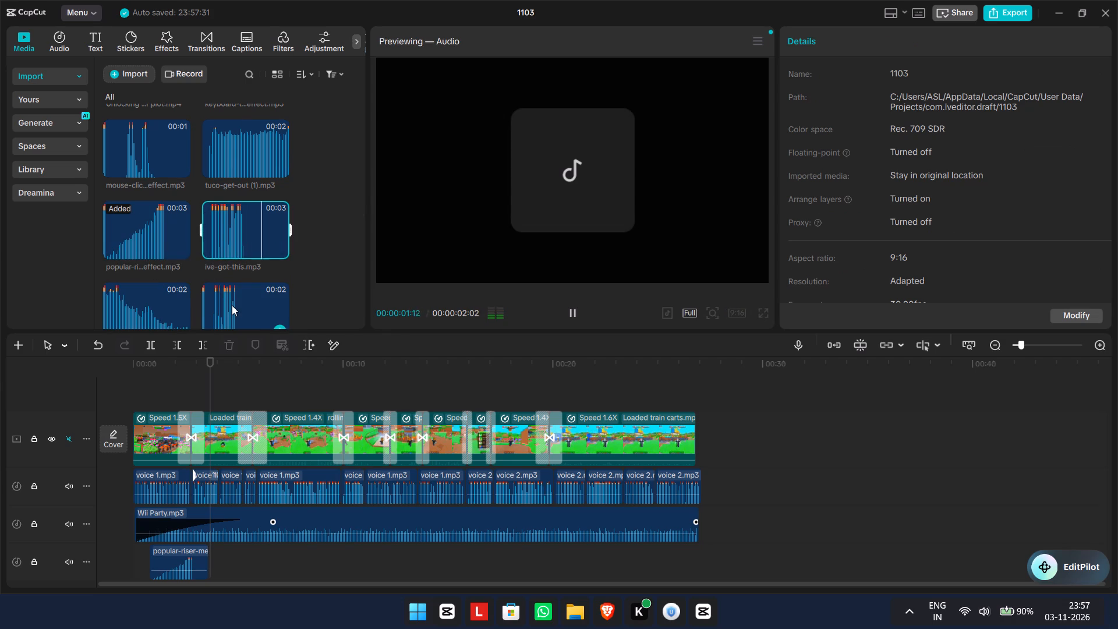
scroll(227, 307, "down", 1)
left_click(132, 256)
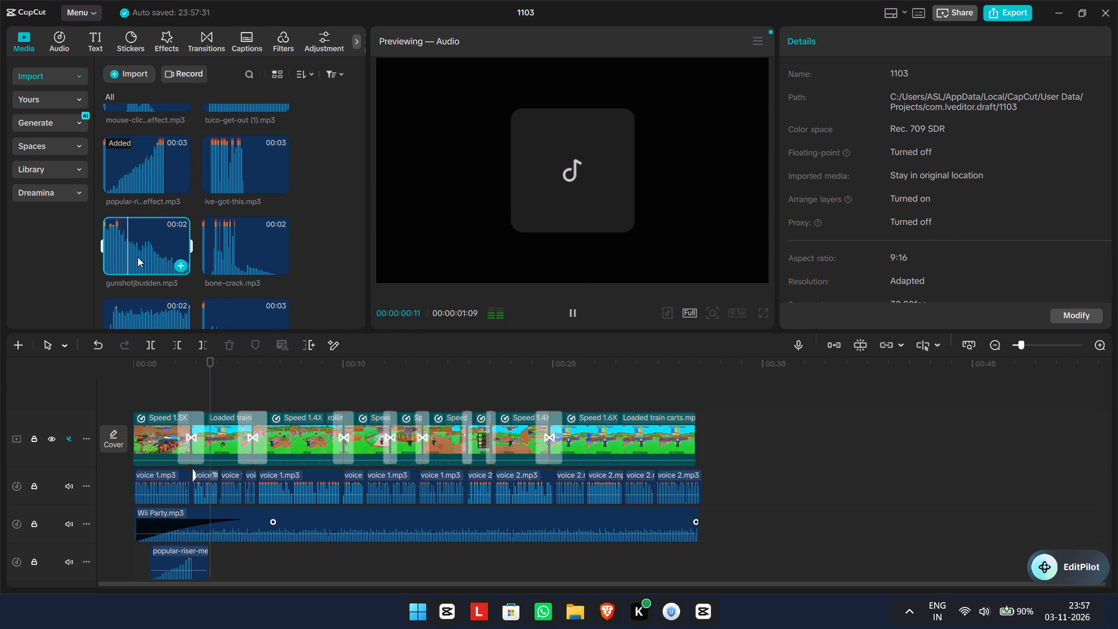
scroll(136, 273, "down", 2)
left_click(237, 223)
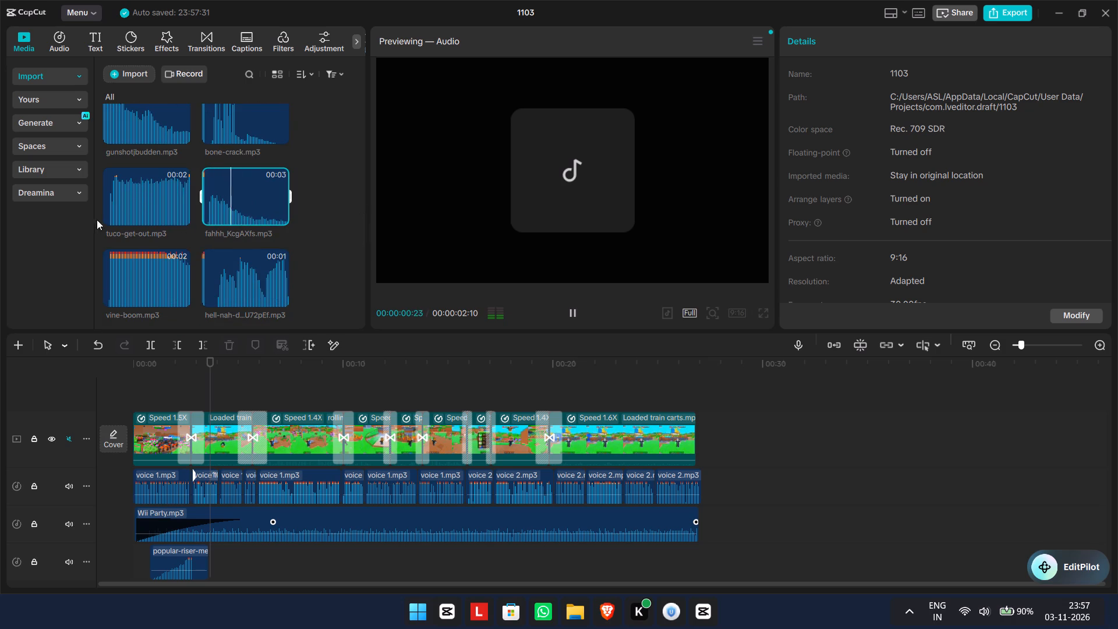
left_click(168, 209)
left_click(135, 284)
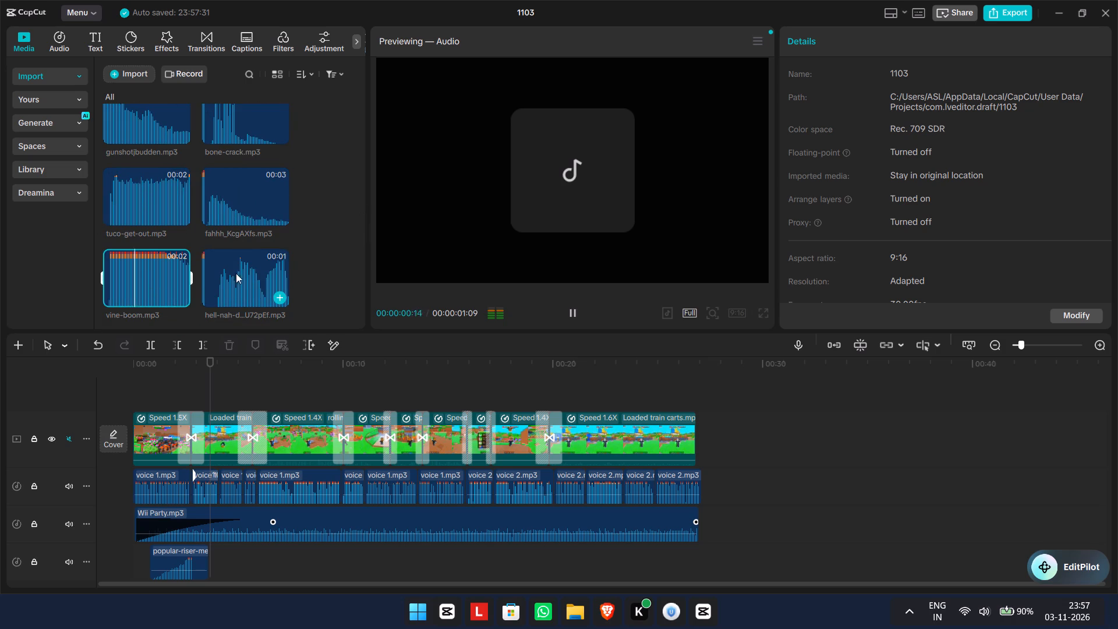
left_click(252, 273)
scroll(251, 274, "down", 1)
left_click(249, 278)
scroll(240, 284, "down", 1)
left_click(334, 302)
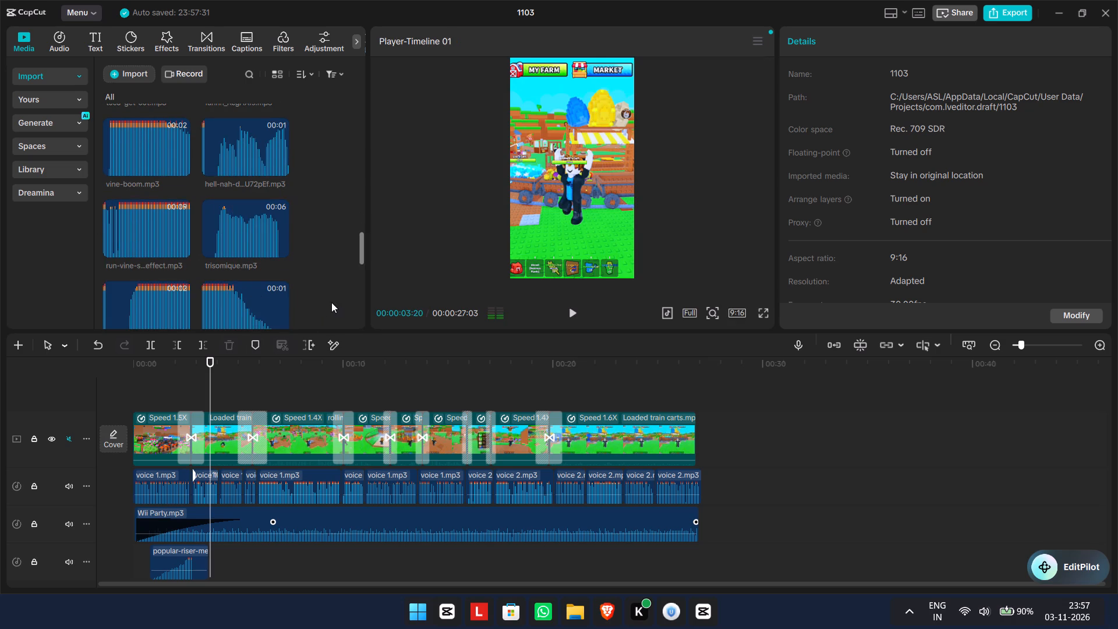
Play the video from 00:00:00:00 through the second transition, stopping at 00:00:05:25.
left_click_drag(204, 359, 32, 341)
left_click(572, 312)
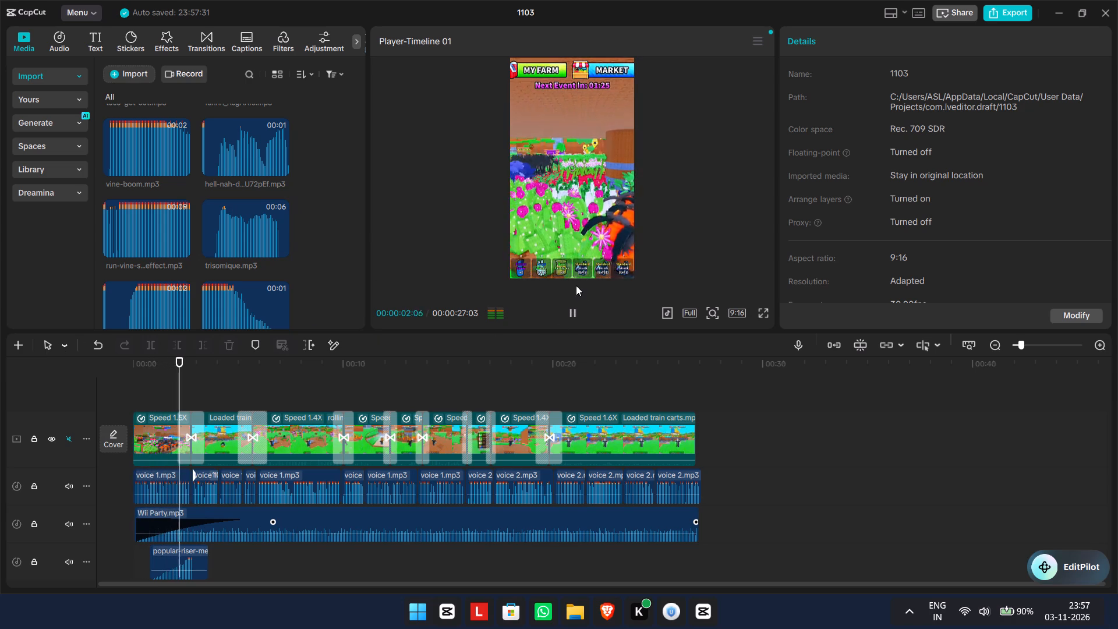
left_click(568, 306)
left_click(575, 308)
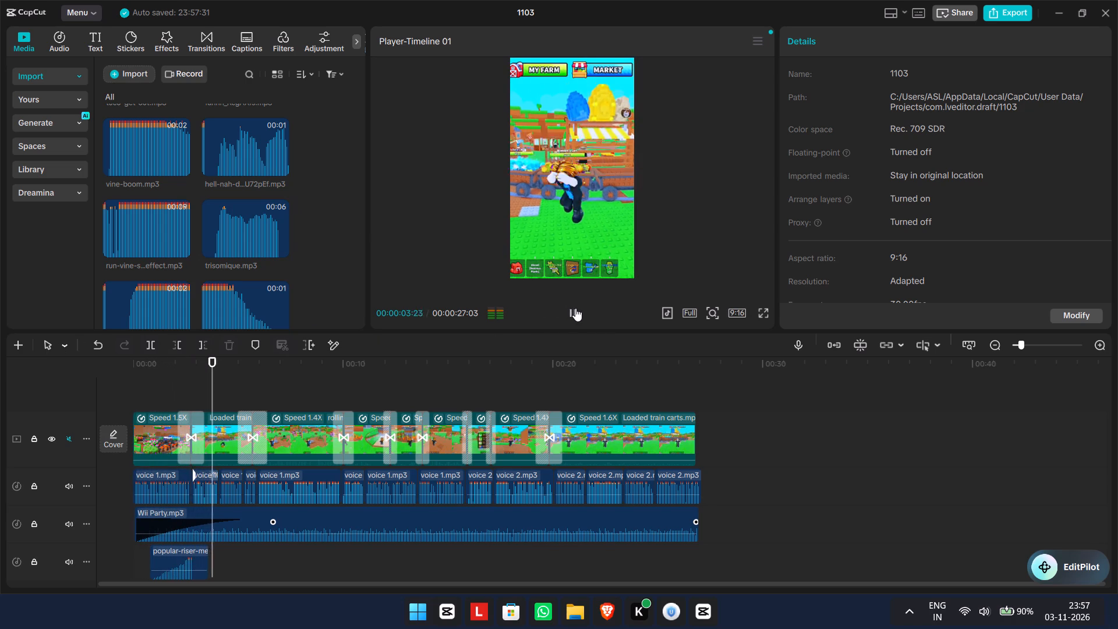
left_click(575, 308)
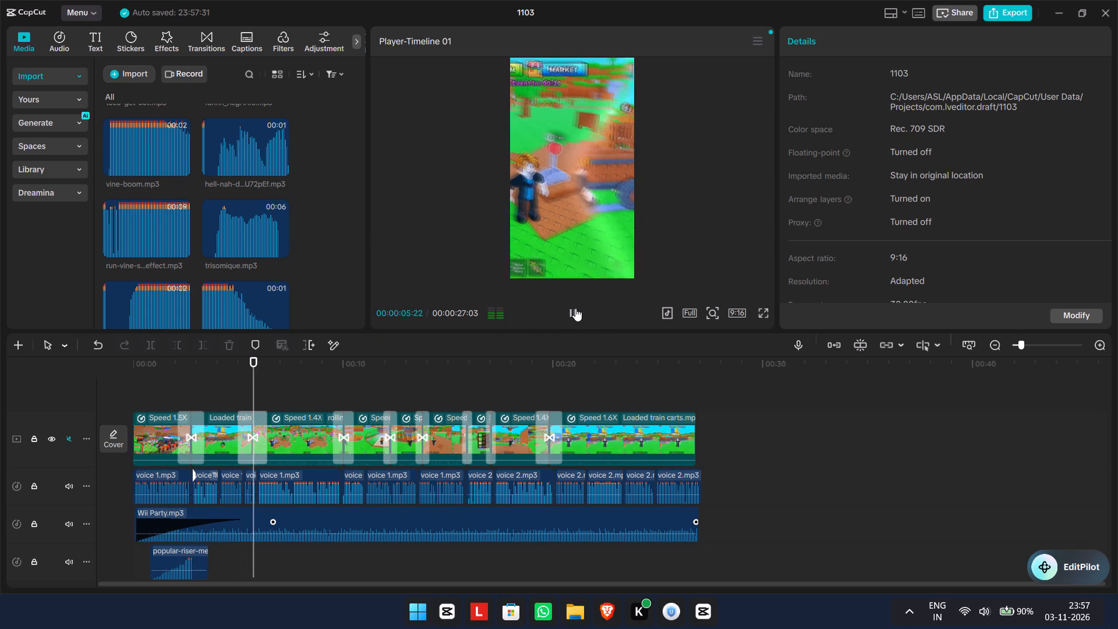
Audition trisomique and bat_hit, and place bat_hit on the riser's audio track just after the second transition, at about 00:00:06:00.
left_click(249, 233)
scroll(224, 257, "down", 1)
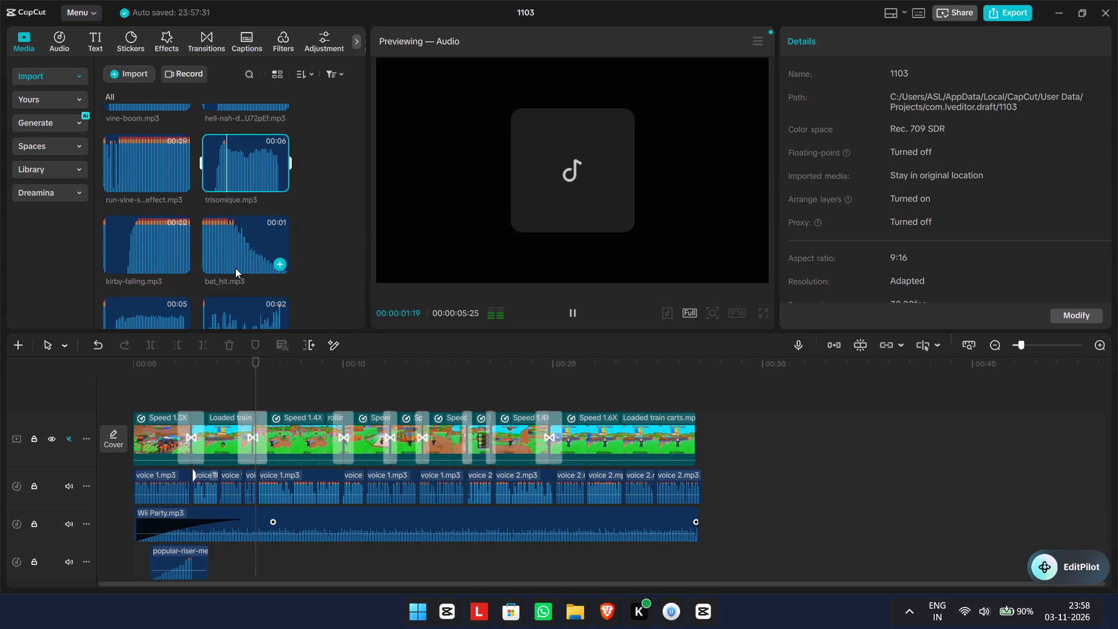
left_click(235, 268)
left_click_drag(244, 252, 261, 554)
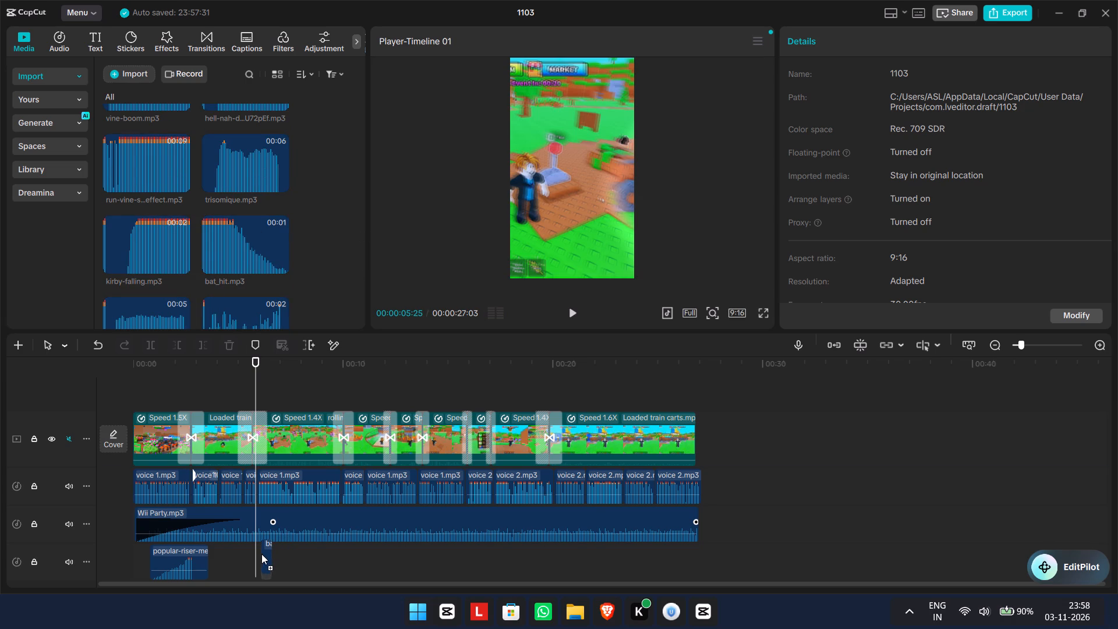
left_click_drag(261, 554, 260, 560)
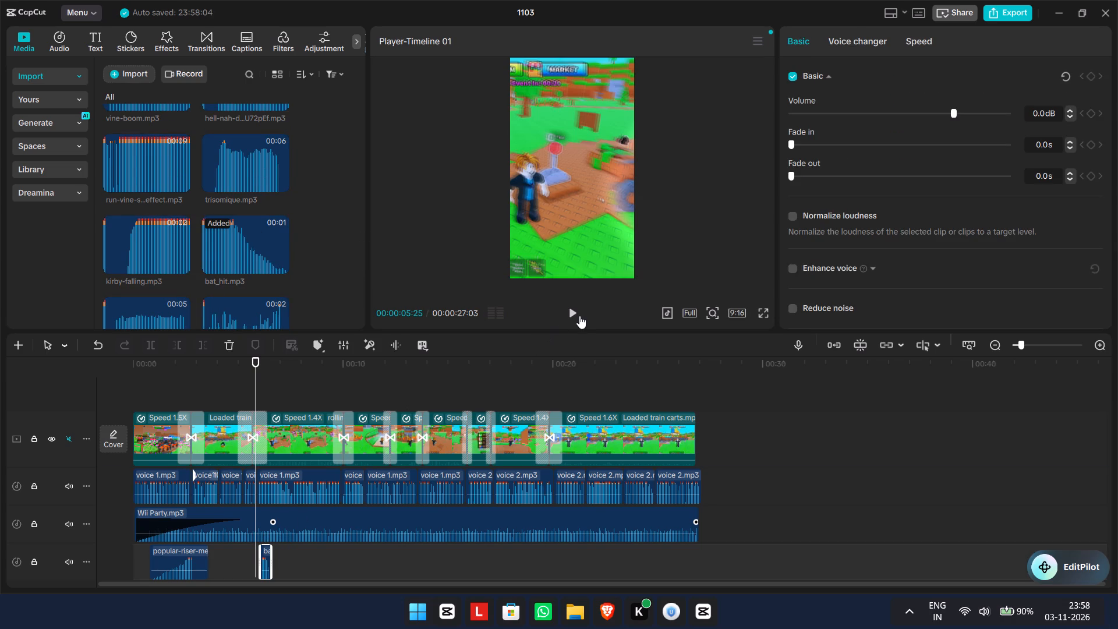
Play the third clip's opening, and move bat_hit about 1 s later so it starts at about 00:00:07:00.
left_click(580, 316)
left_click(571, 313)
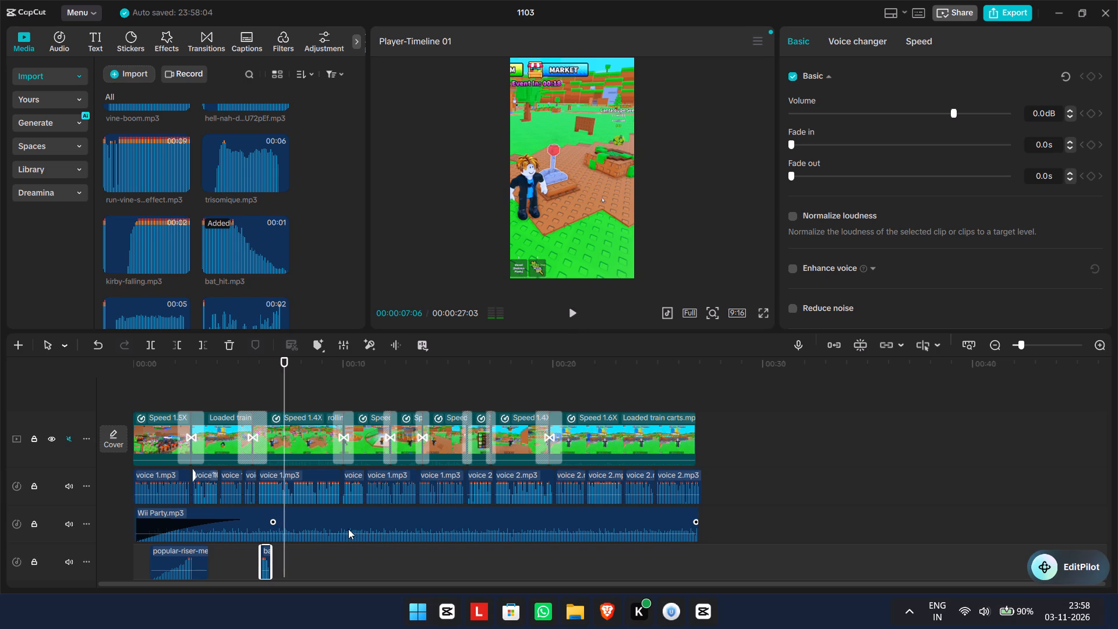
left_click_drag(266, 553, 291, 555)
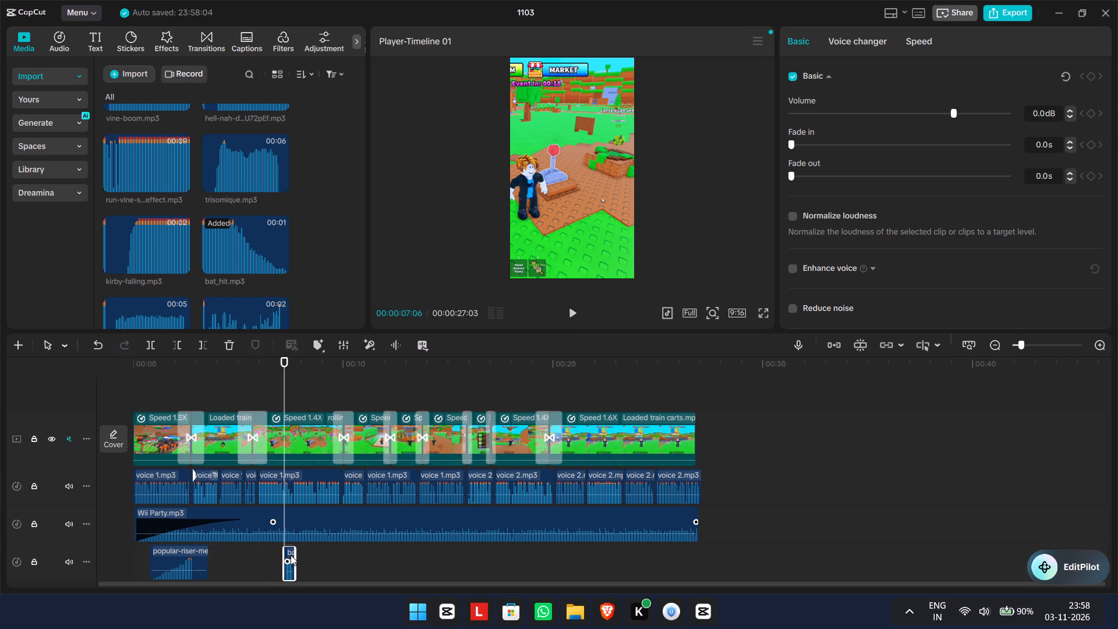
left_click_drag(291, 555, 288, 555)
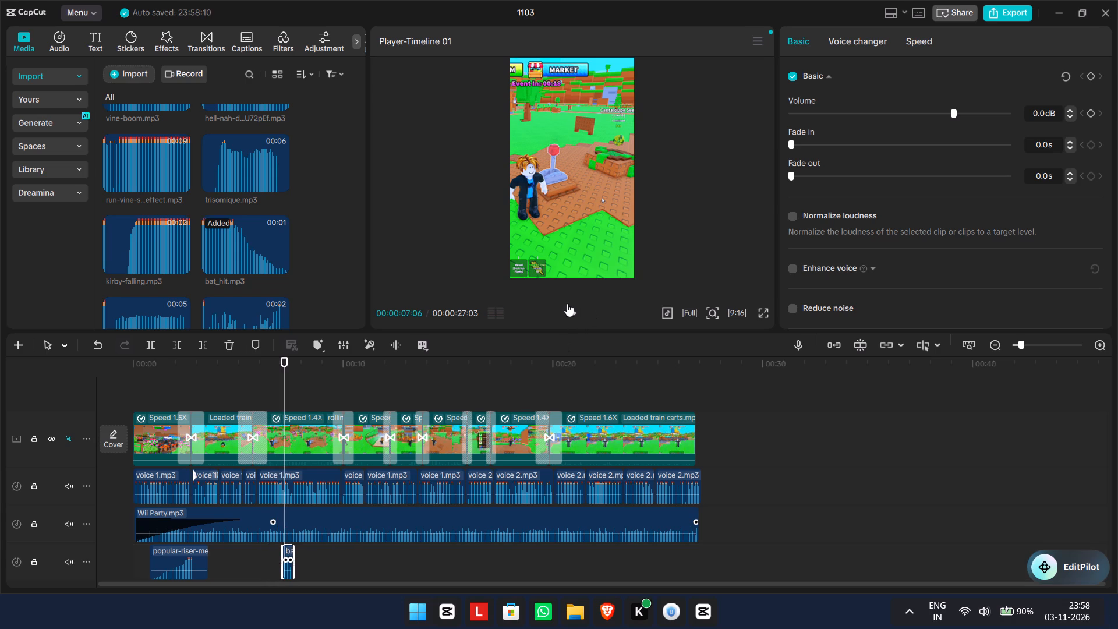
Play the section around bat_hit twice, the second time from just after the second transition, to check its timing.
left_click(561, 304)
left_click(571, 317)
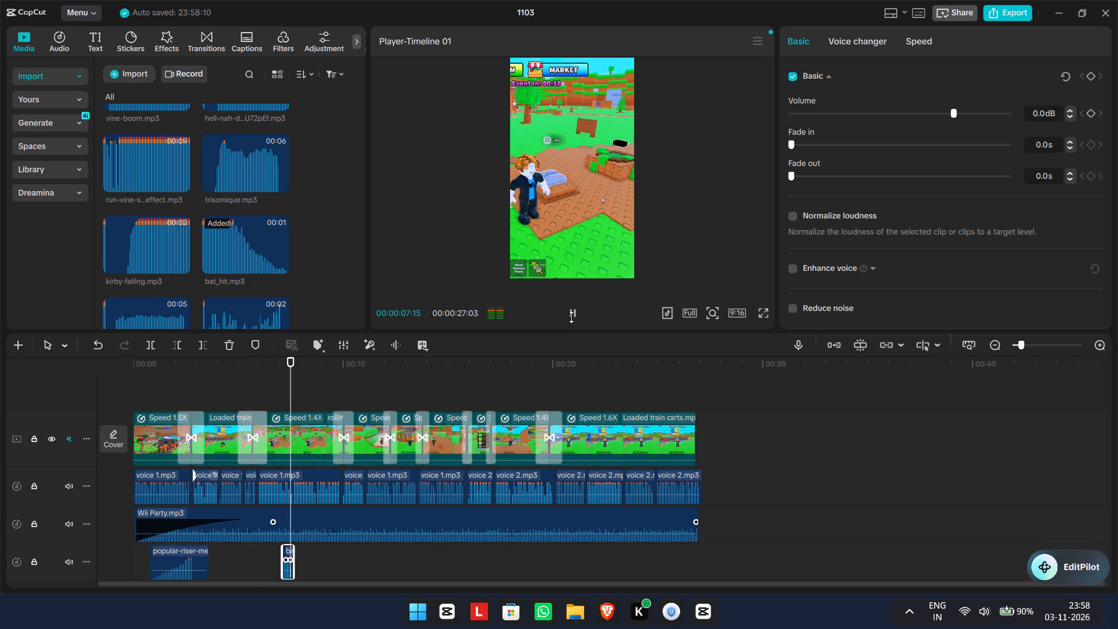
left_click(571, 308)
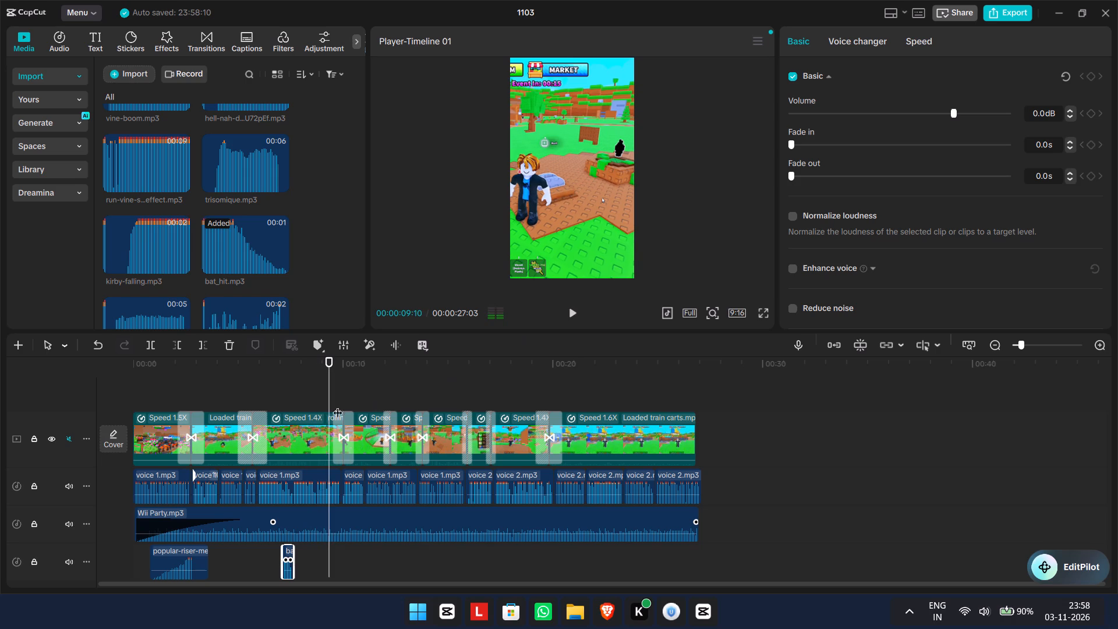
left_click_drag(328, 385, 256, 381)
left_click(573, 317)
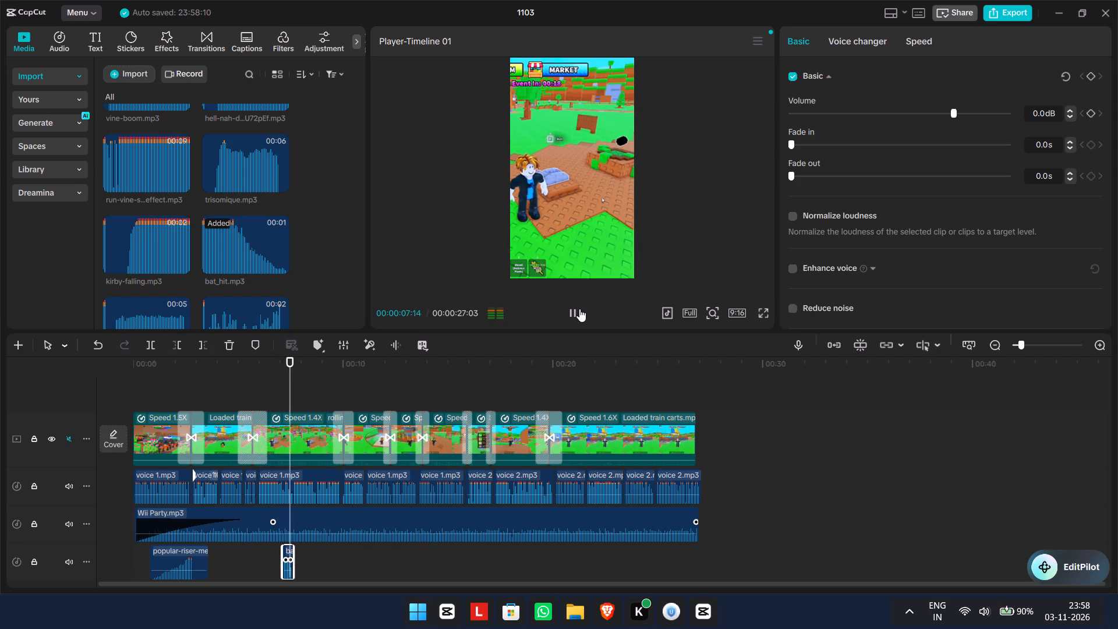
left_click(576, 316)
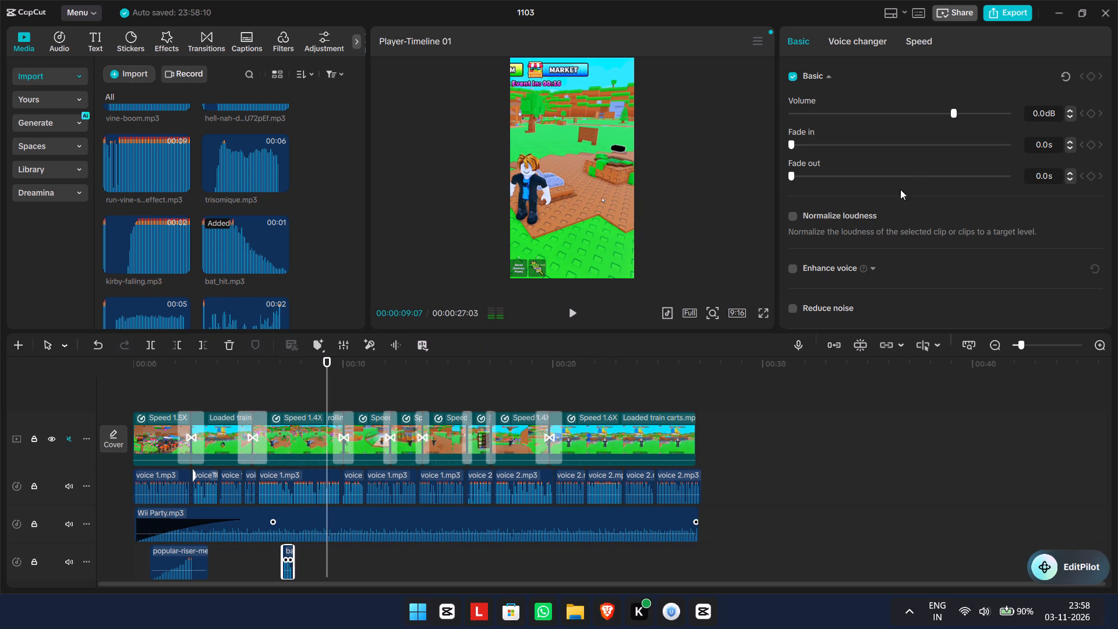
Turn on Change audio pitch for the bat_hit effect, and play it from 00:00:06:24.
left_click(925, 40)
left_click(1094, 162)
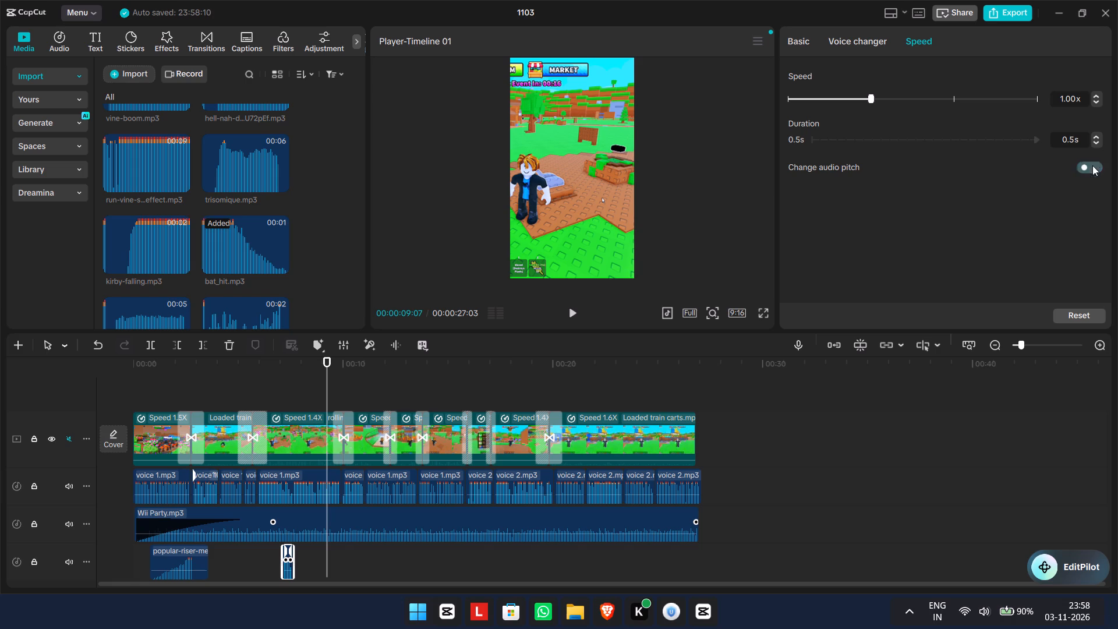
left_click_drag(323, 377, 276, 379)
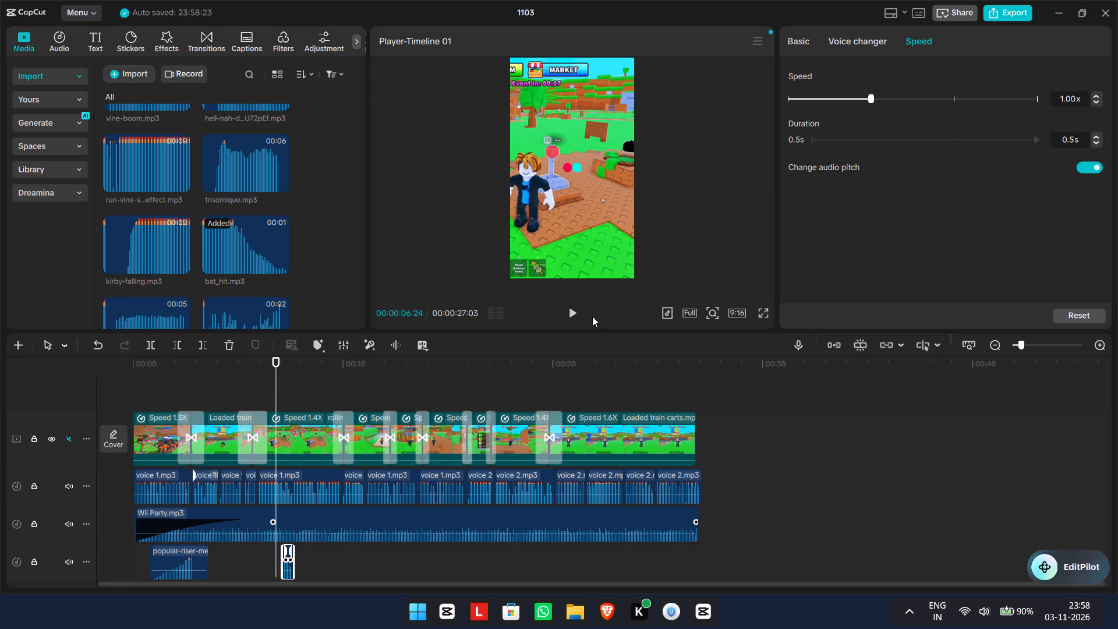
left_click(562, 308)
left_click(574, 309)
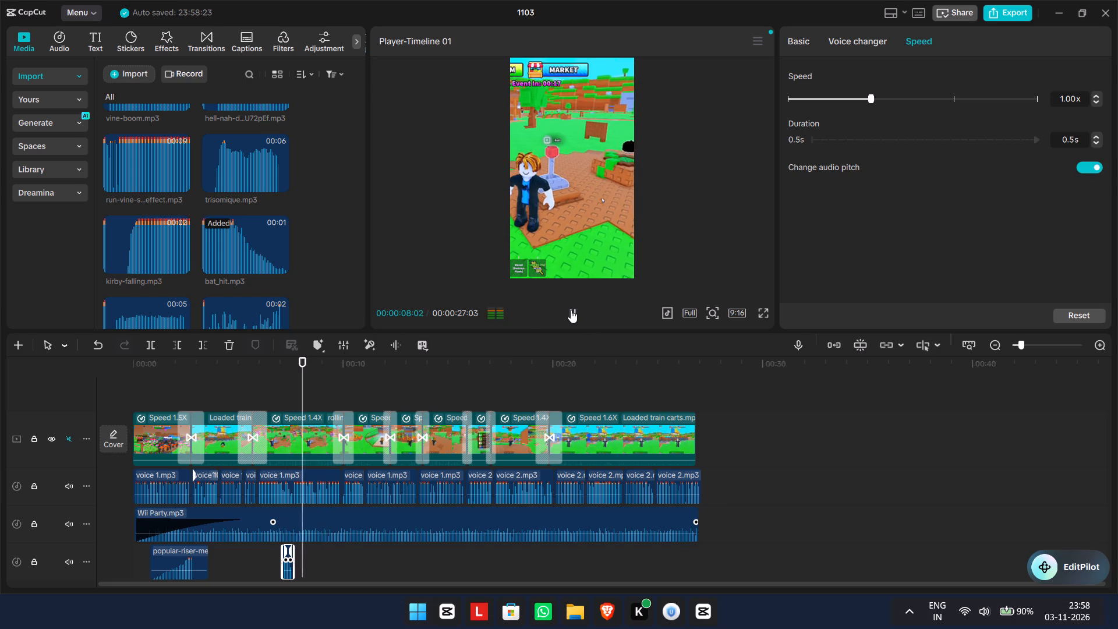
left_click(571, 310)
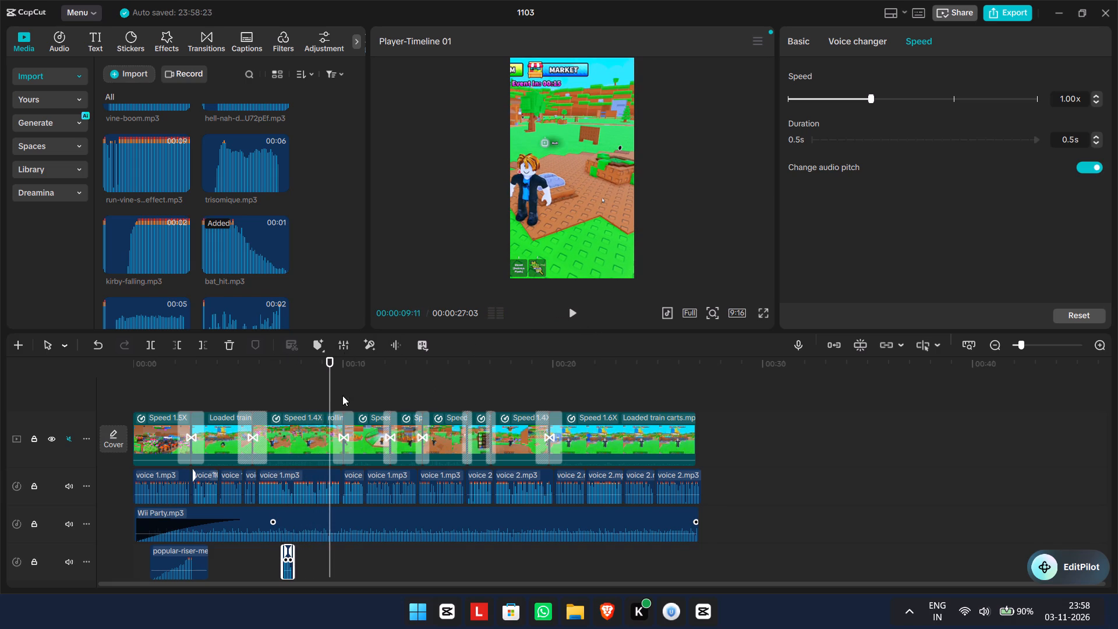
Play on to the planting moment after the third transition, and place pop_7e9ls8L.mp3 at about 00:00:10:25 on the sound-effects track.
left_click(571, 314)
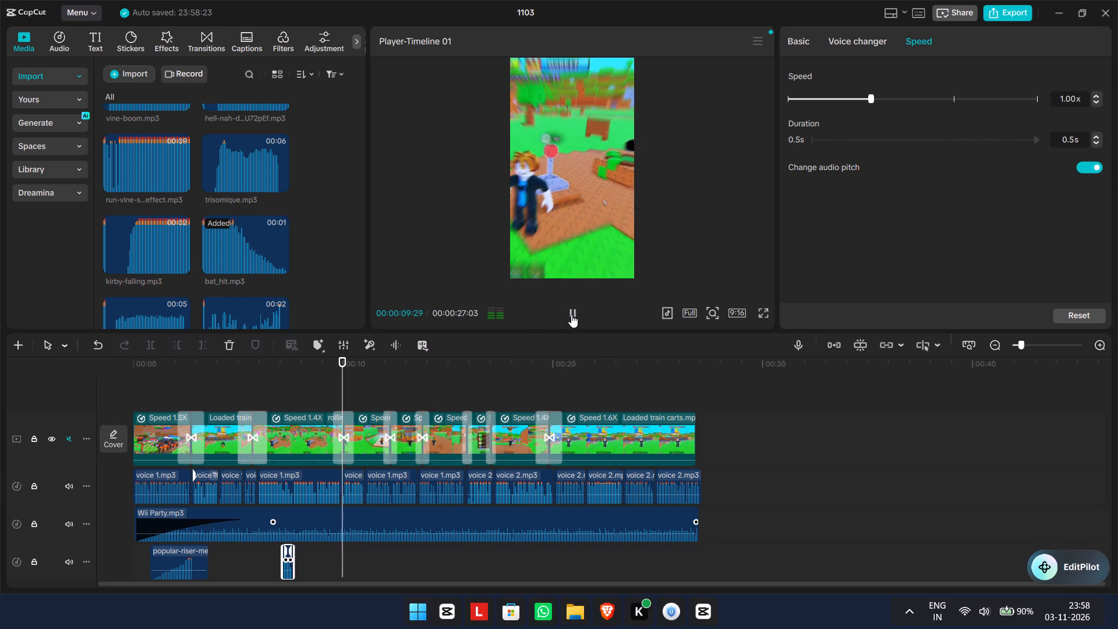
left_click(571, 314)
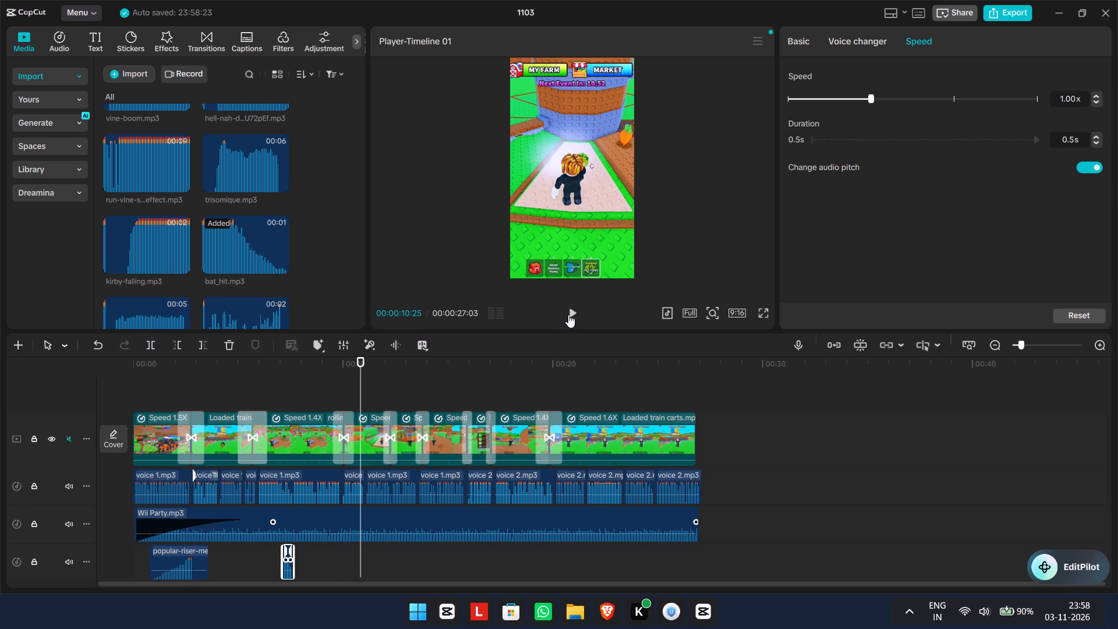
double_click(575, 313)
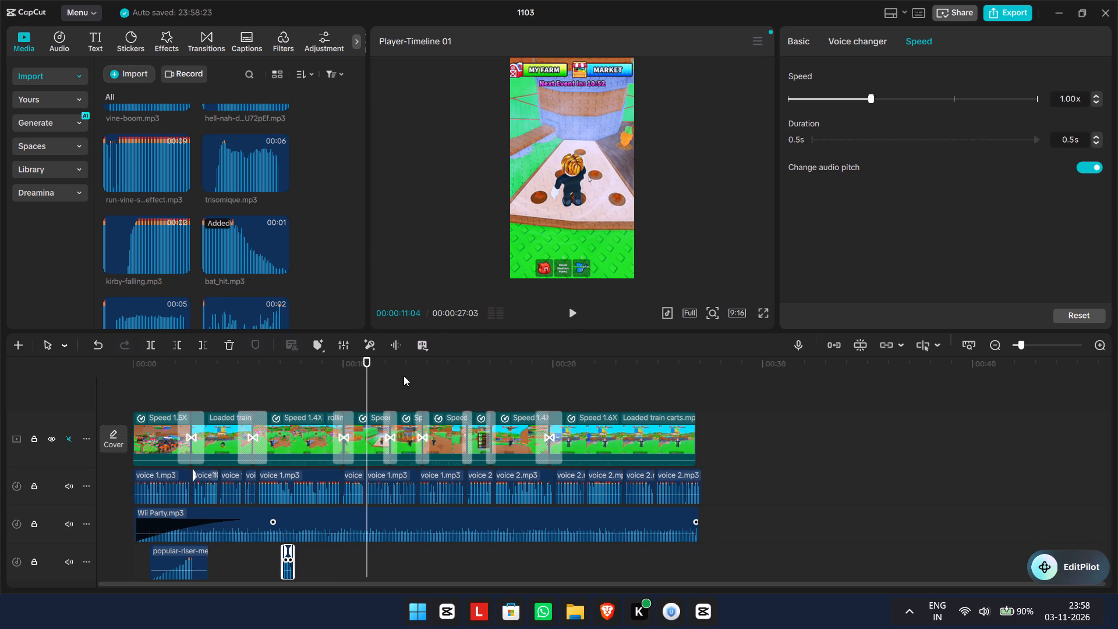
left_click_drag(367, 370, 356, 370)
double_click(572, 308)
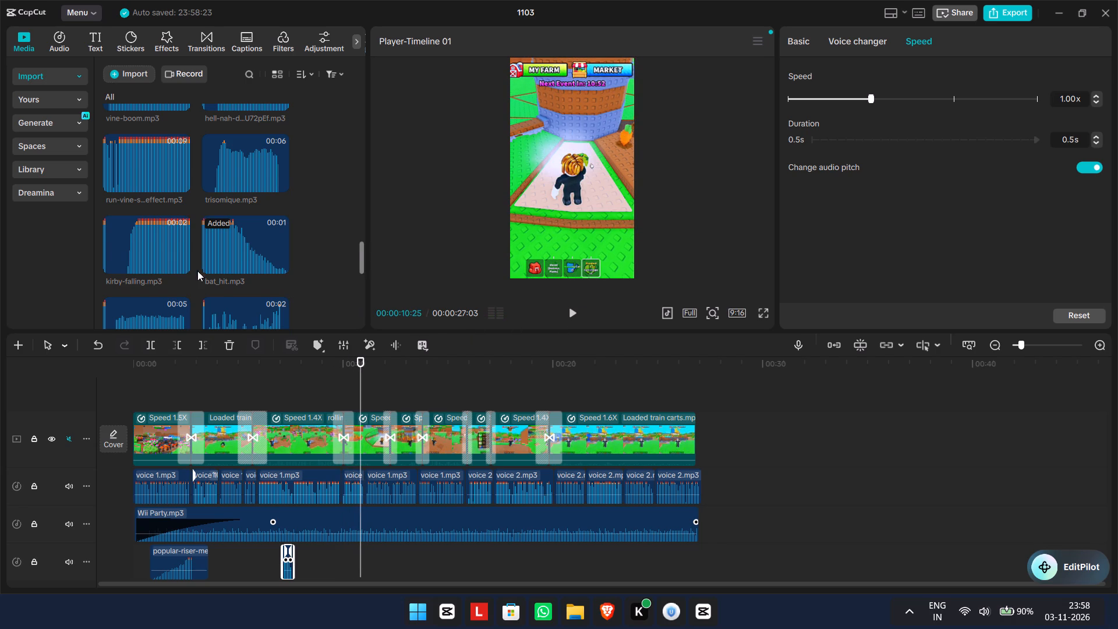
scroll(191, 267, "down", 6)
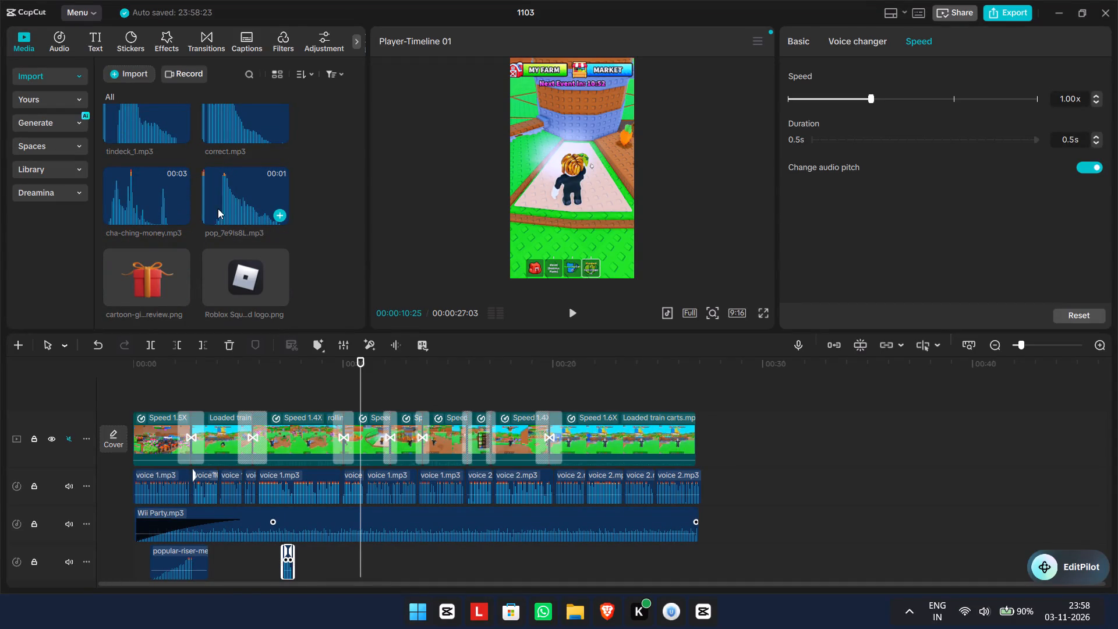
left_click_drag(232, 207, 362, 559)
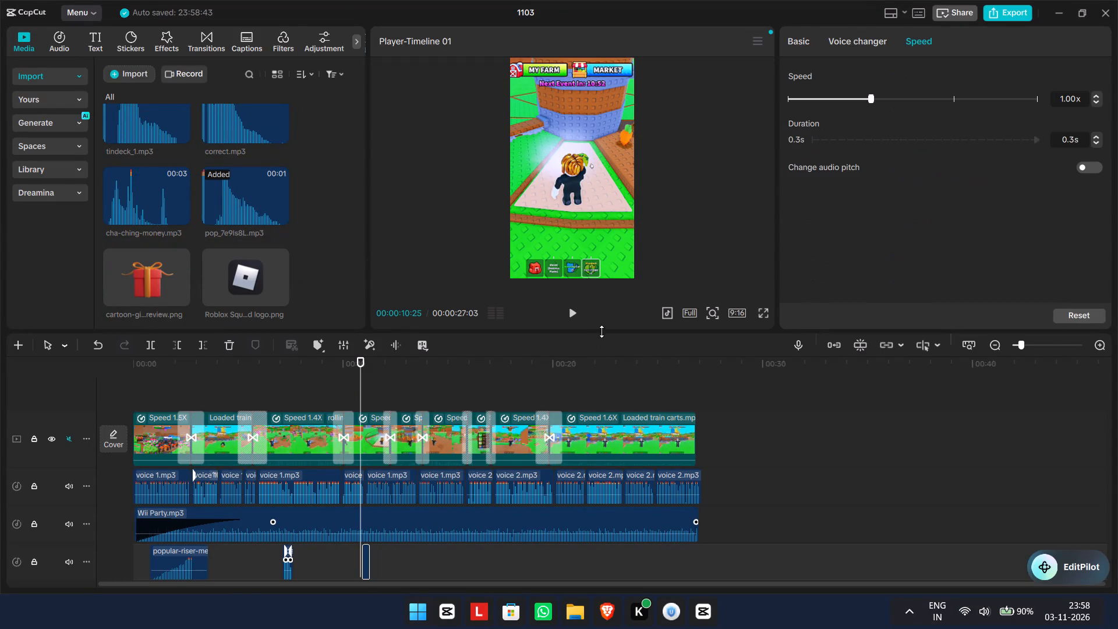
Play the section around the pop effect twice, the second time from before the third transition, to check its timing.
left_click(573, 315)
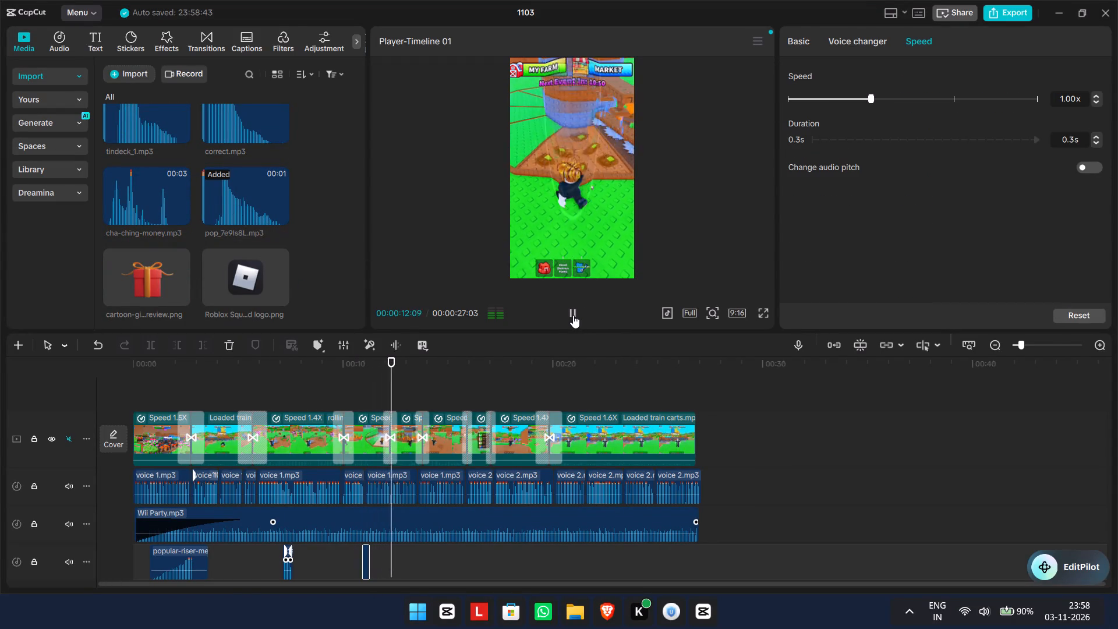
left_click(573, 315)
left_click_drag(395, 369, 331, 365)
left_click(580, 312)
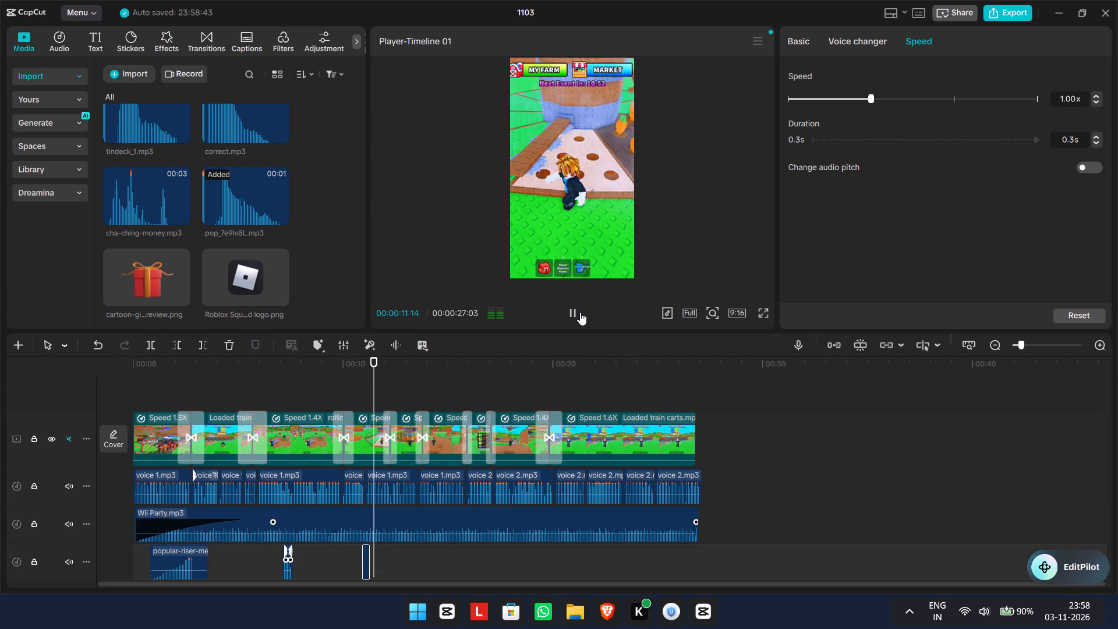
left_click(576, 312)
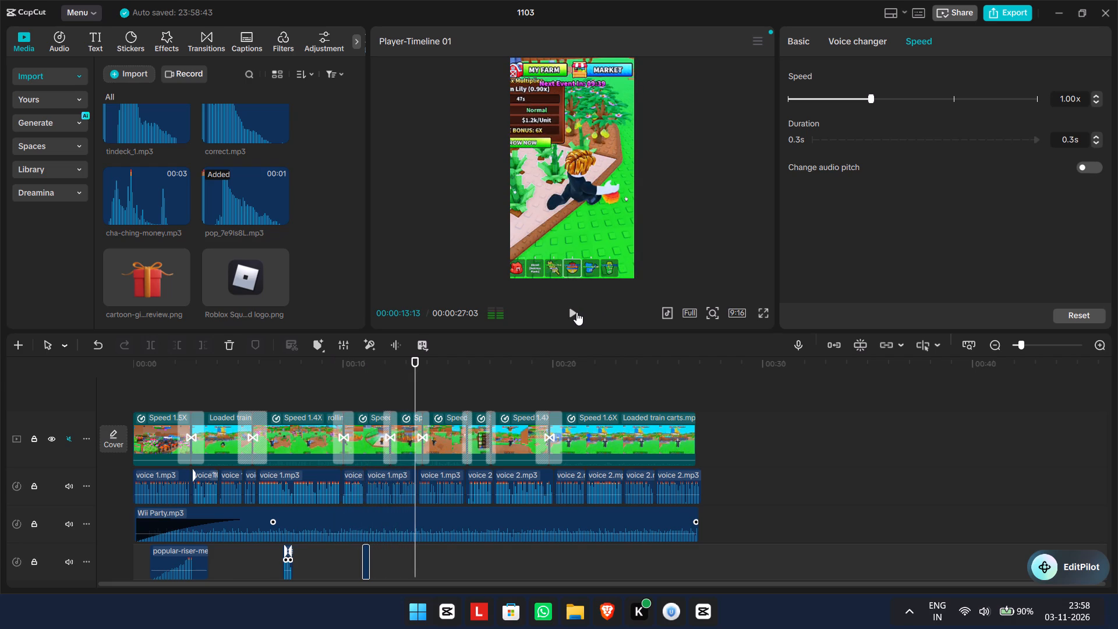
Play on to the transition into the selling scene, and place ive-got-this.mp3 at about 00:00:13:26 on the sound-effects track.
left_click(576, 312)
left_click(576, 312)
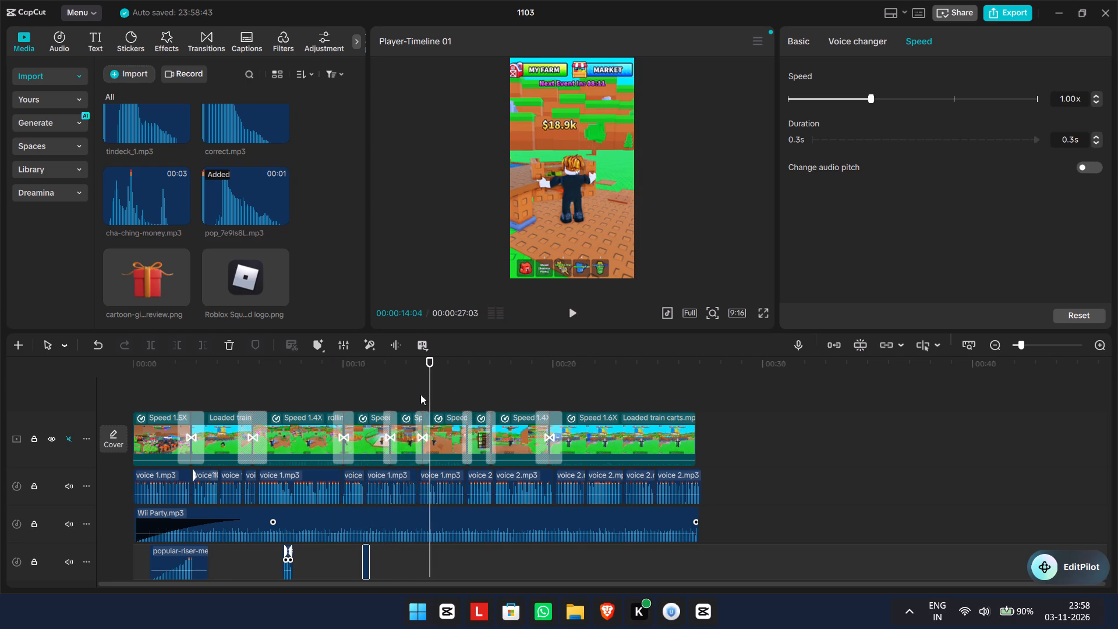
left_click_drag(433, 387, 424, 386)
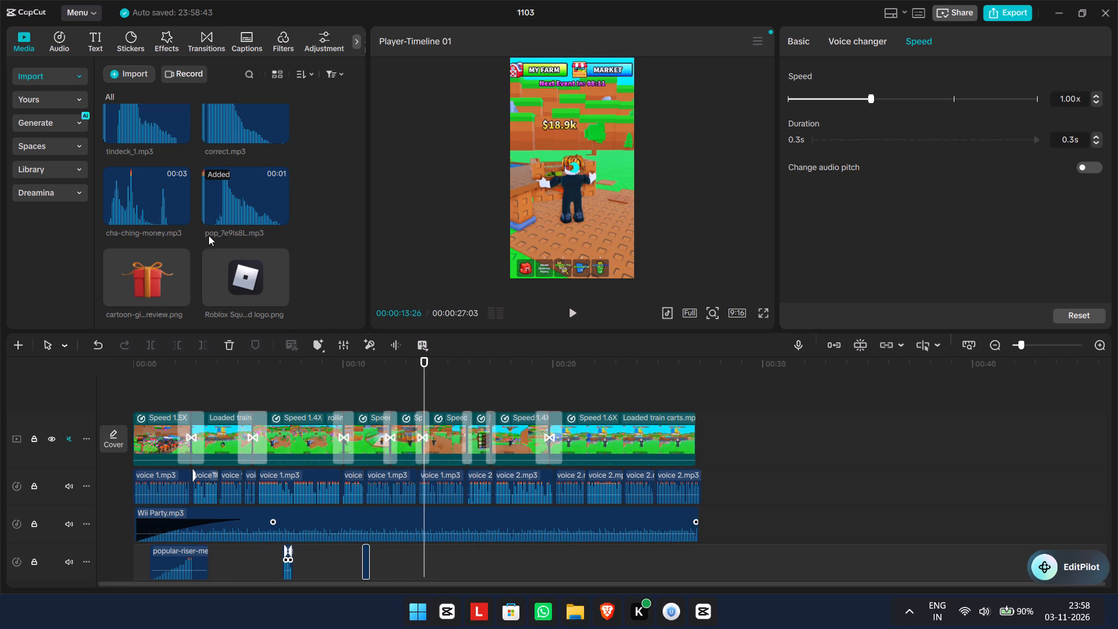
scroll(208, 235, "up", 4)
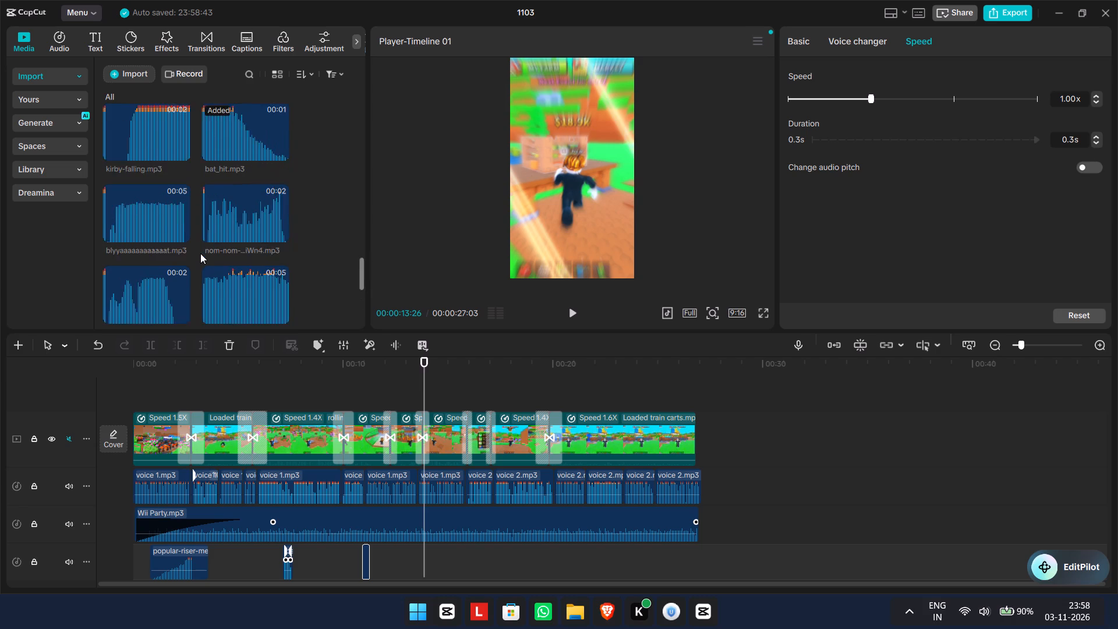
scroll(200, 253, "up", 4)
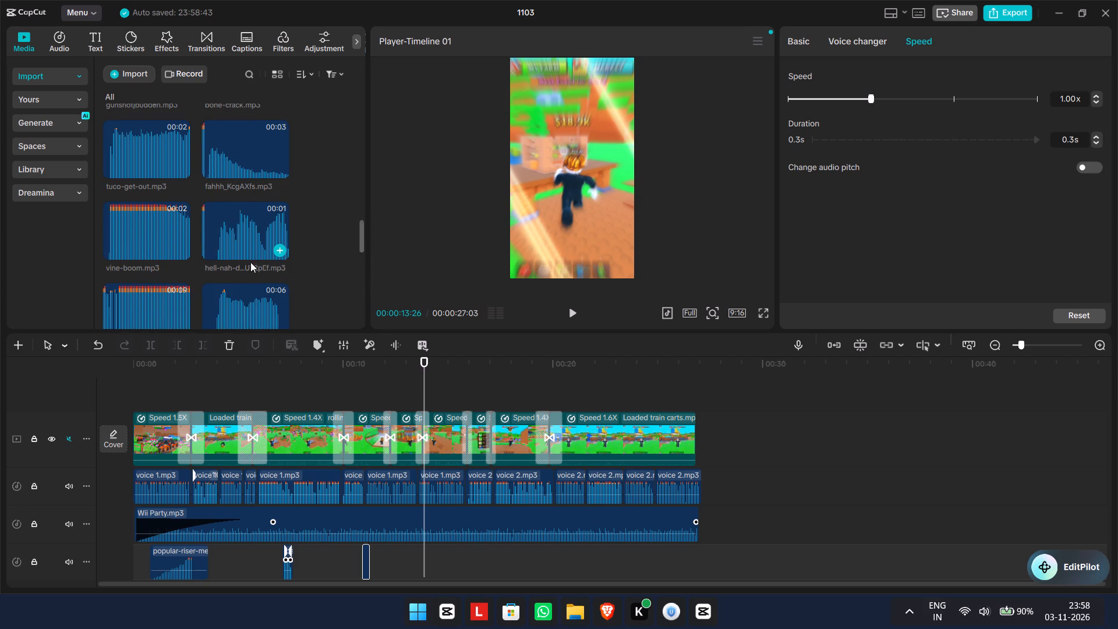
scroll(218, 275, "down", 1)
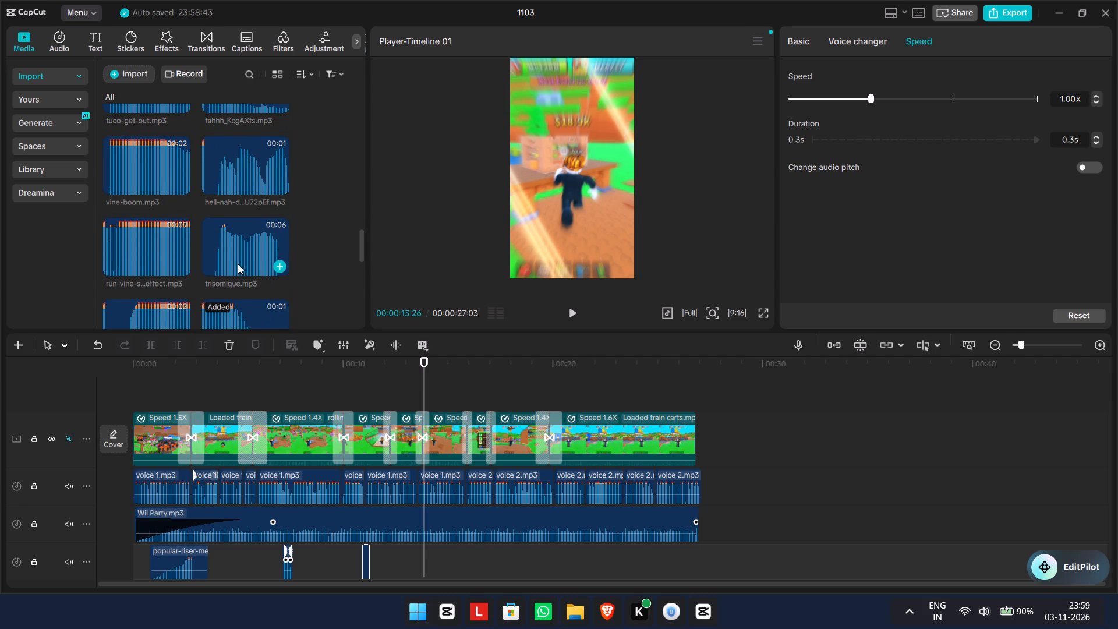
scroll(222, 244, "up", 9)
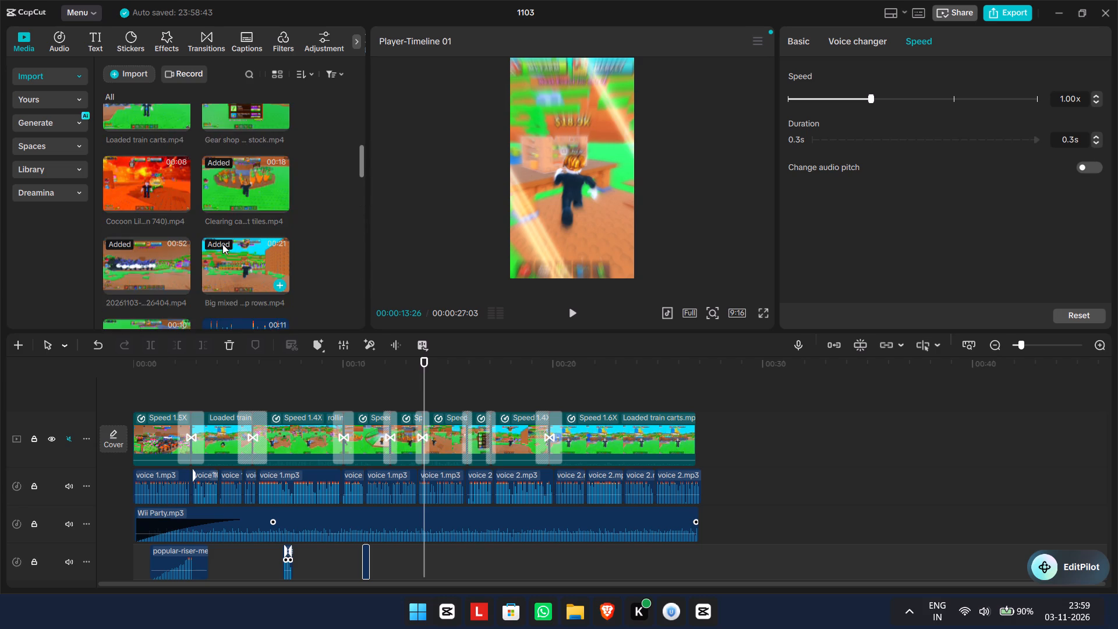
scroll(222, 244, "down", 4)
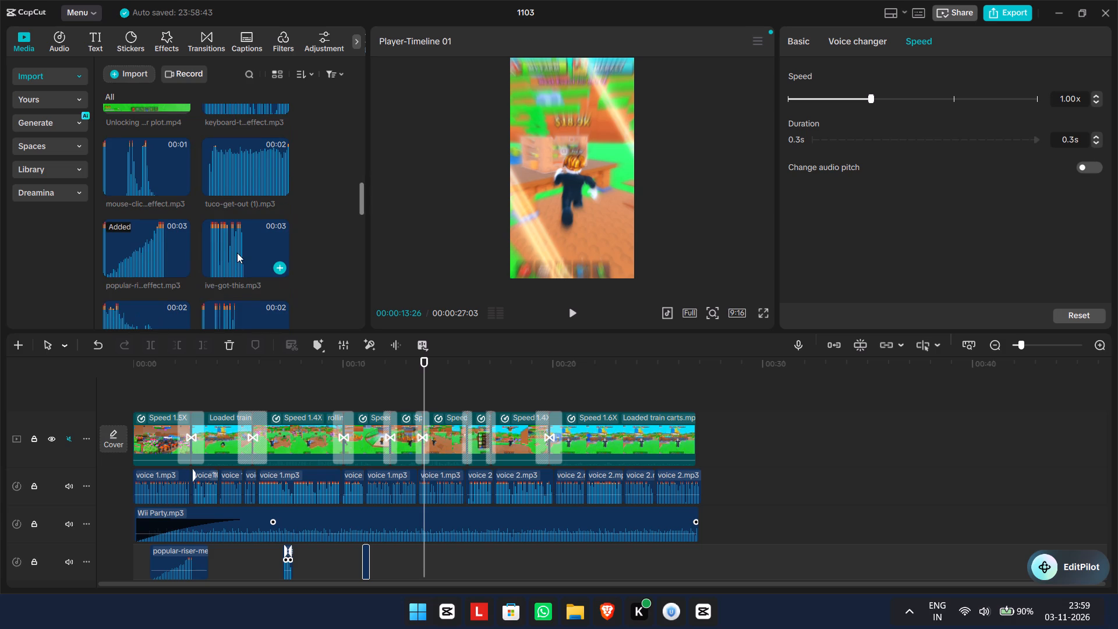
scroll(237, 253, "down", 1)
left_click_drag(228, 186, 426, 560)
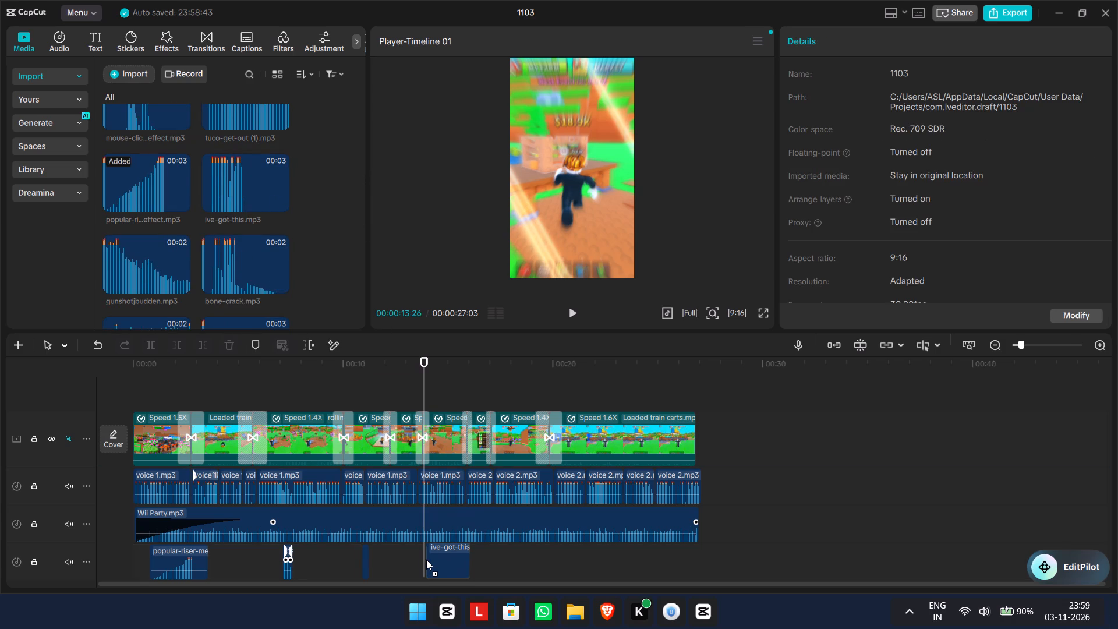
left_click_drag(426, 560, 423, 556)
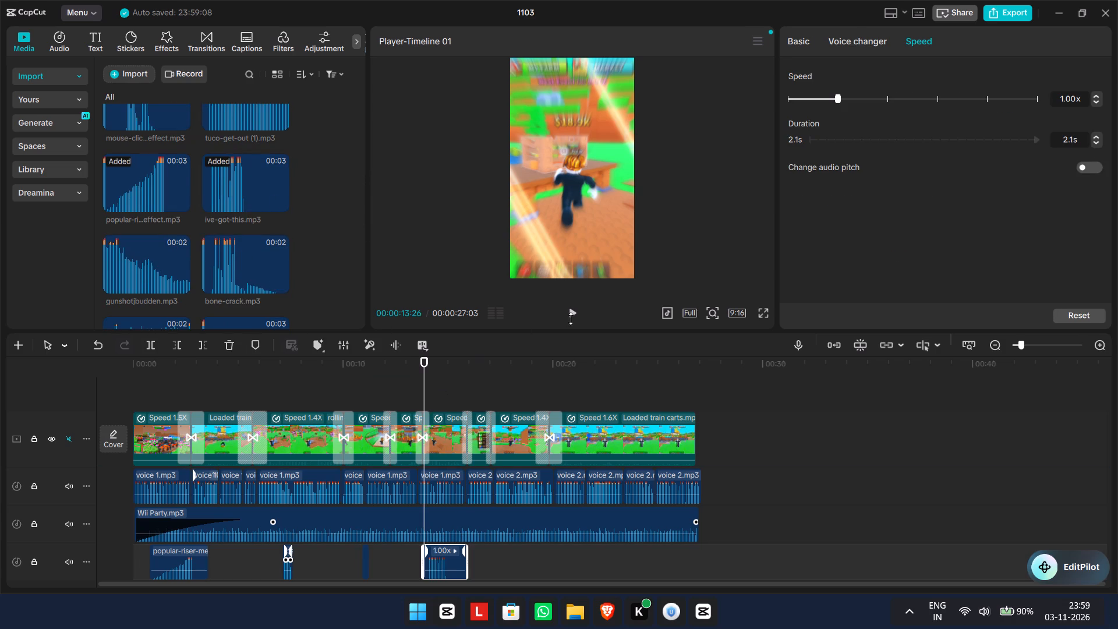
Play the ive-got-this effect, and turn on Normalize loudness for it.
left_click(575, 317)
left_click(571, 317)
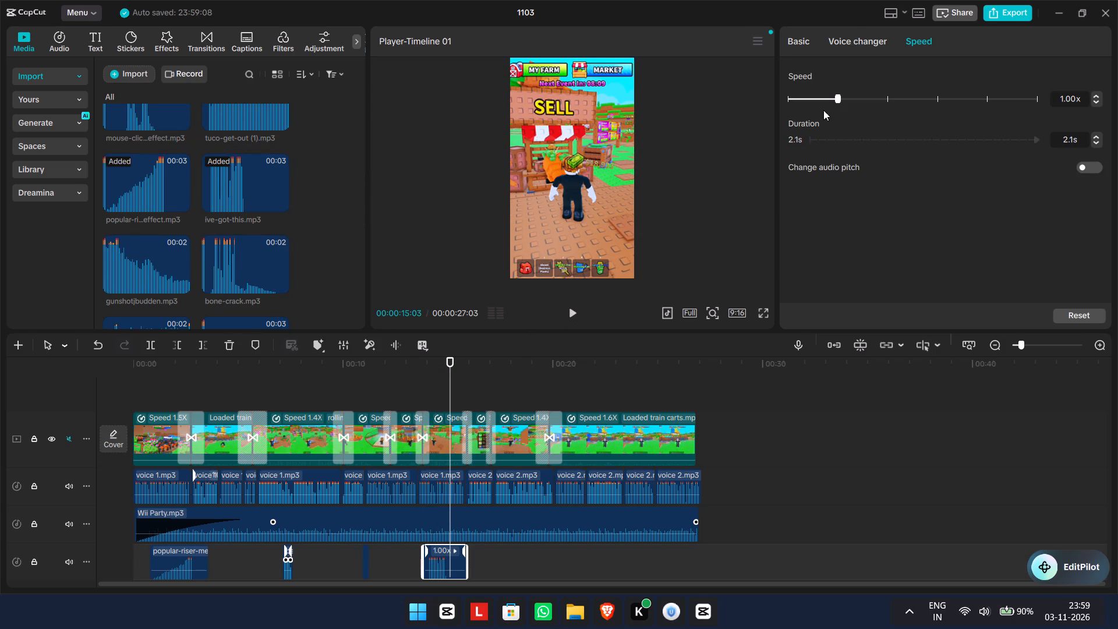
left_click(797, 34)
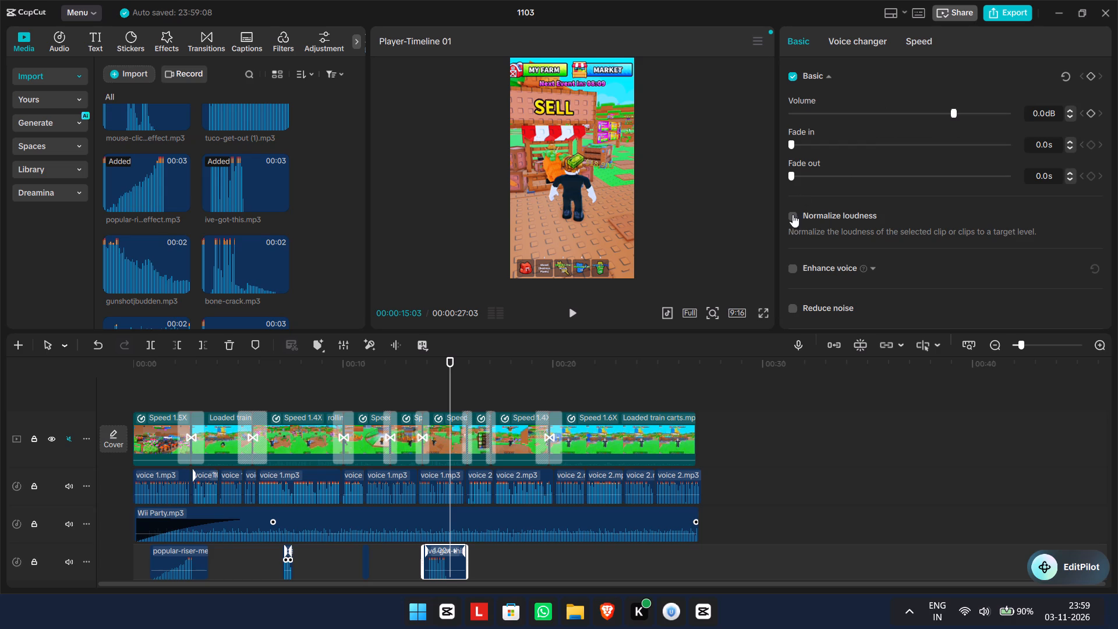
left_click(791, 221)
left_click(795, 211)
left_click(794, 213)
left_click(794, 217)
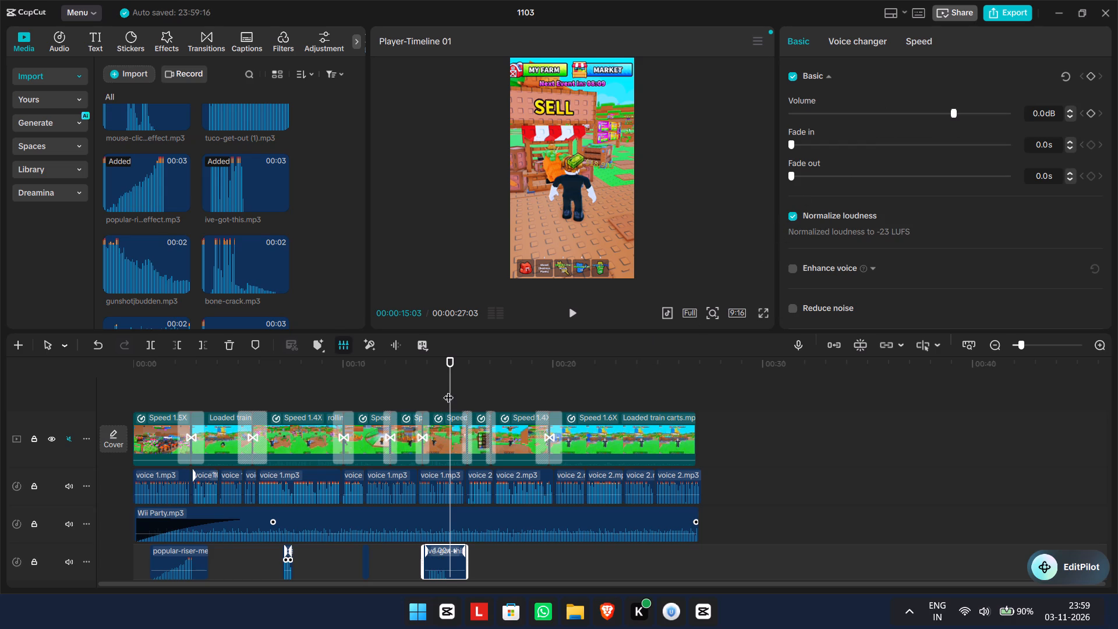
Replay the selling section, and trim off the part of the ive-got-this effect after 00:00:14:29.
left_click_drag(450, 388, 412, 384)
left_click(574, 319)
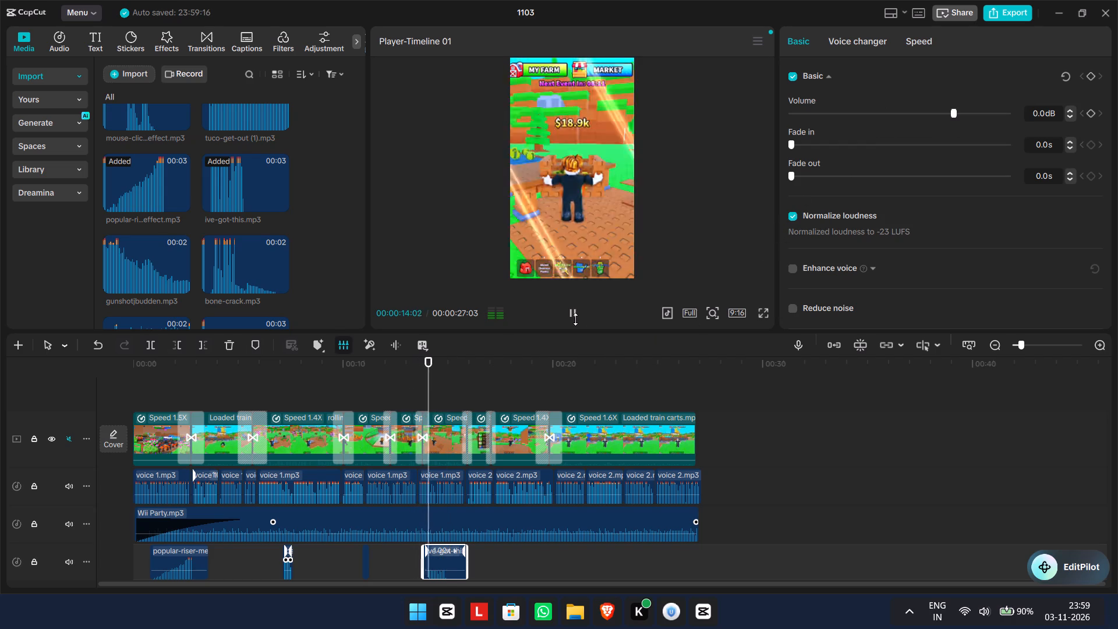
left_click(578, 312)
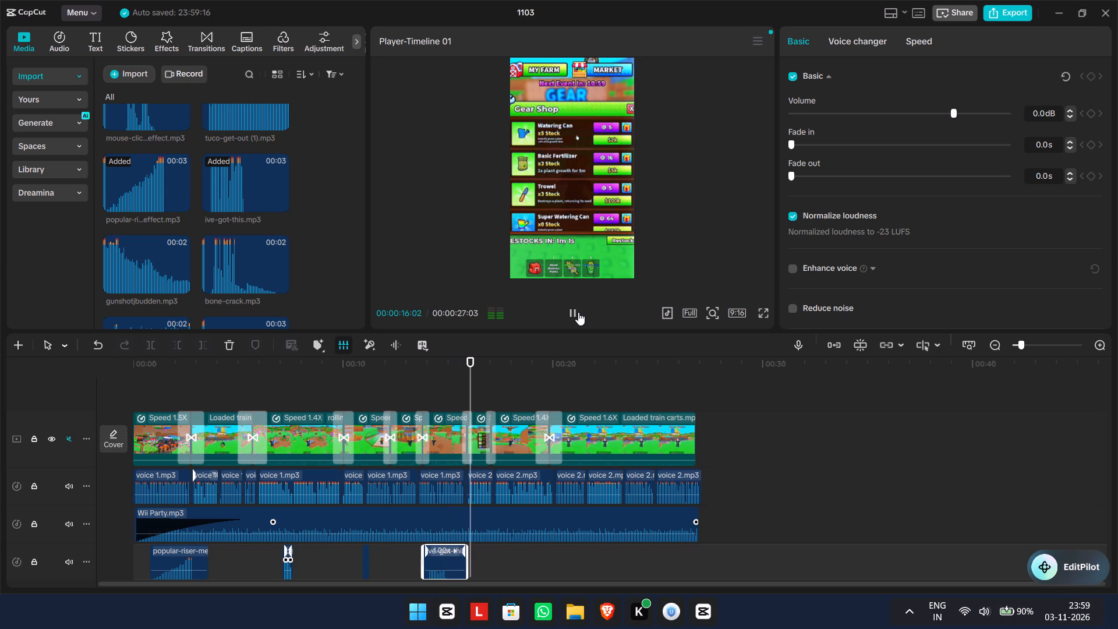
left_click_drag(473, 395, 450, 392)
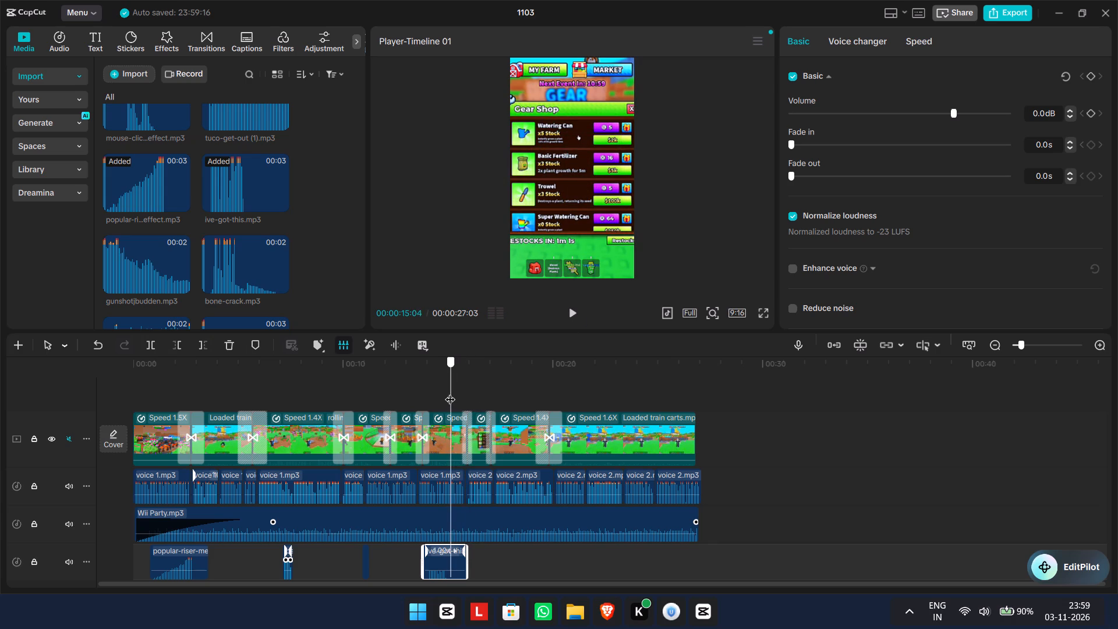
left_click_drag(450, 392, 447, 392)
left_click(458, 564)
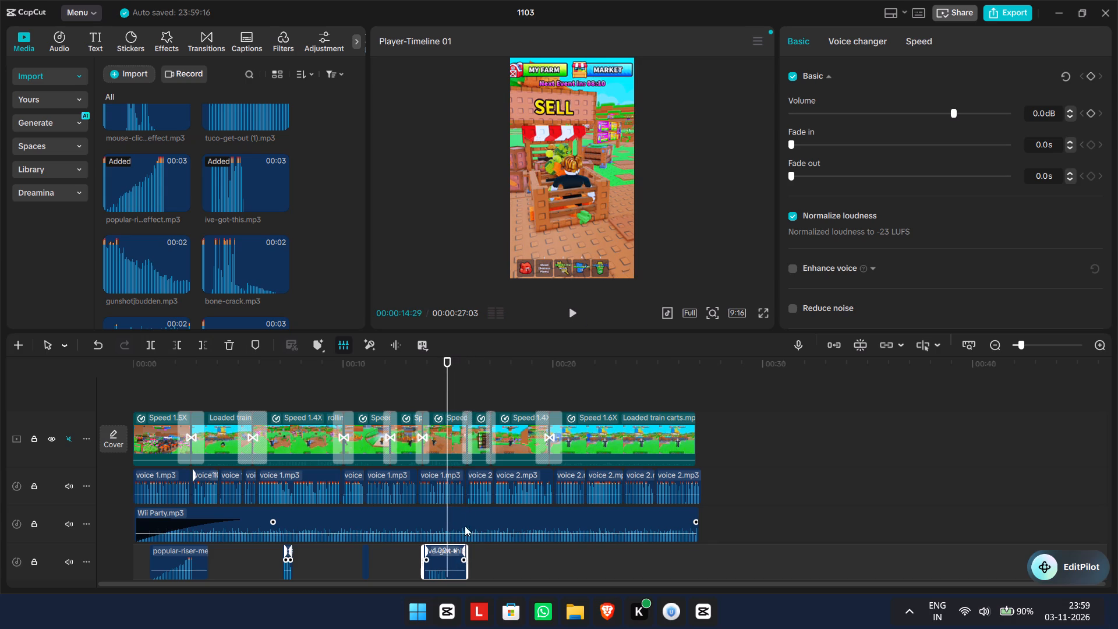
left_click(205, 342)
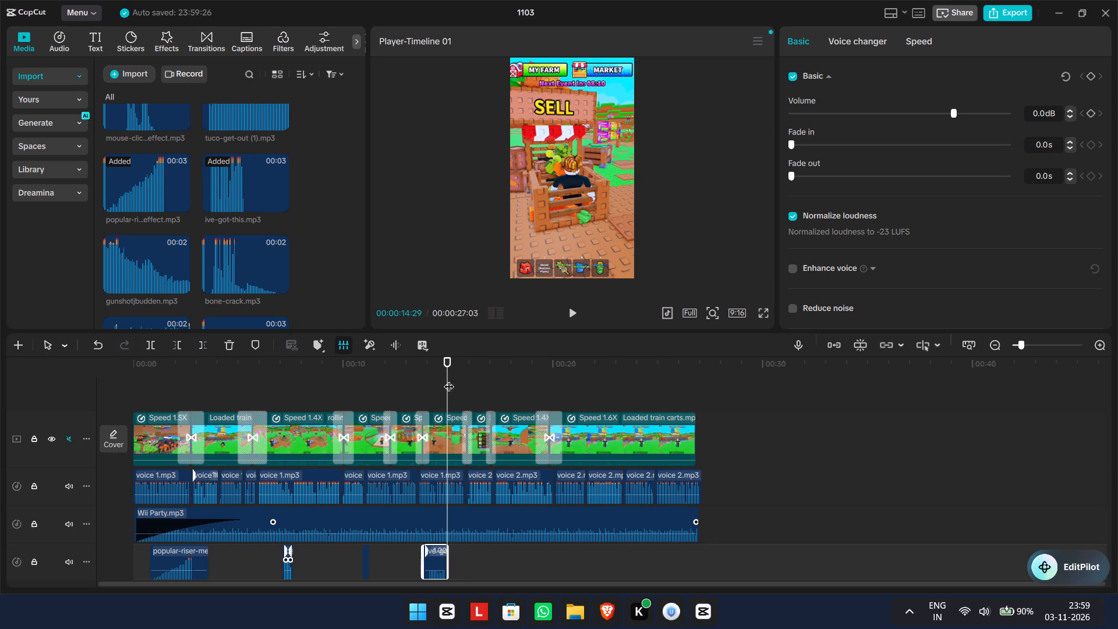
Replay from before the transition, and trim off the part of the ive-got-this effect before 00:00:14:01.
left_click_drag(450, 378, 389, 368)
left_click(575, 310)
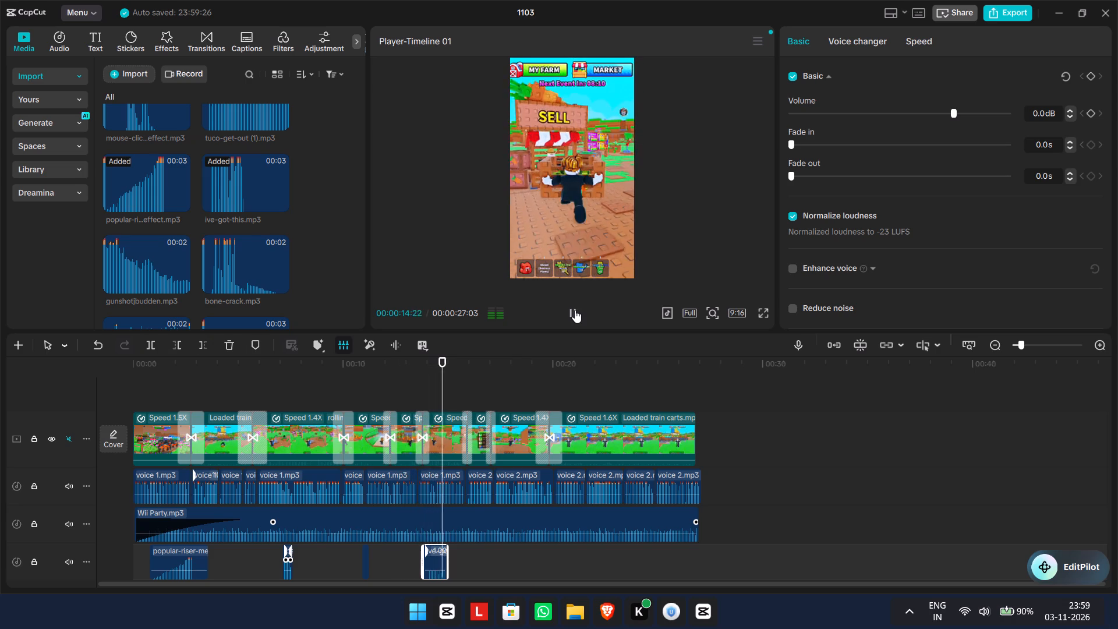
left_click(575, 310)
left_click_drag(449, 376, 430, 376)
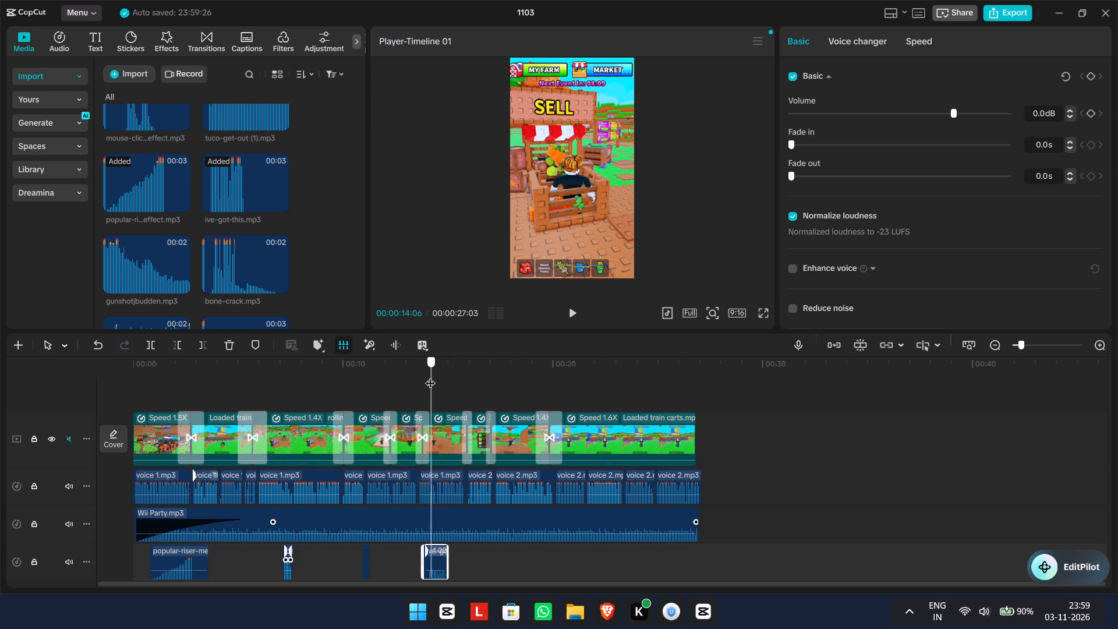
left_click_drag(430, 376, 420, 376)
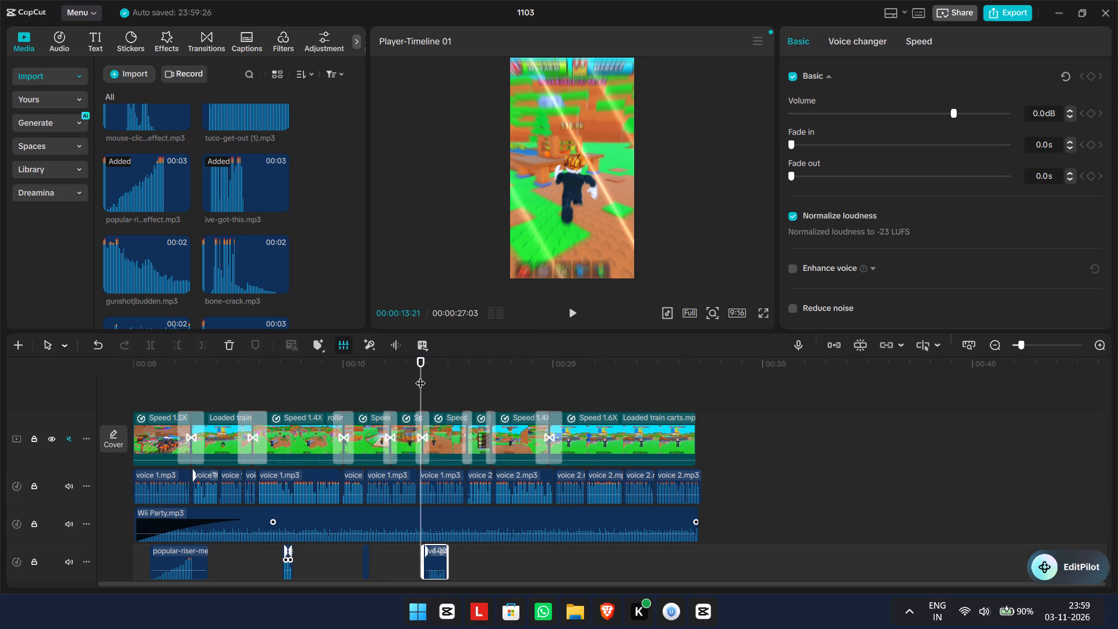
left_click_drag(419, 377, 428, 377)
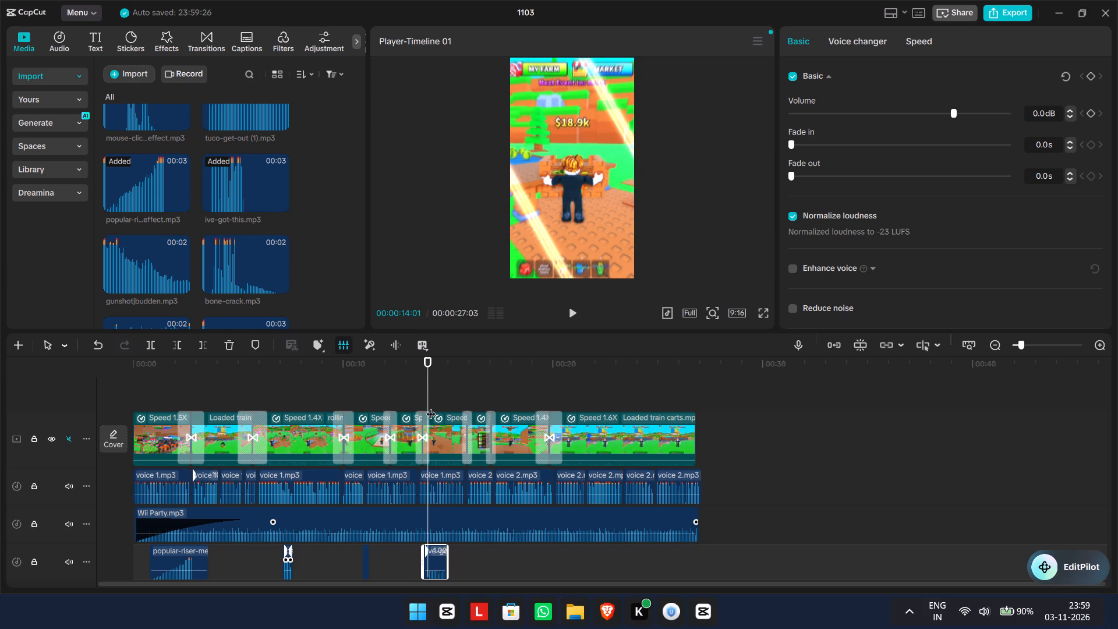
left_click(178, 343)
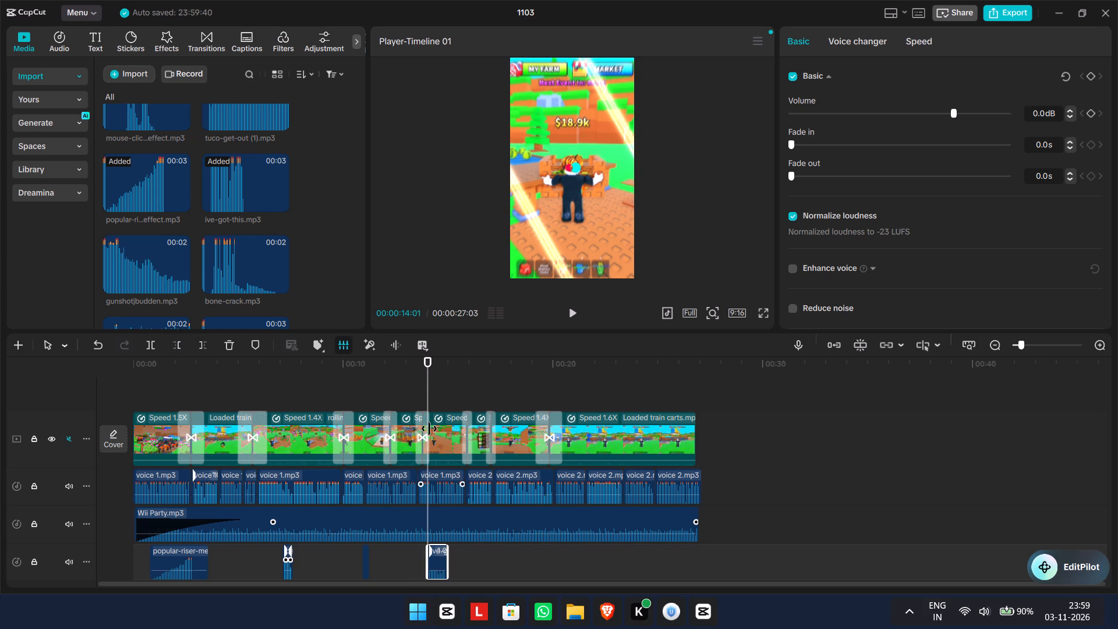
Move the trimmed ive-got-this effect to start at 00:00:13:23 on the transition, and play it through the sale.
left_click_drag(429, 367, 422, 366)
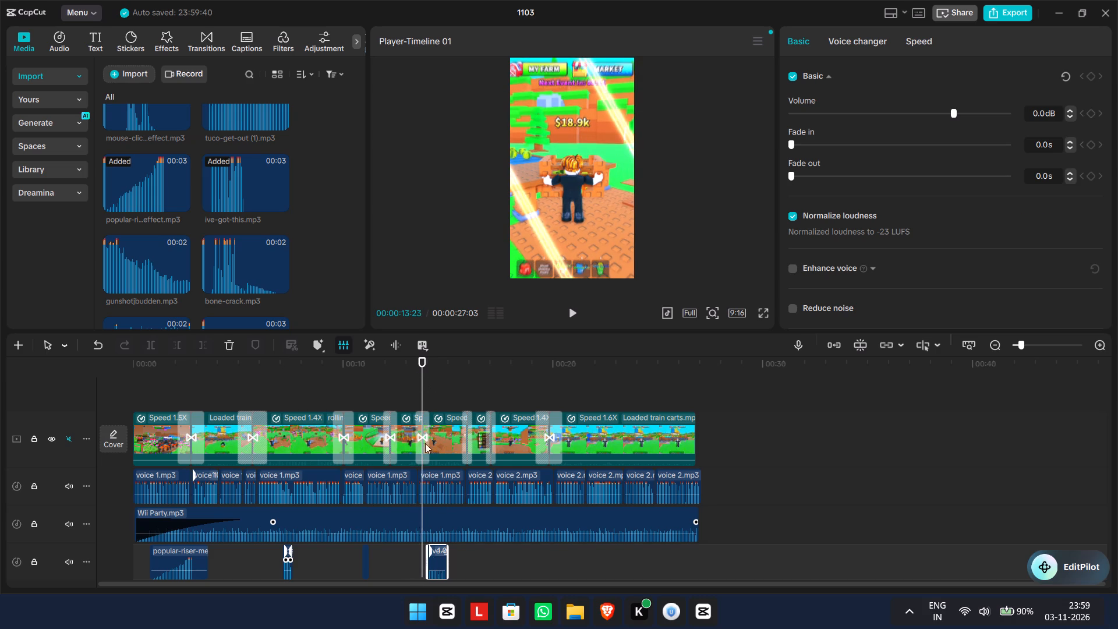
left_click(436, 559)
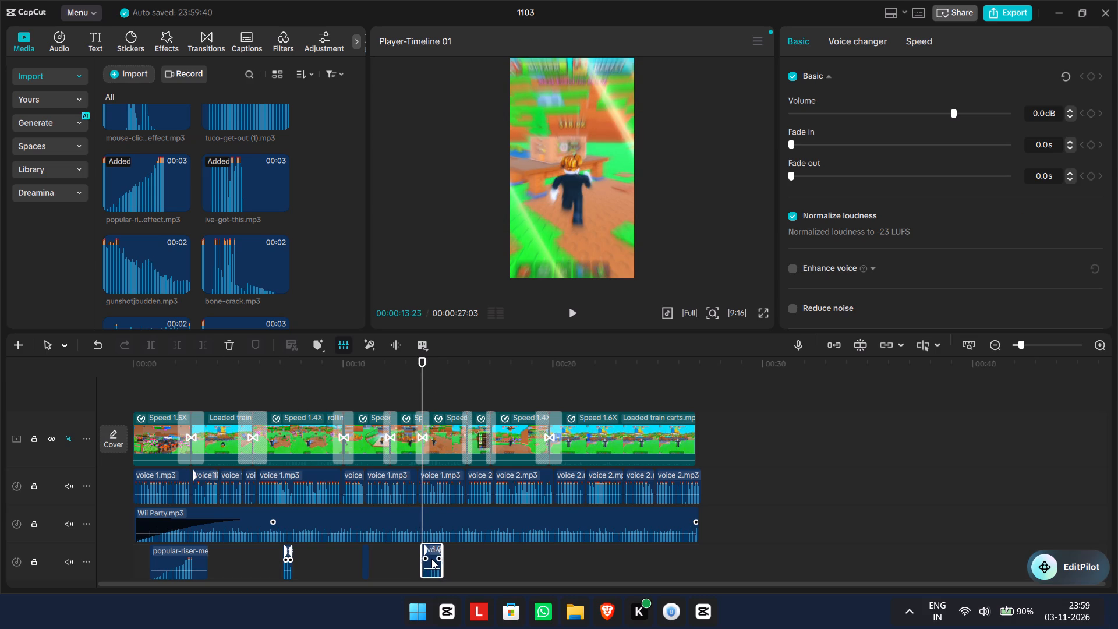
left_click(570, 309)
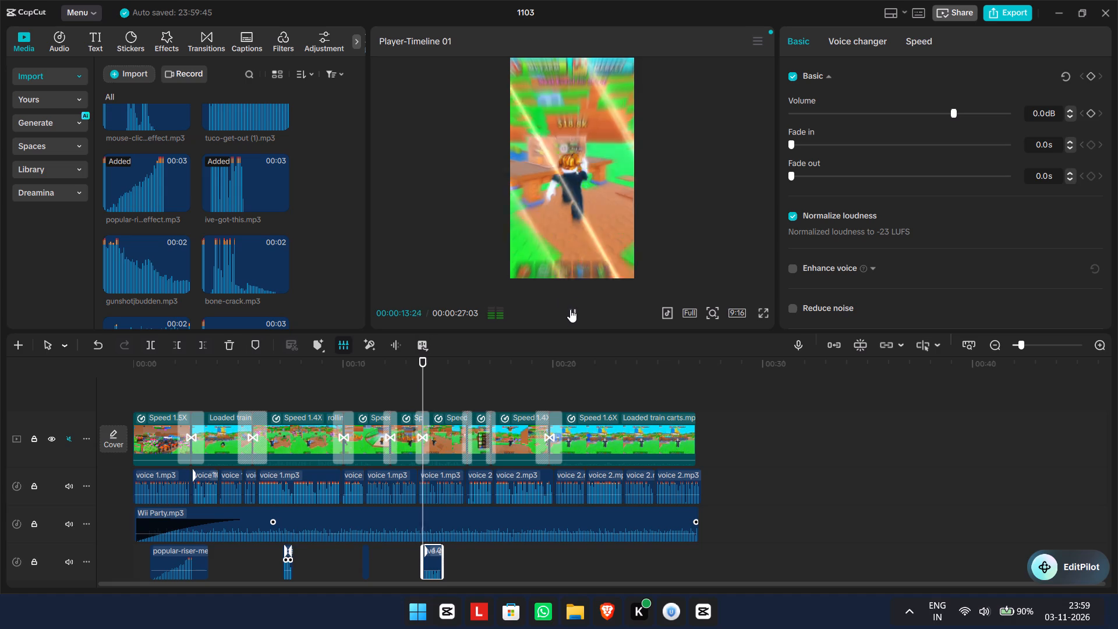
left_click(572, 312)
double_click(572, 312)
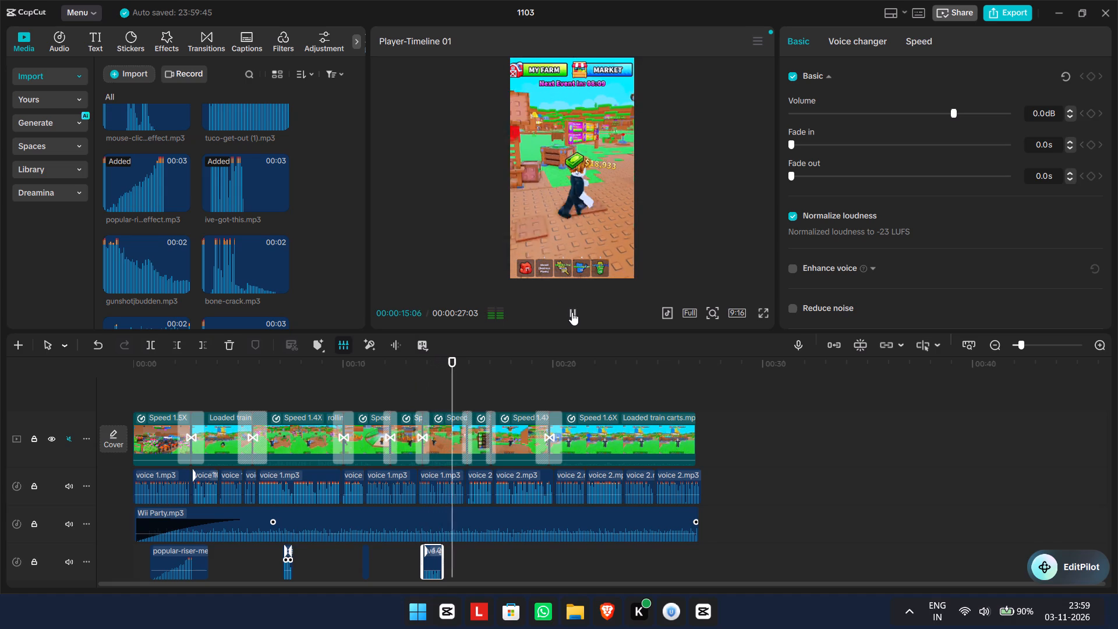
Place cha-ching-money.mp3 on the sound-effects track directly after the ive-got-this effect.
scroll(226, 254, "down", 1)
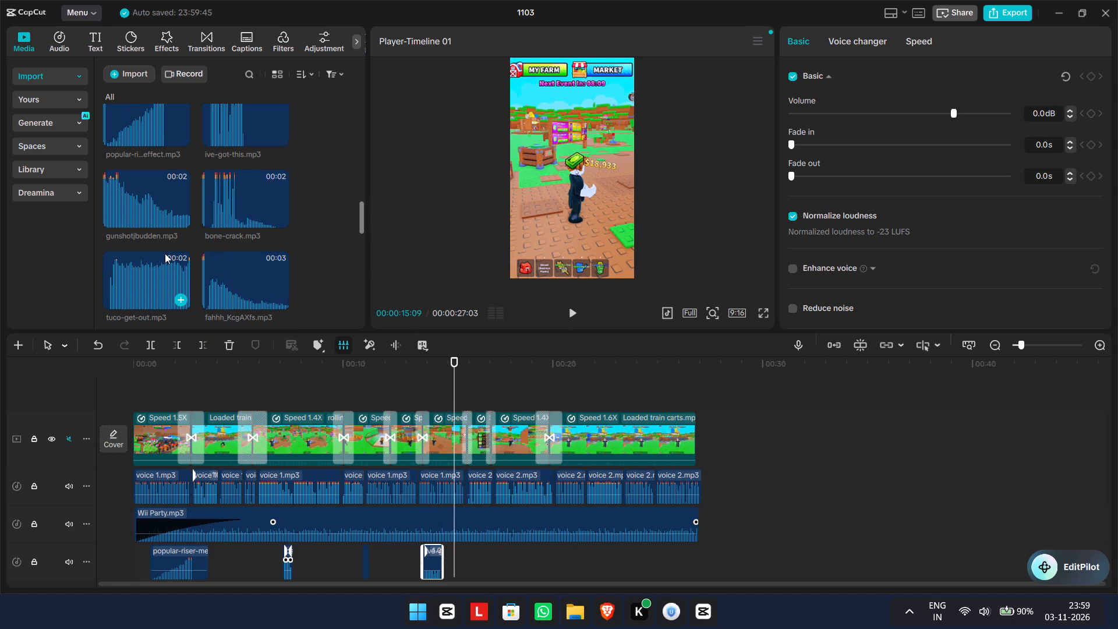
scroll(164, 253, "down", 14)
left_click_drag(133, 204, 447, 575)
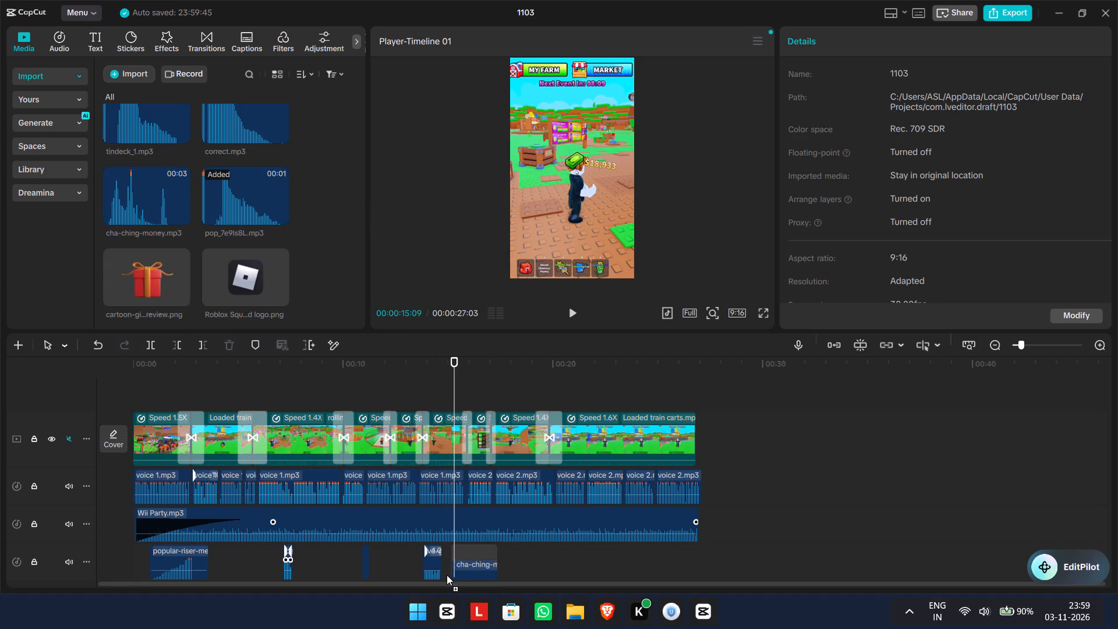
left_click_drag(447, 575, 443, 567)
Replay the selling section, and trim off the part of the cha-ching-money effect after 00:00:15:23.
left_click_drag(455, 401, 454, 400)
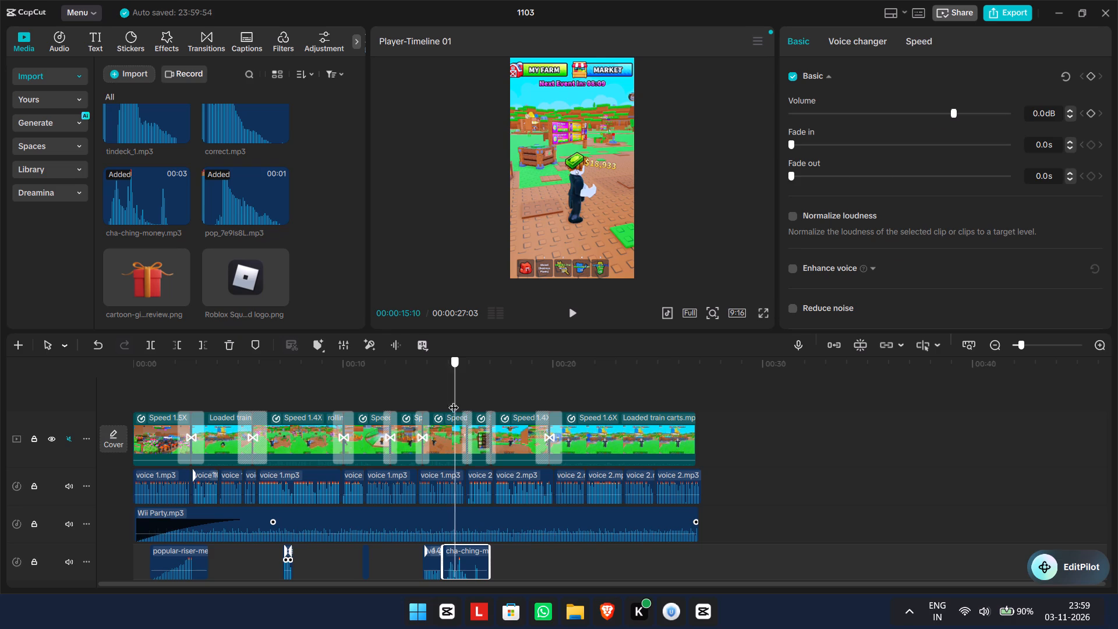
left_click_drag(454, 400, 433, 396)
left_click(571, 311)
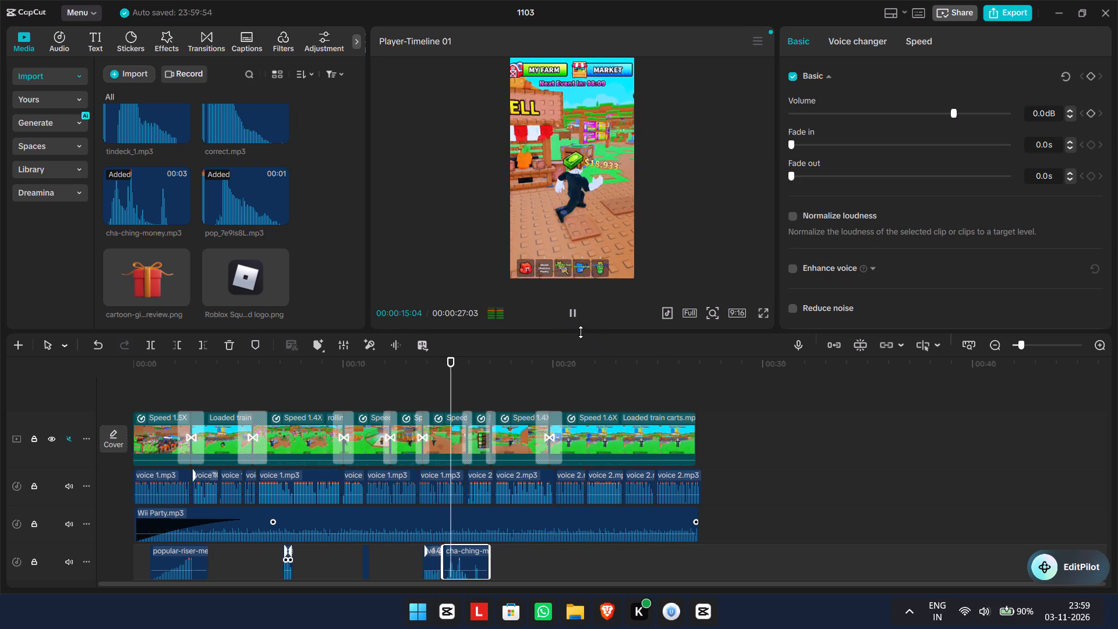
left_click(573, 306)
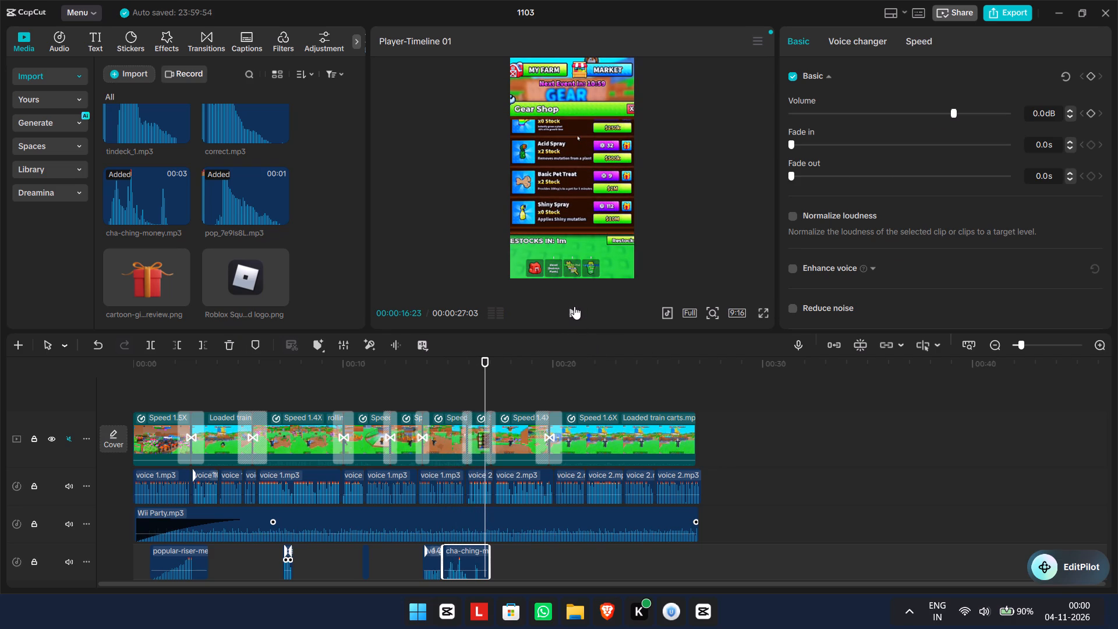
double_click(575, 307)
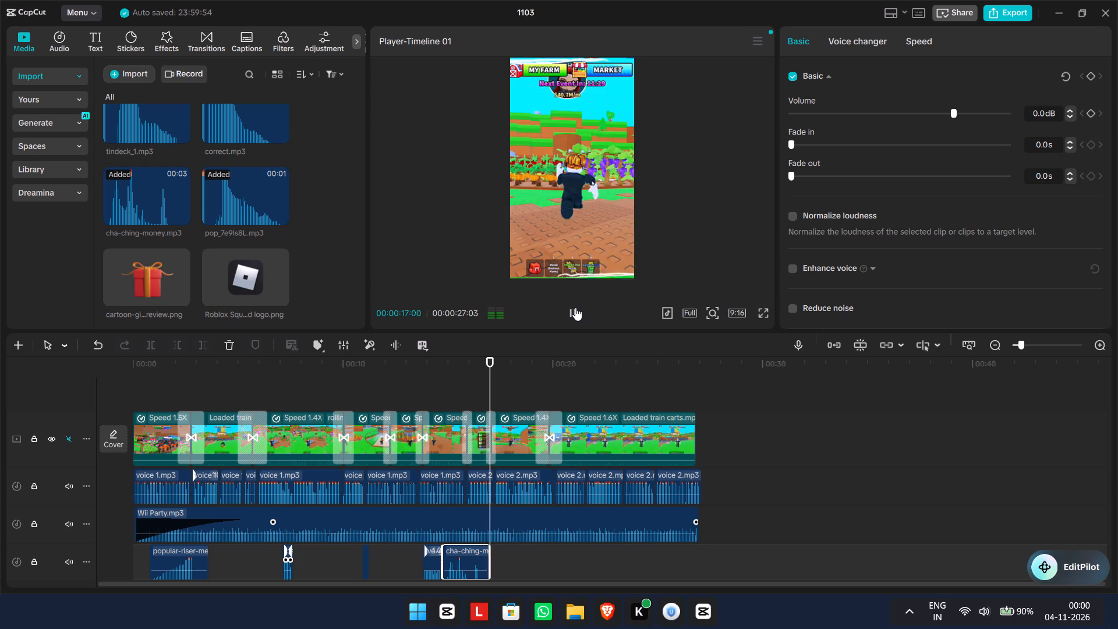
left_click_drag(493, 372, 473, 374)
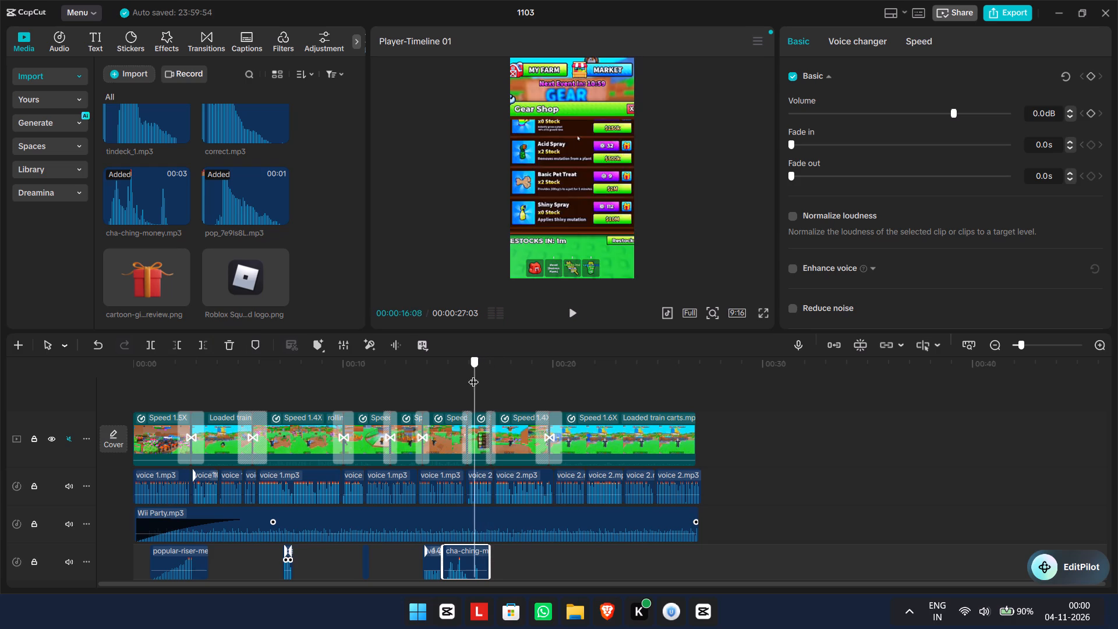
left_click_drag(473, 374, 436, 374)
left_click(574, 313)
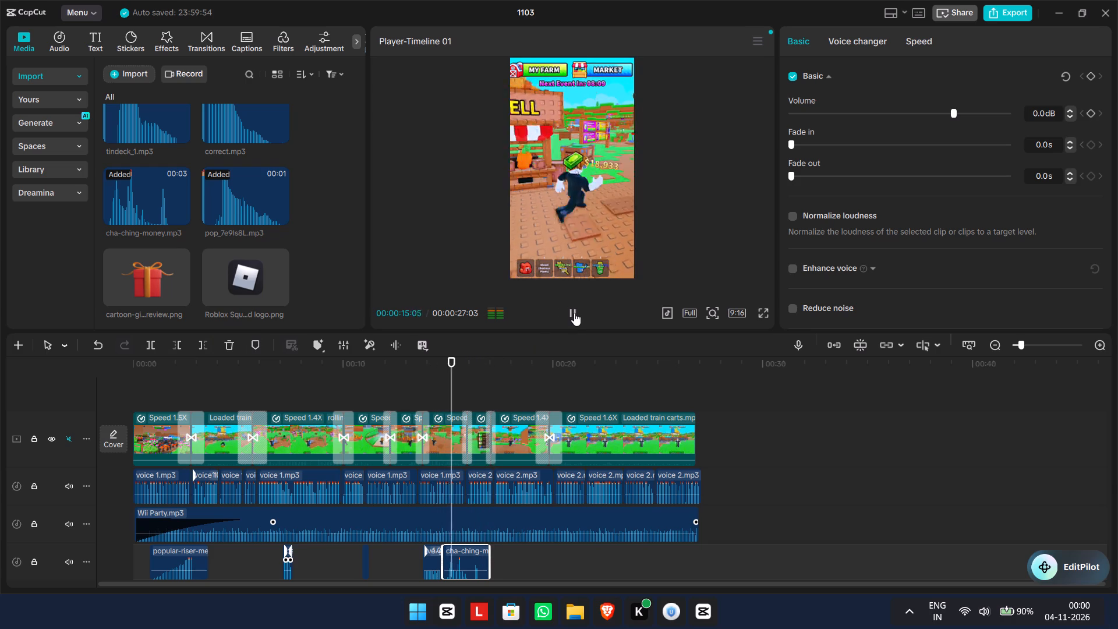
left_click(574, 313)
left_click(482, 565)
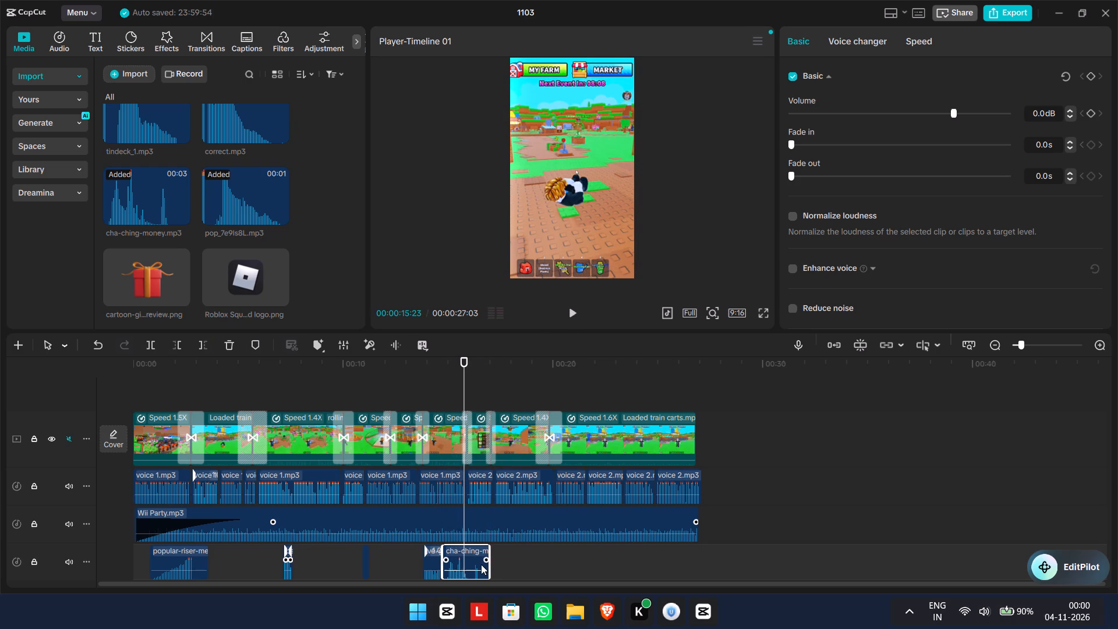
left_click(201, 340)
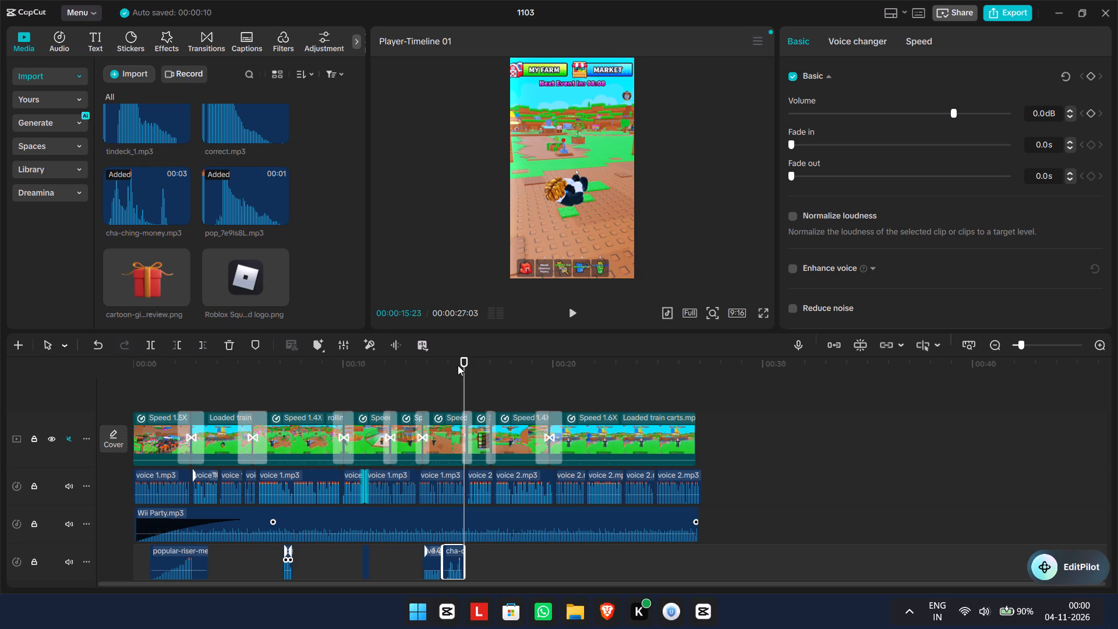
Replay from before the sale transition, and place correct.mp3 at 00:00:16:07 on the sound-effects track under the Gear Shop clip.
left_click_drag(466, 365, 418, 359)
left_click(569, 318)
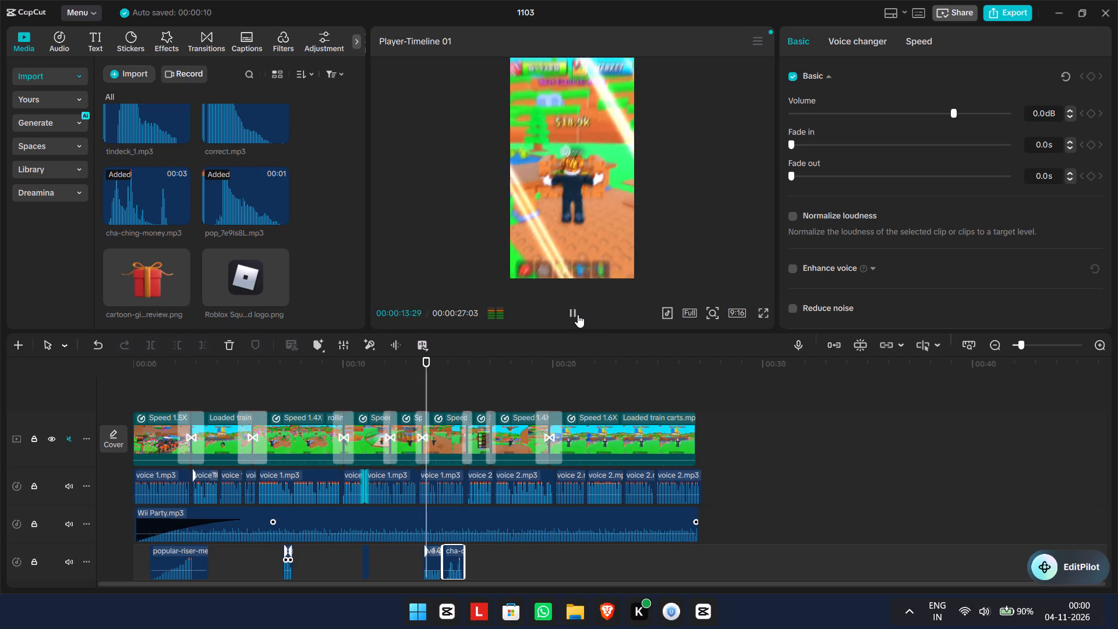
left_click(578, 314)
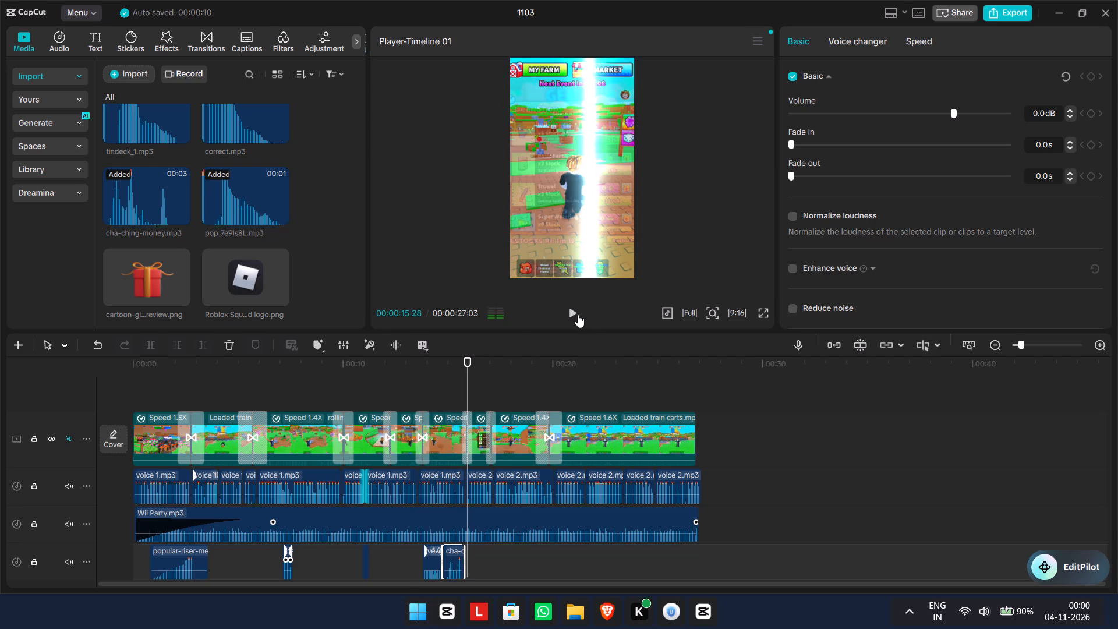
double_click(568, 309)
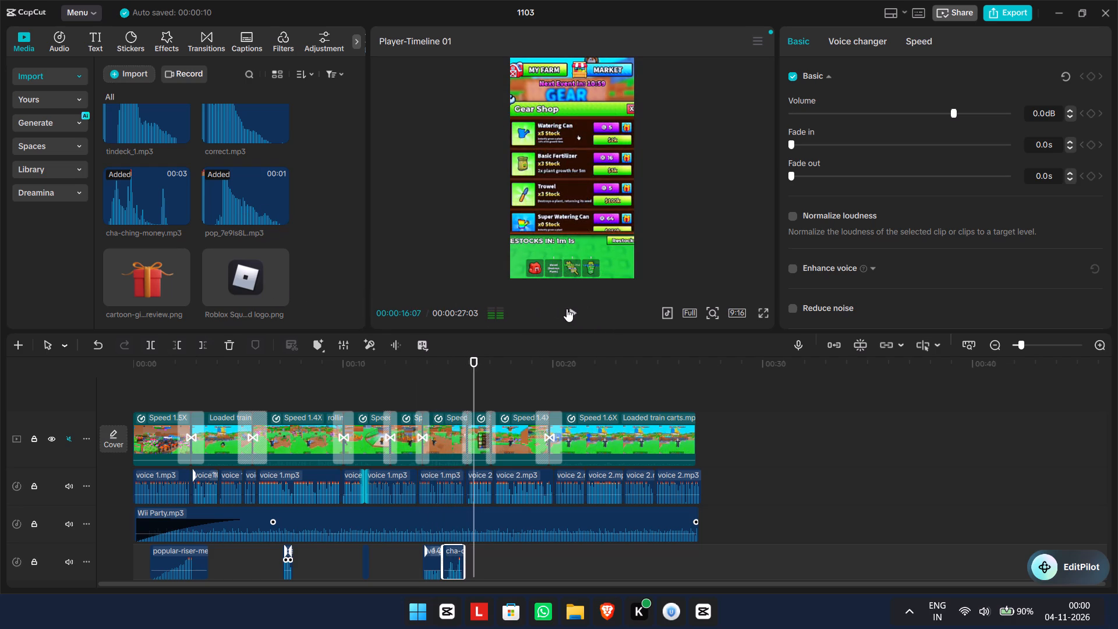
left_click_drag(229, 126, 473, 559)
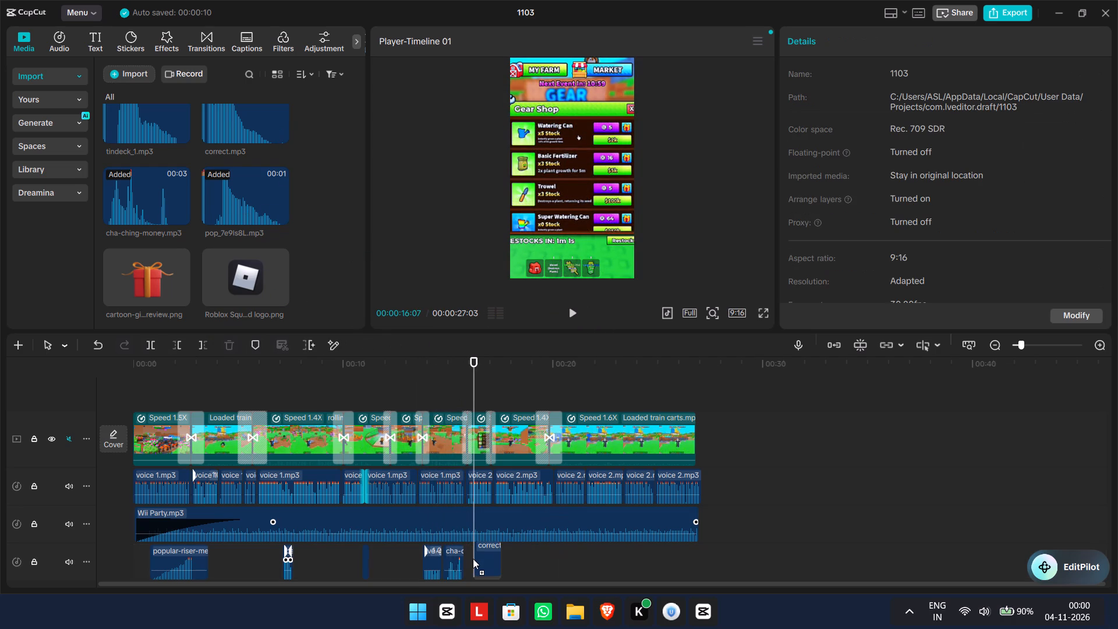
left_click_drag(473, 559, 473, 559)
Play the video from the Gear Shop clip into the final clip to check the correct effect and the remaining transitions.
left_click_drag(559, 309, 565, 309)
left_click(575, 310)
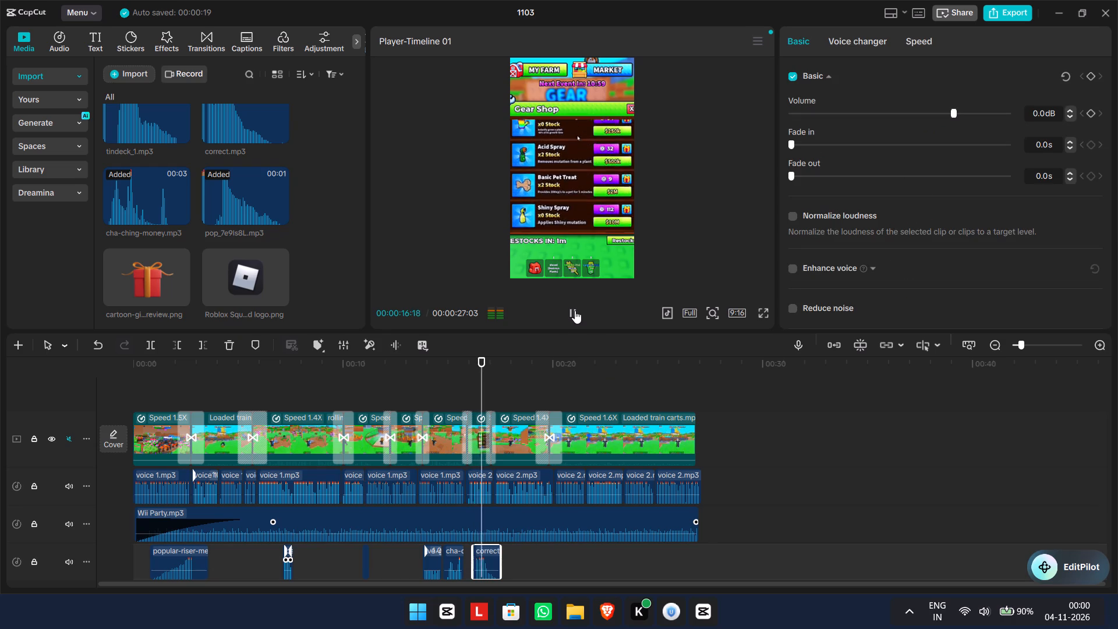
double_click(575, 310)
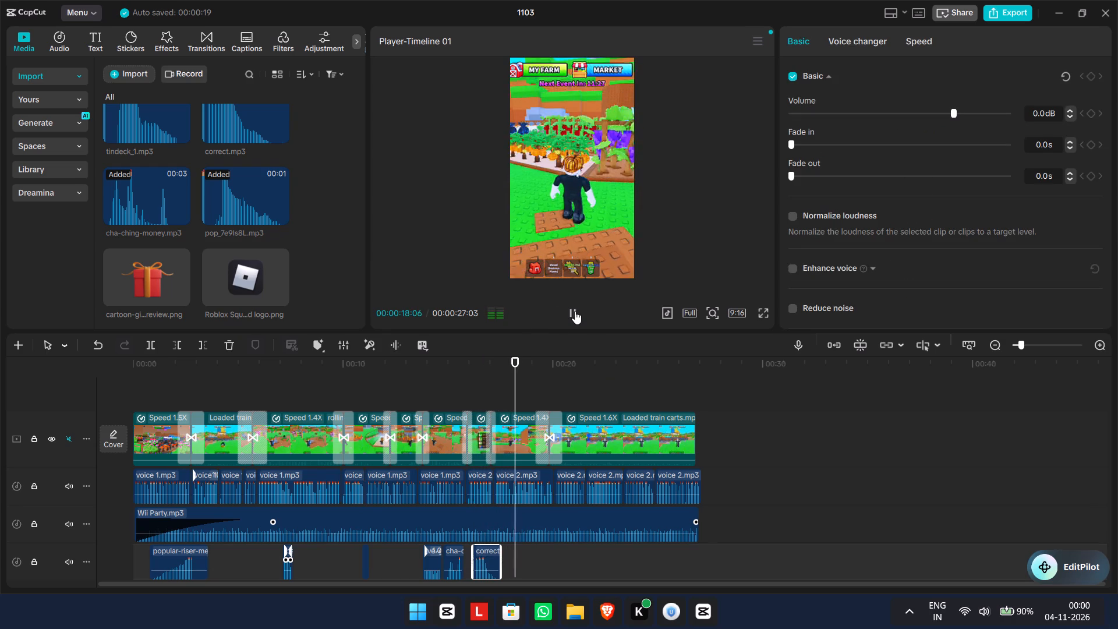
left_click(575, 311)
left_click(575, 311)
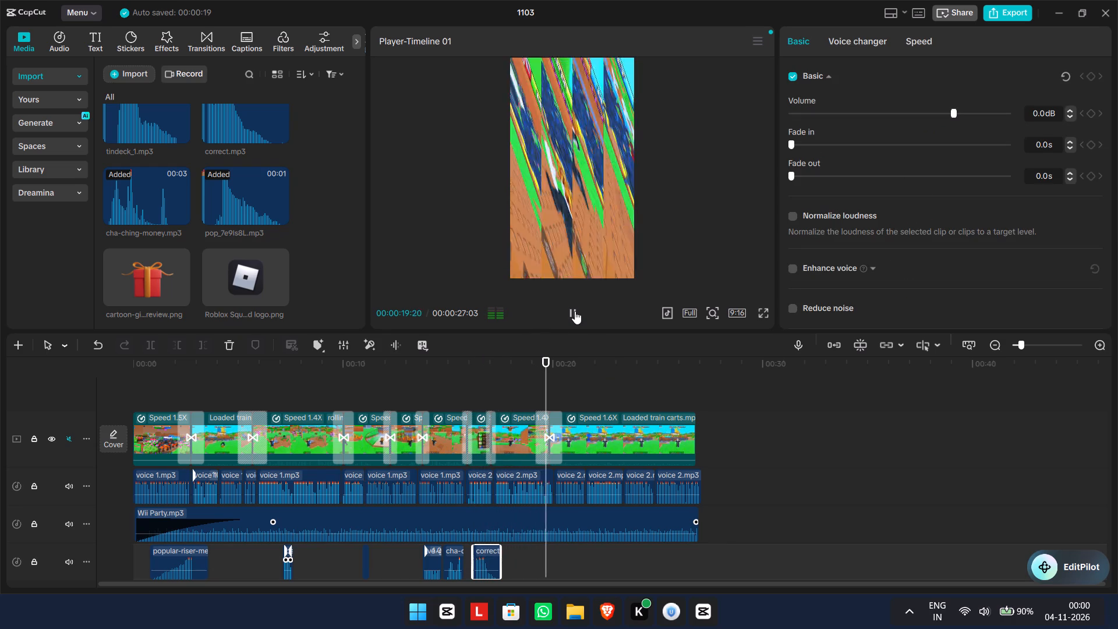
left_click(575, 311)
left_click(575, 311)
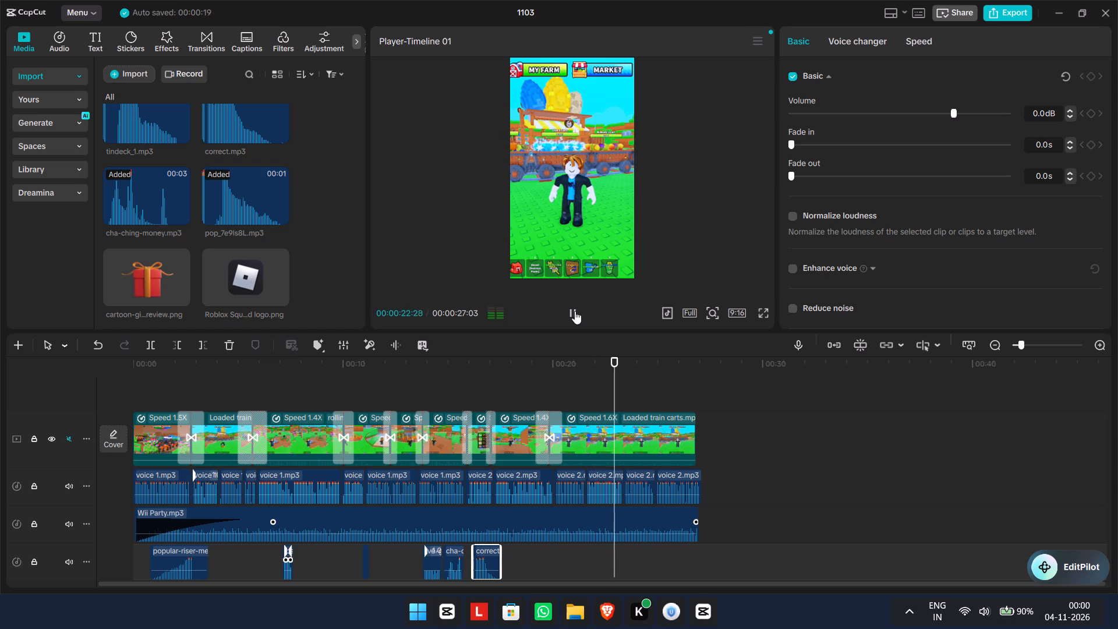
left_click(575, 311)
Replay the opening, audition tindeck_1.mp3, and place it at the start of the video on a new audio track below the sound effects.
left_click_drag(617, 380, 84, 348)
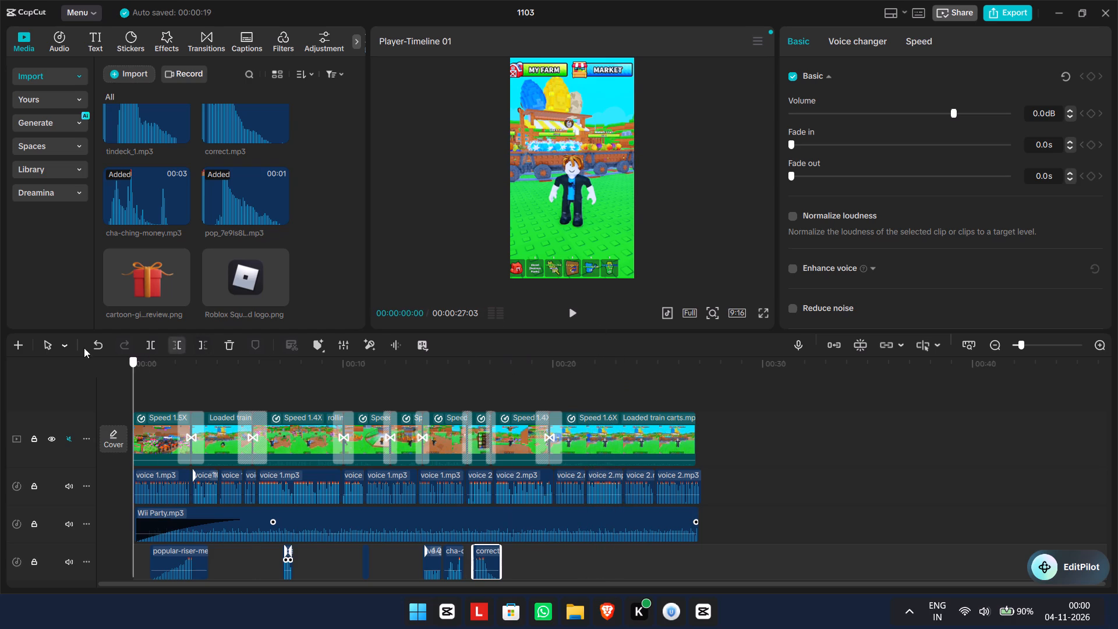
left_click_drag(84, 348, 83, 348)
left_click(574, 312)
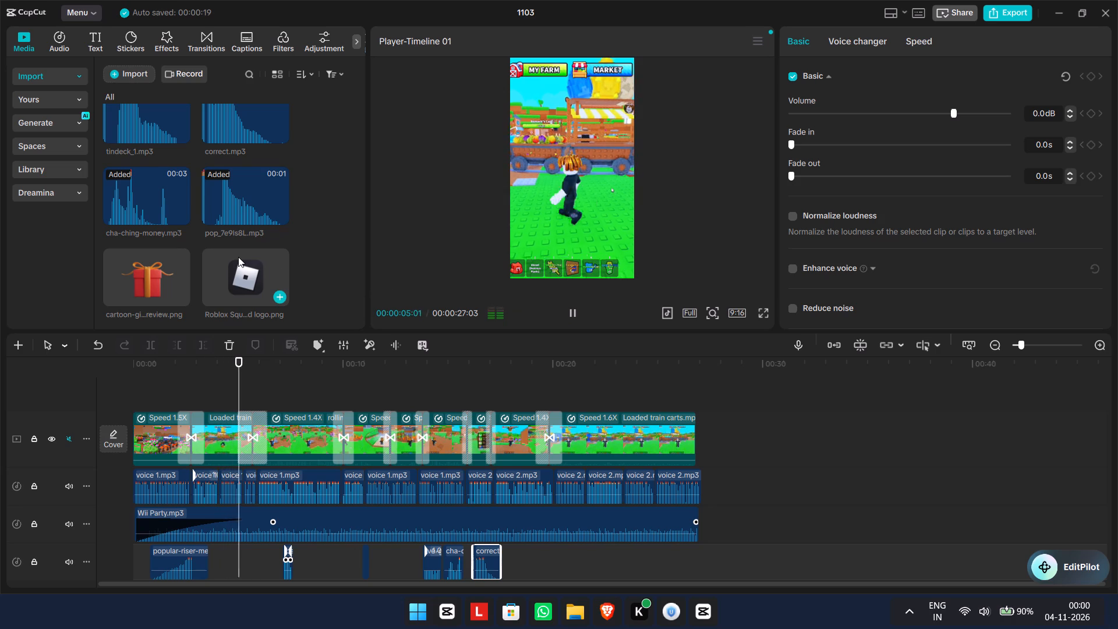
scroll(238, 257, "up", 1)
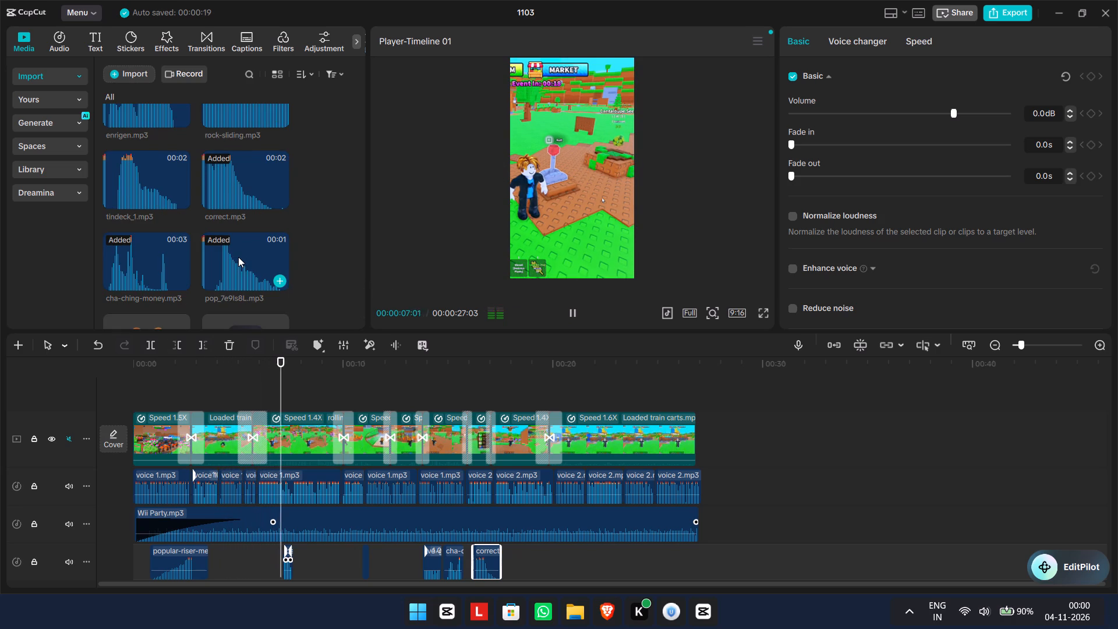
left_click(142, 174)
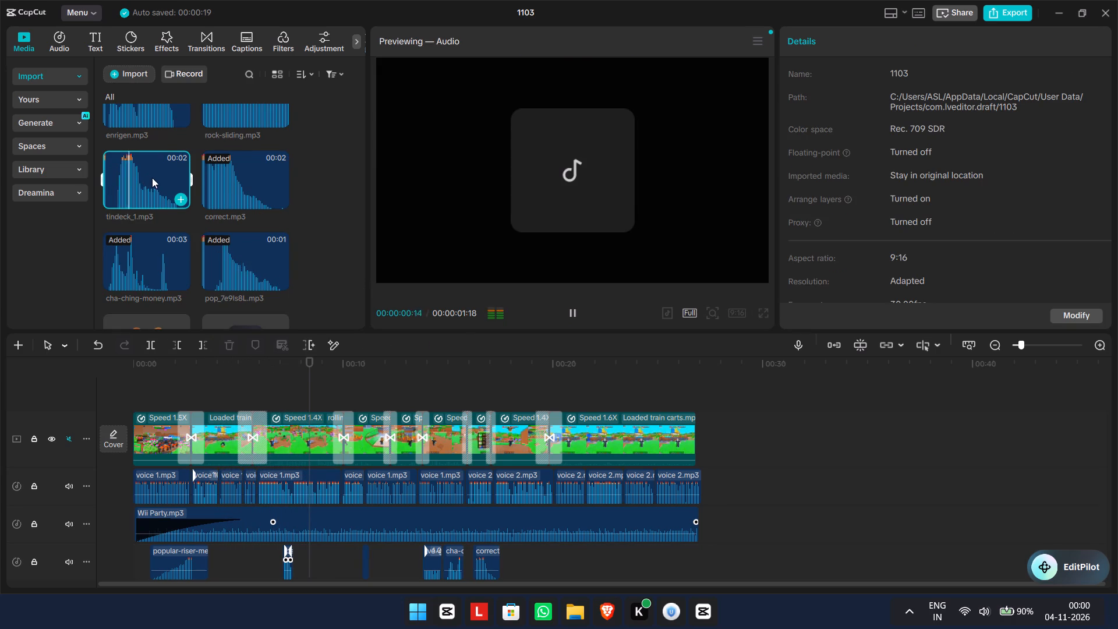
left_click(574, 312)
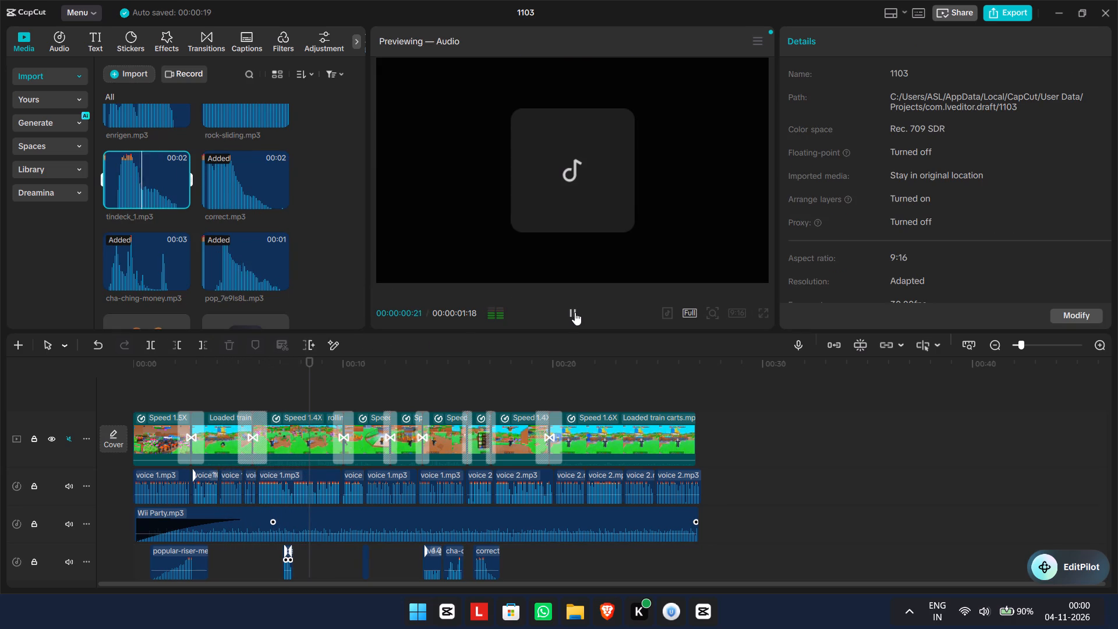
left_click(575, 312)
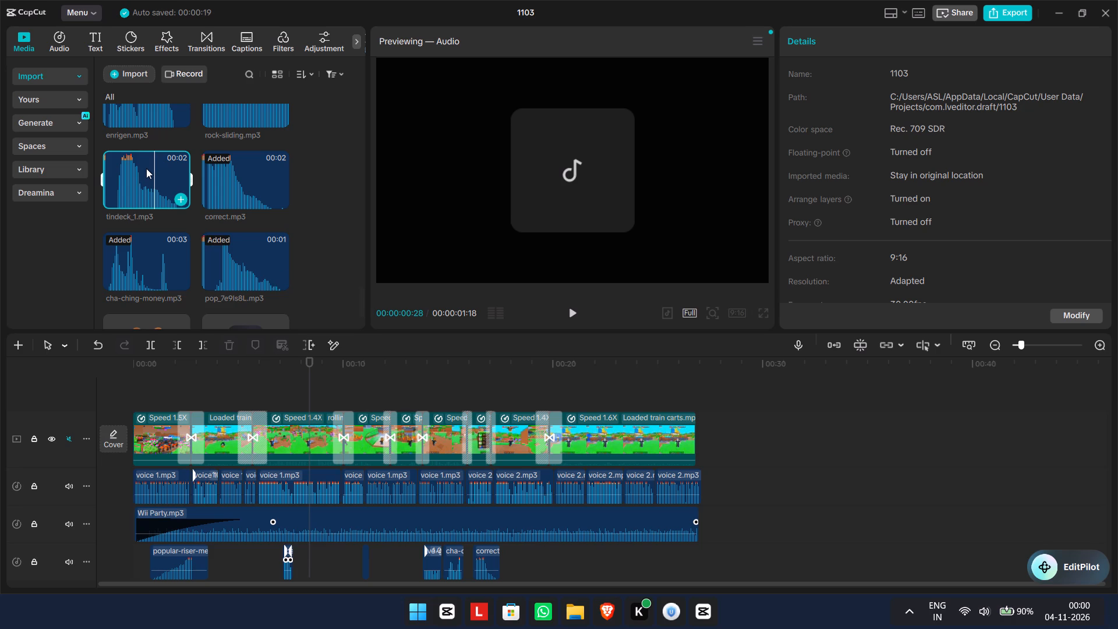
left_click_drag(145, 168, 126, 570)
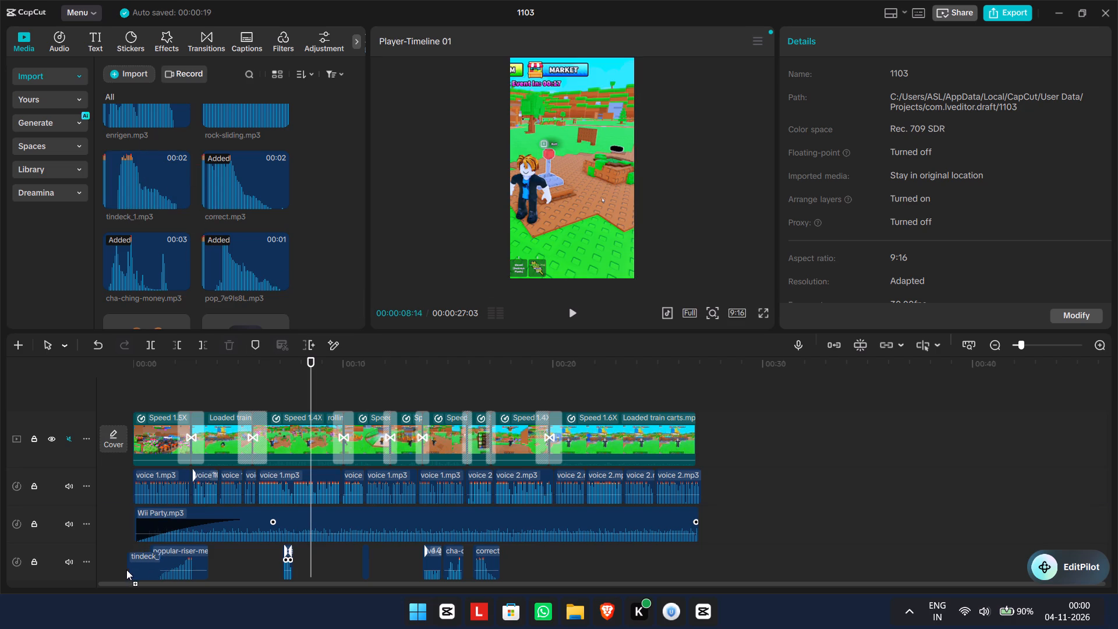
left_click_drag(126, 570, 115, 561)
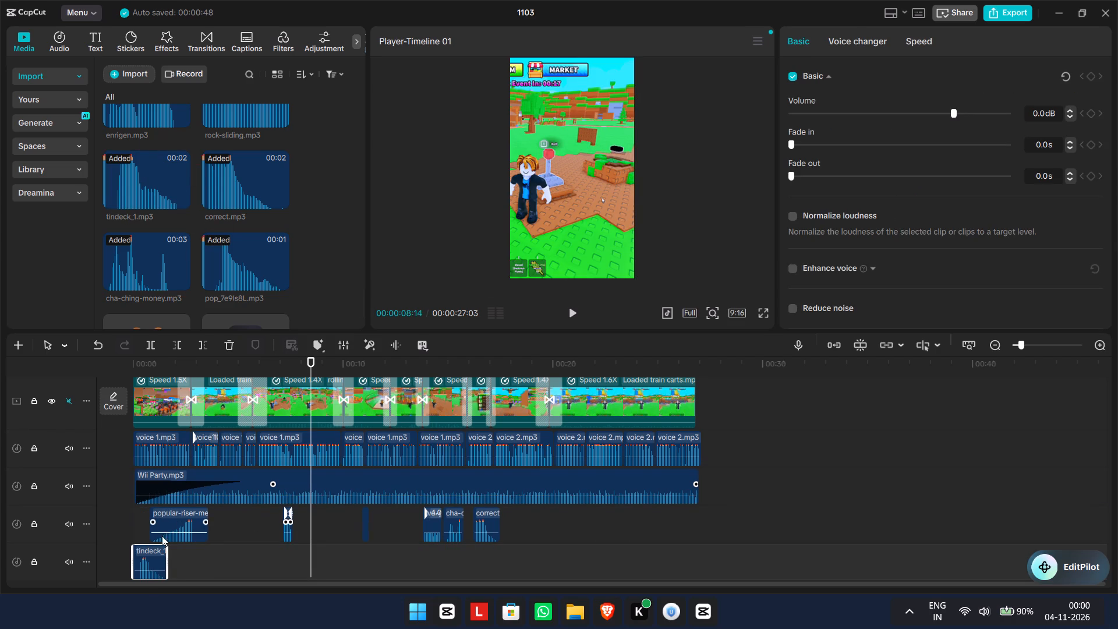
Trim off the part of the tindeck_1 effect before 00:00:00:08.
left_click(142, 562)
left_click_drag(313, 366, 139, 418)
left_click(183, 344)
Raise the tindeck_1 effect's volume to 10.5 dB.
left_click_drag(146, 571, 146, 571)
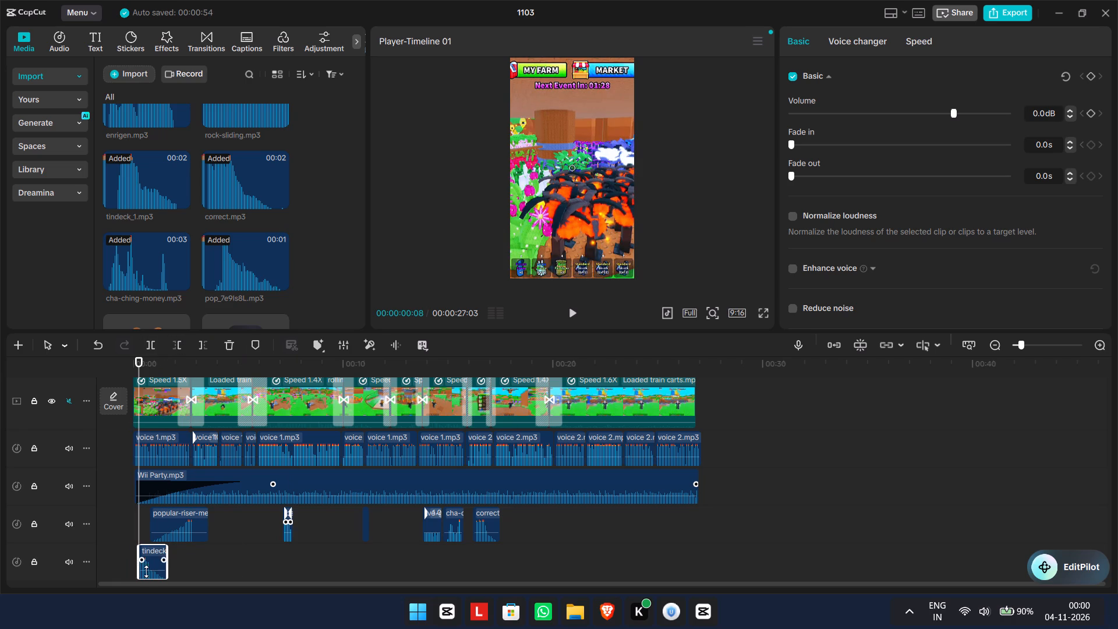
left_click_drag(146, 571, 154, 563)
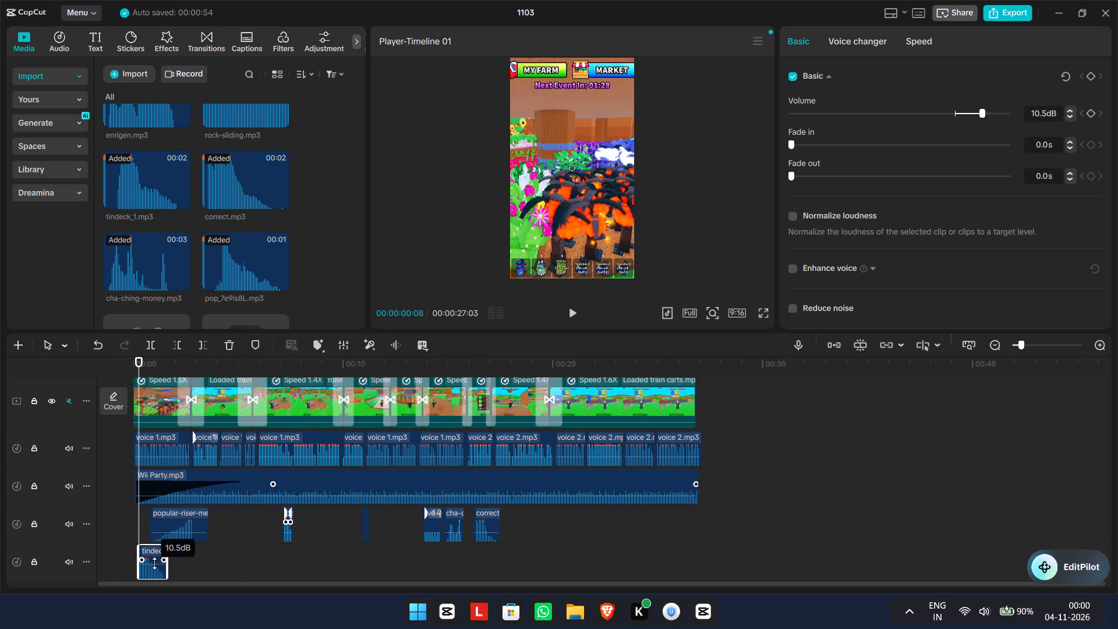
left_click_drag(154, 563, 161, 564)
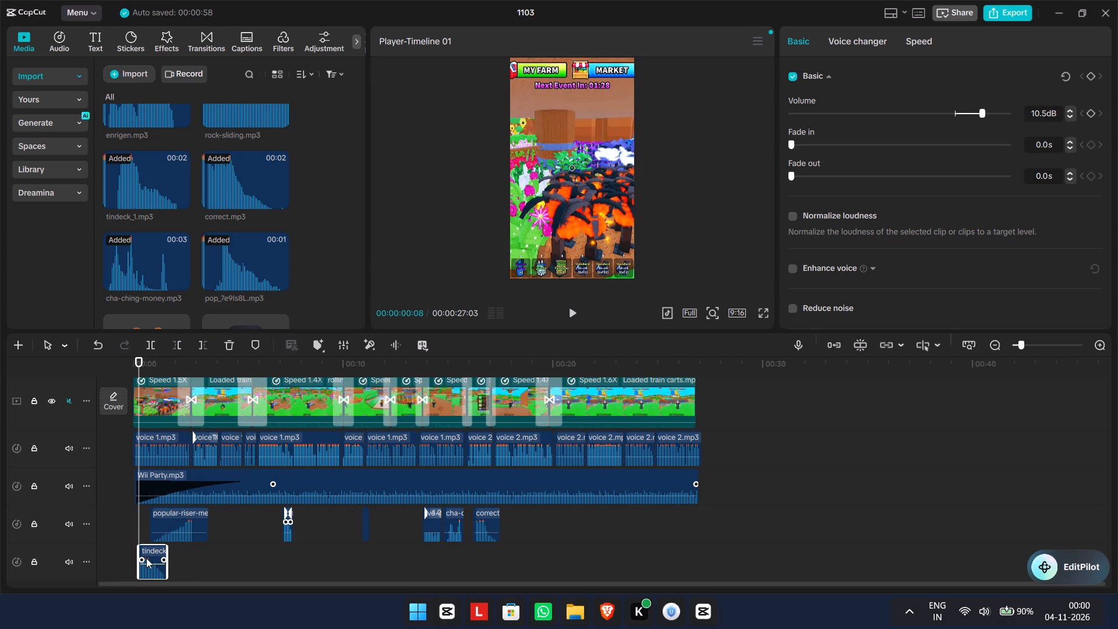
Move the trimmed tindeck_1 effect to the very start of the timeline, and play the opening.
left_click_drag(149, 559, 137, 546)
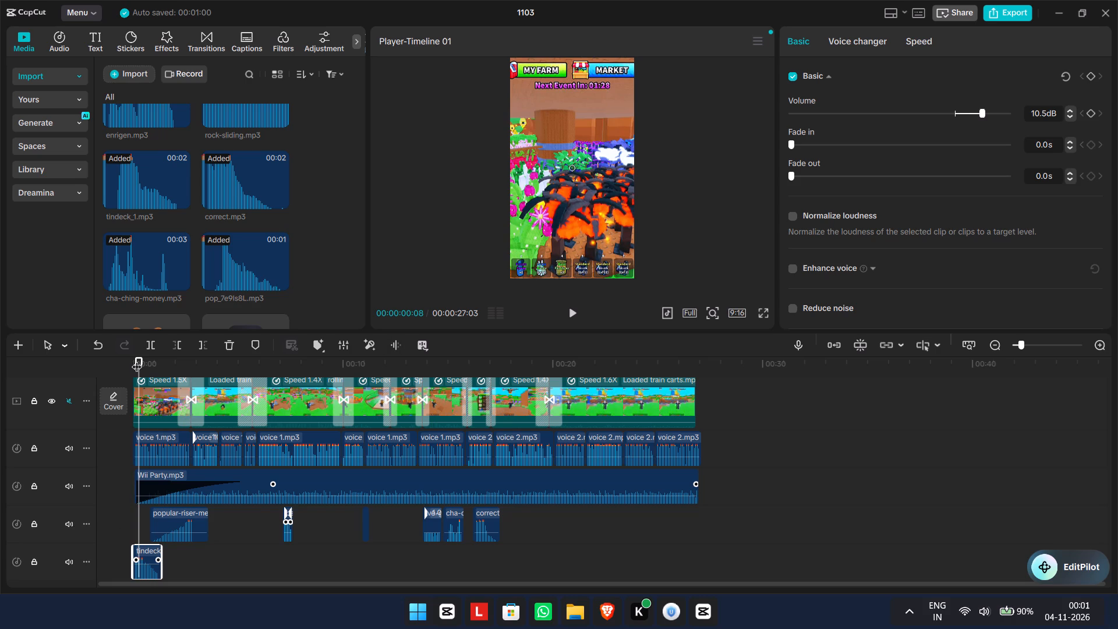
left_click_drag(137, 359, 86, 348)
left_click(576, 305)
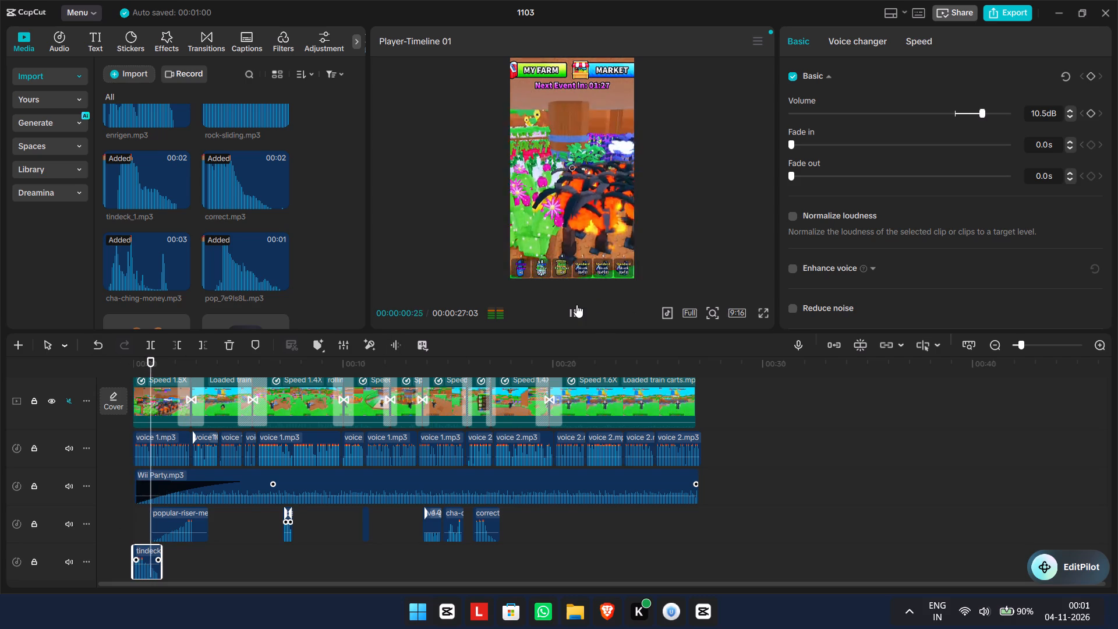
left_click(572, 308)
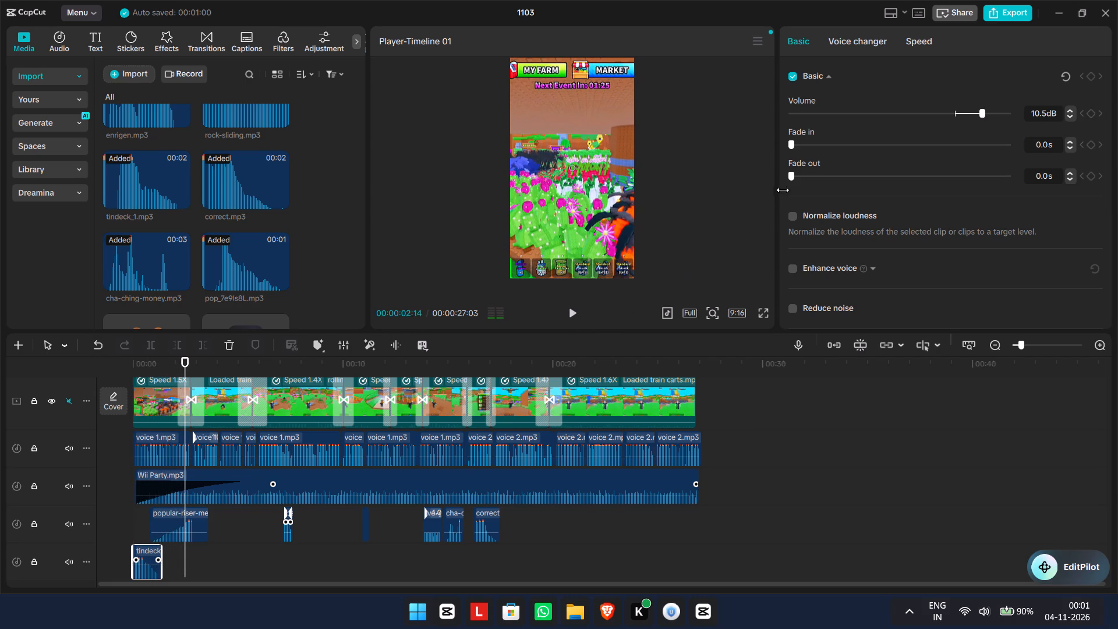
Turn on loudness normalization for the tindeck_1 effect, and play the video from the start until past the Gear Shop clip.
left_click(800, 214)
left_click(794, 214)
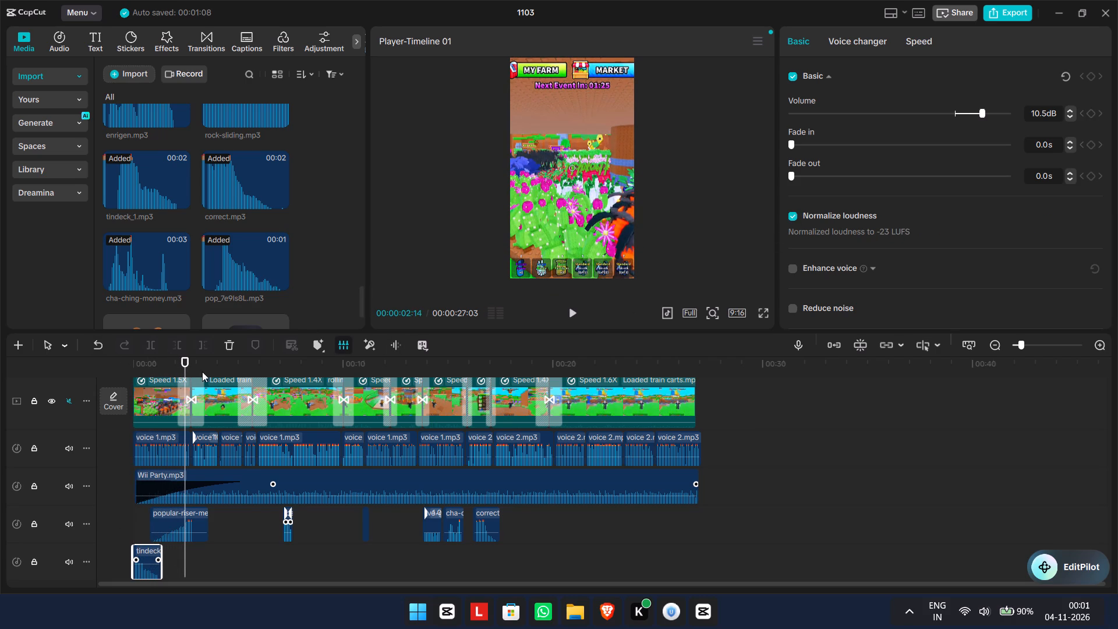
left_click_drag(180, 369, 67, 372)
left_click(567, 314)
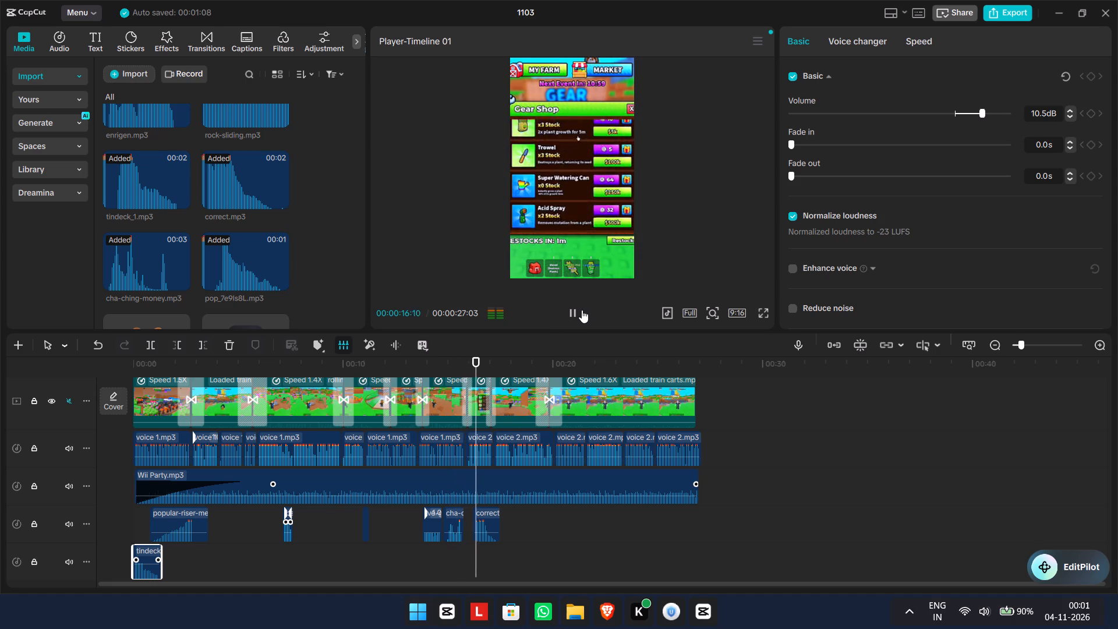
left_click(569, 306)
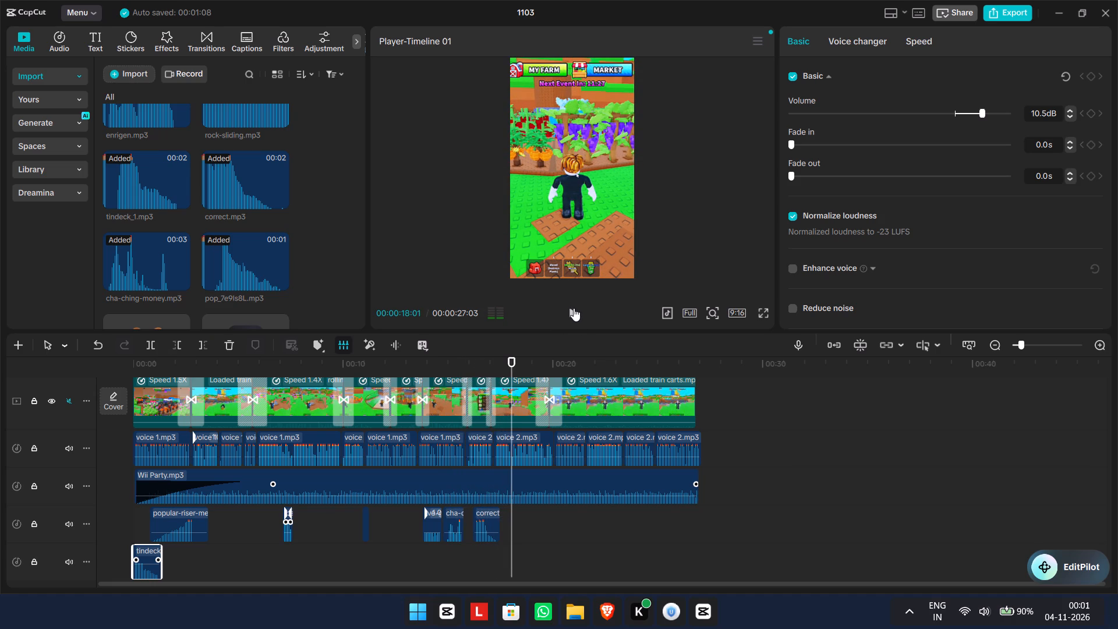
Audition the imported sound effects in the media library, from nom-nom and kirby-falling through trisomique and hell-nah to vine-boom.
scroll(222, 185, "up", 1)
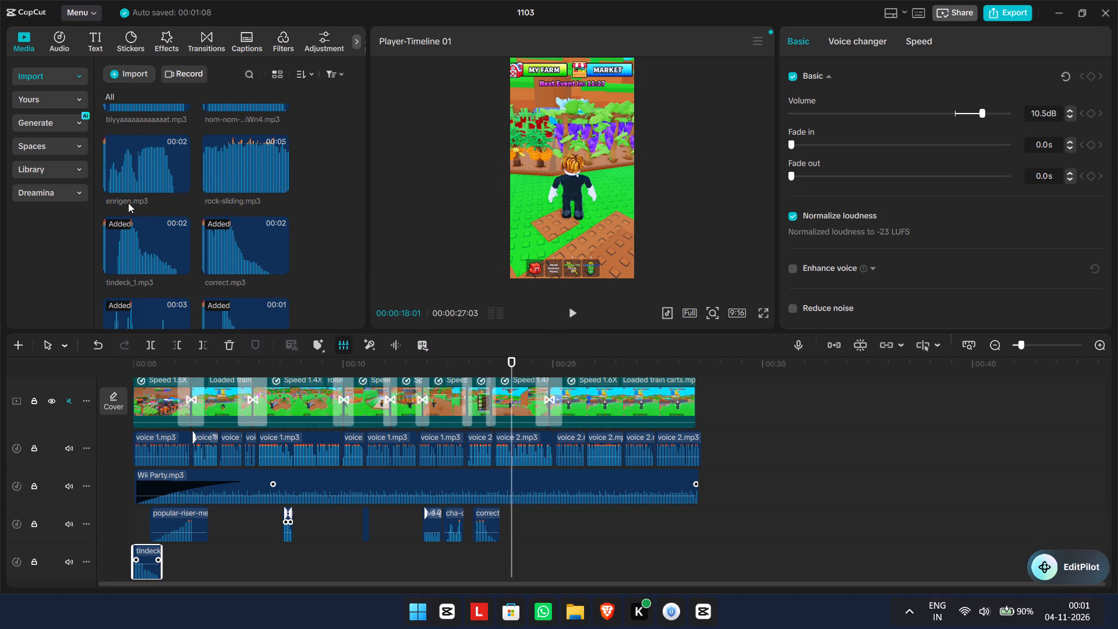
scroll(135, 203, "up", 1)
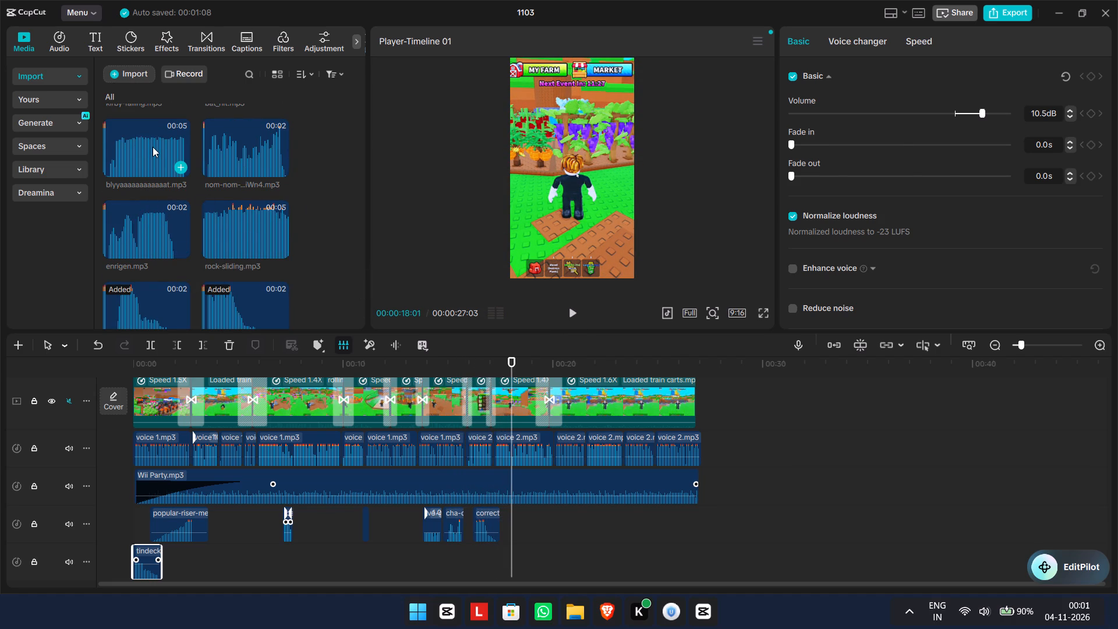
left_click(153, 147)
left_click(264, 155)
scroll(248, 212, "up", 2)
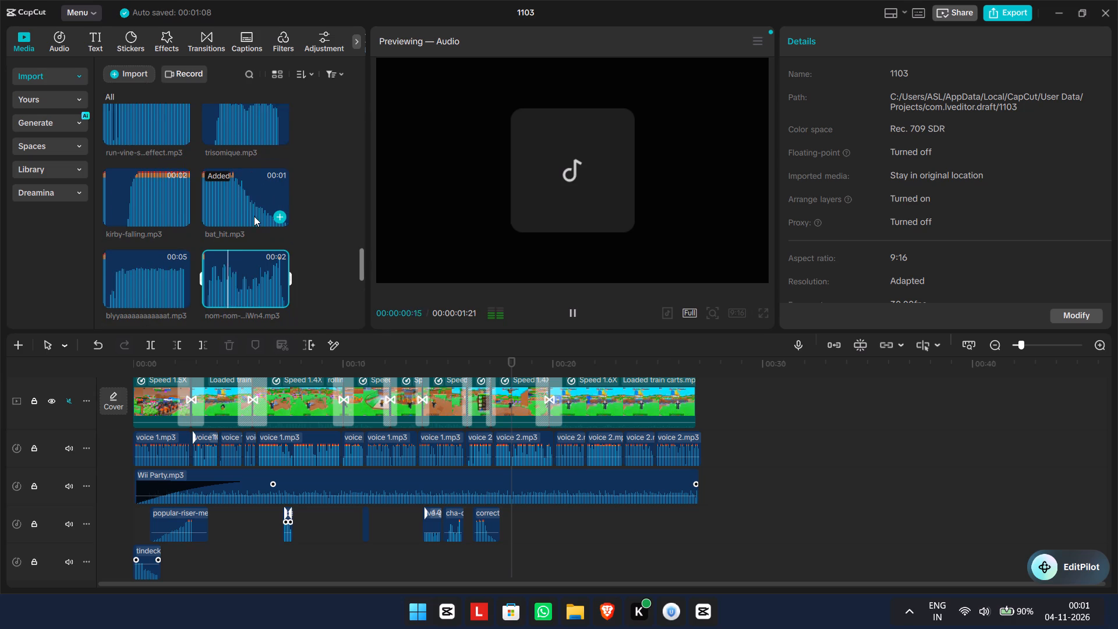
left_click(231, 202)
left_click(158, 212)
scroll(195, 225, "up", 1)
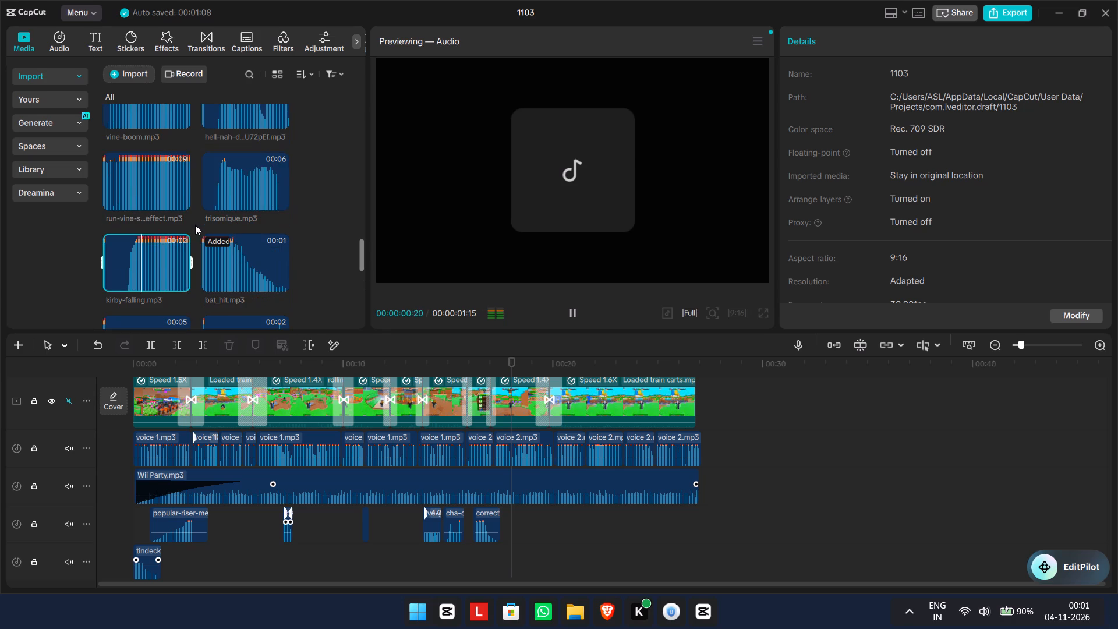
left_click(247, 181)
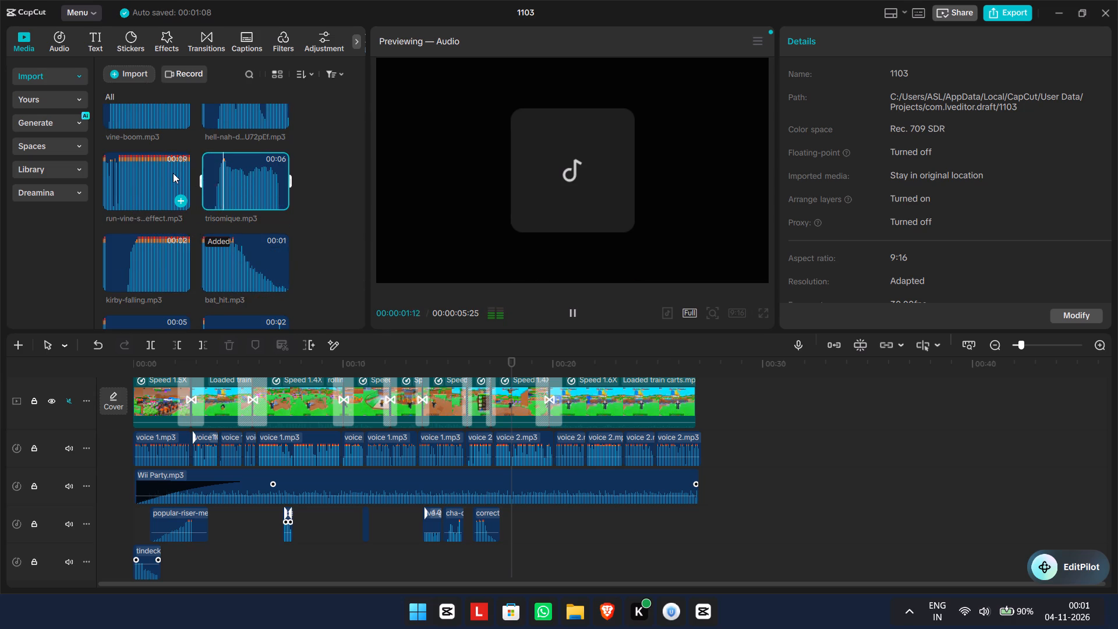
left_click(163, 171)
scroll(210, 188, "up", 1)
left_click(231, 171)
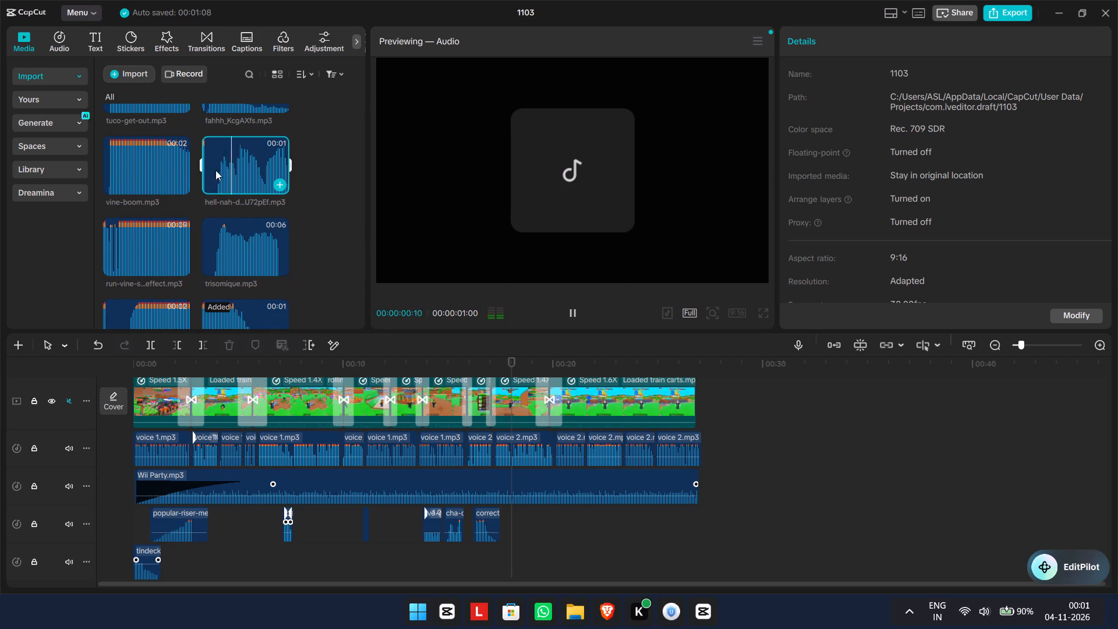
left_click(143, 169)
scroll(160, 175, "up", 1)
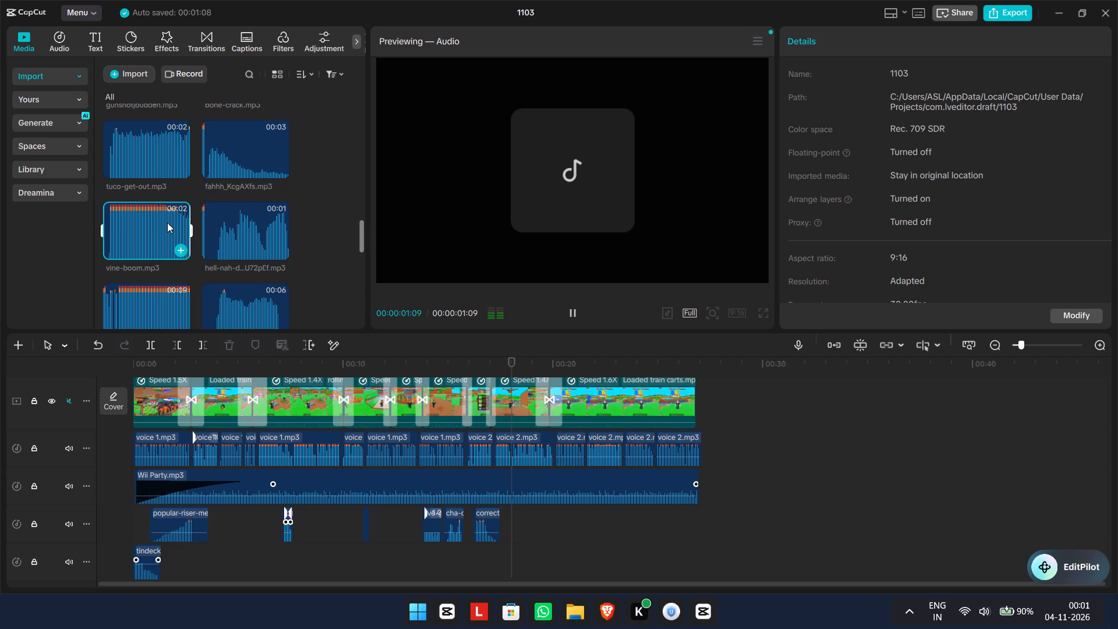
Place the vine-boom effect after the correct effect at about 00:00:18:00, turn on its loudness normalization, and play that section.
left_click_drag(150, 226, 514, 529)
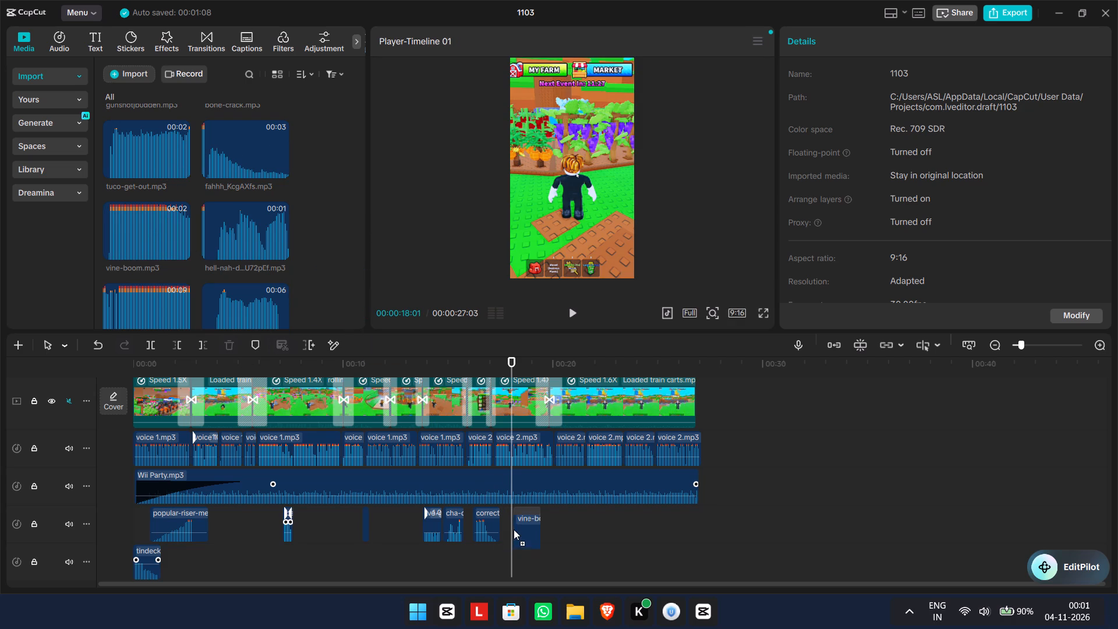
left_click_drag(514, 529, 509, 528)
left_click(797, 217)
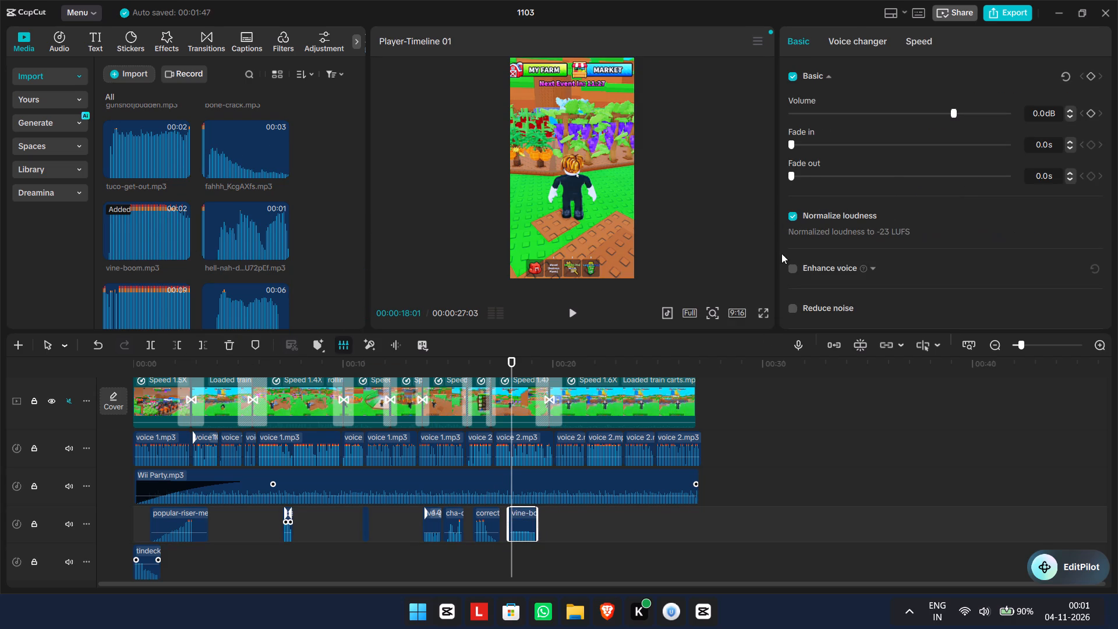
left_click_drag(512, 365, 502, 364)
left_click(567, 307)
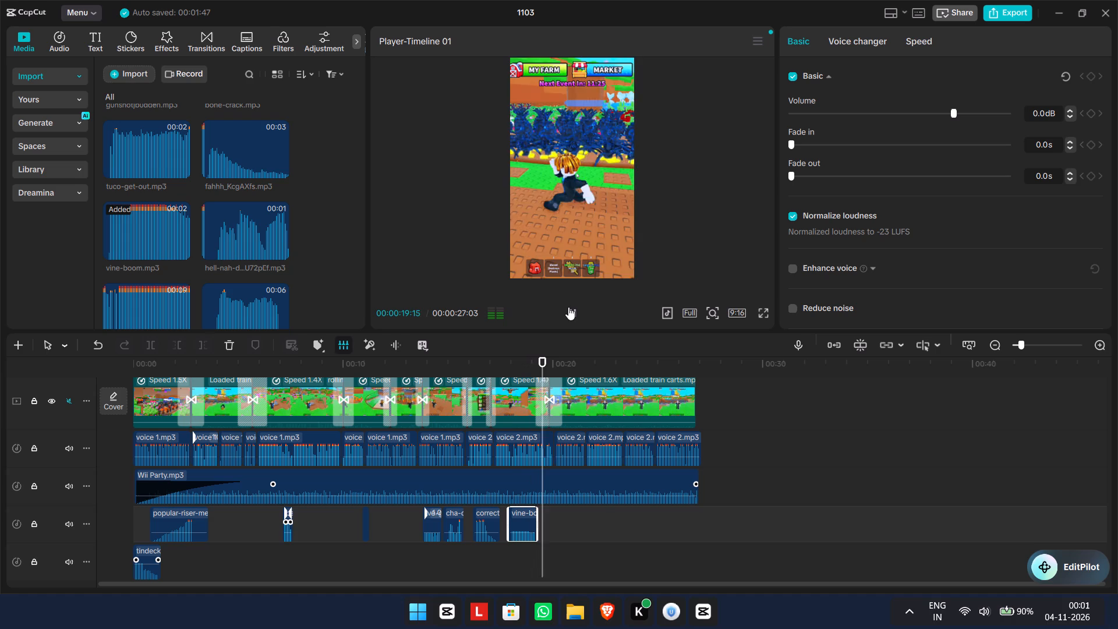
left_click(568, 307)
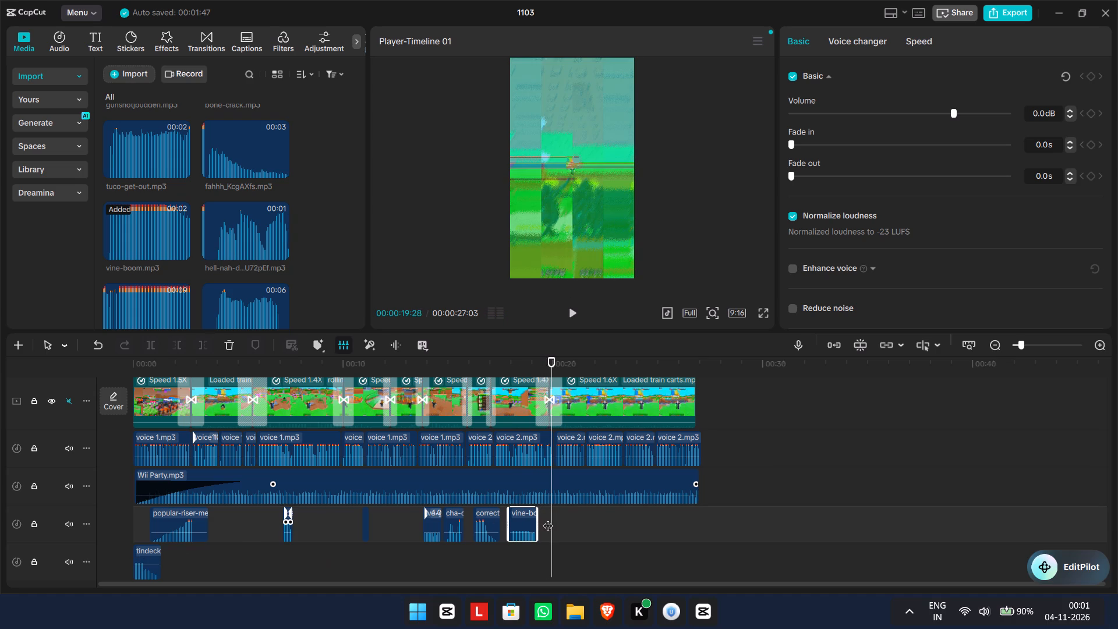
Replace tindeck_1 with the vine-boom effect at the very start of the timeline, moving tindeck_1 to about 00:00:15, and play the opening.
left_click_drag(526, 510, 208, 568)
left_click_drag(150, 552, 237, 572)
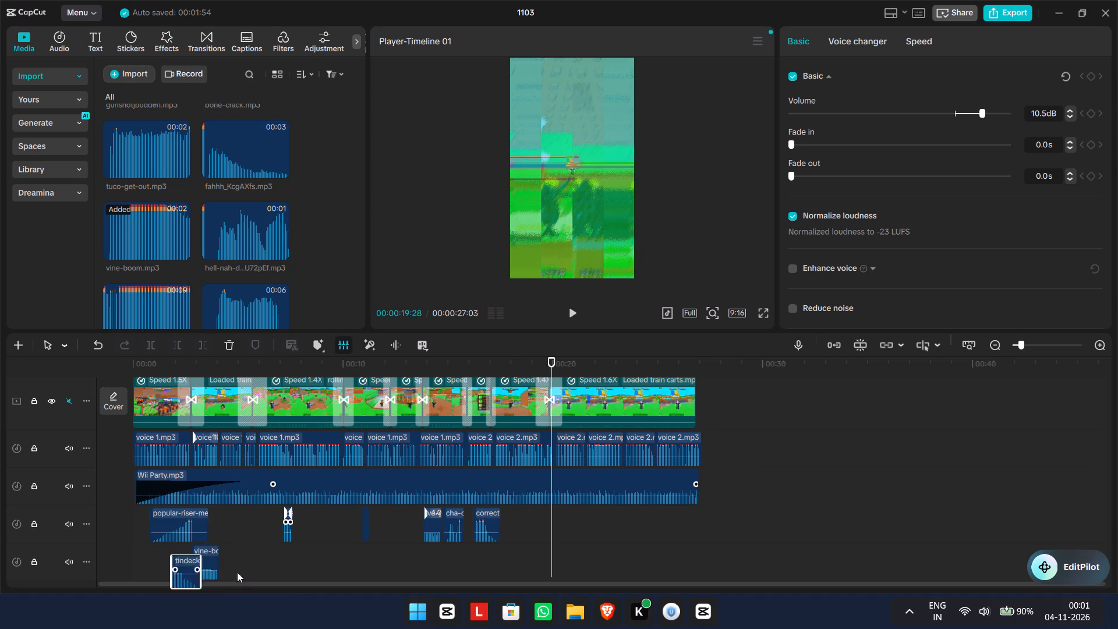
left_click_drag(237, 572, 463, 554)
left_click_drag(208, 558, 135, 535)
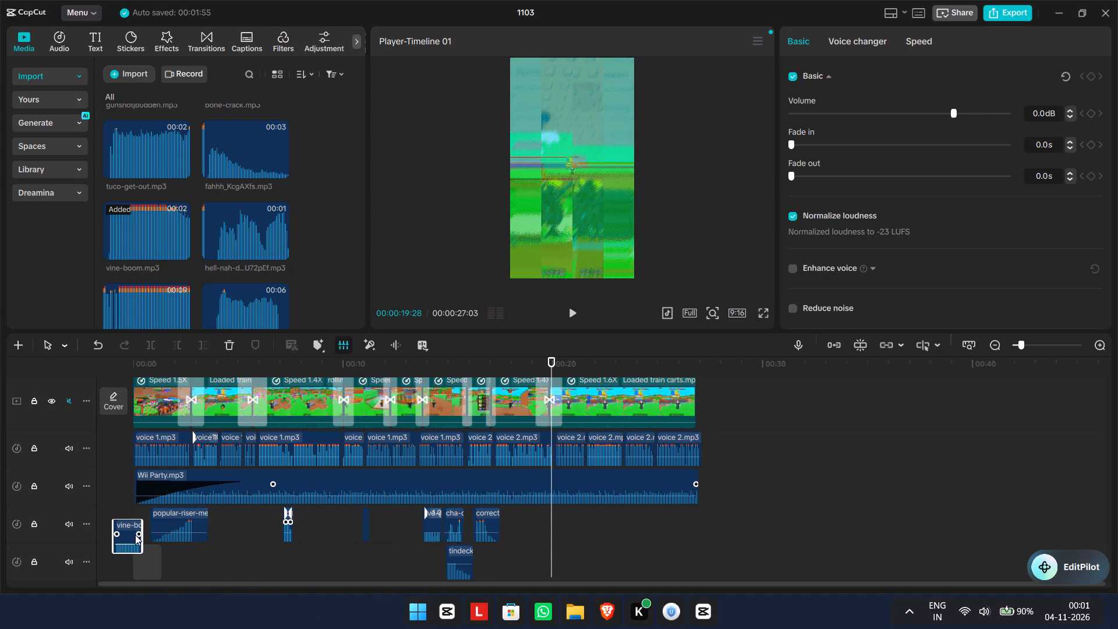
left_click_drag(135, 535, 145, 553)
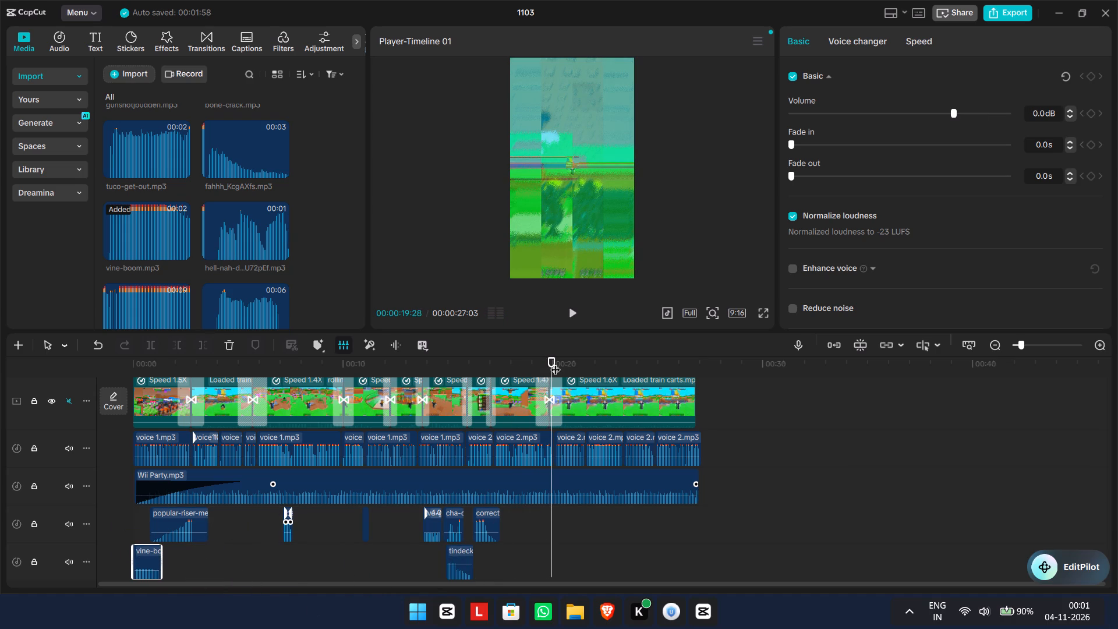
left_click_drag(551, 361, 26, 420)
left_click(576, 309)
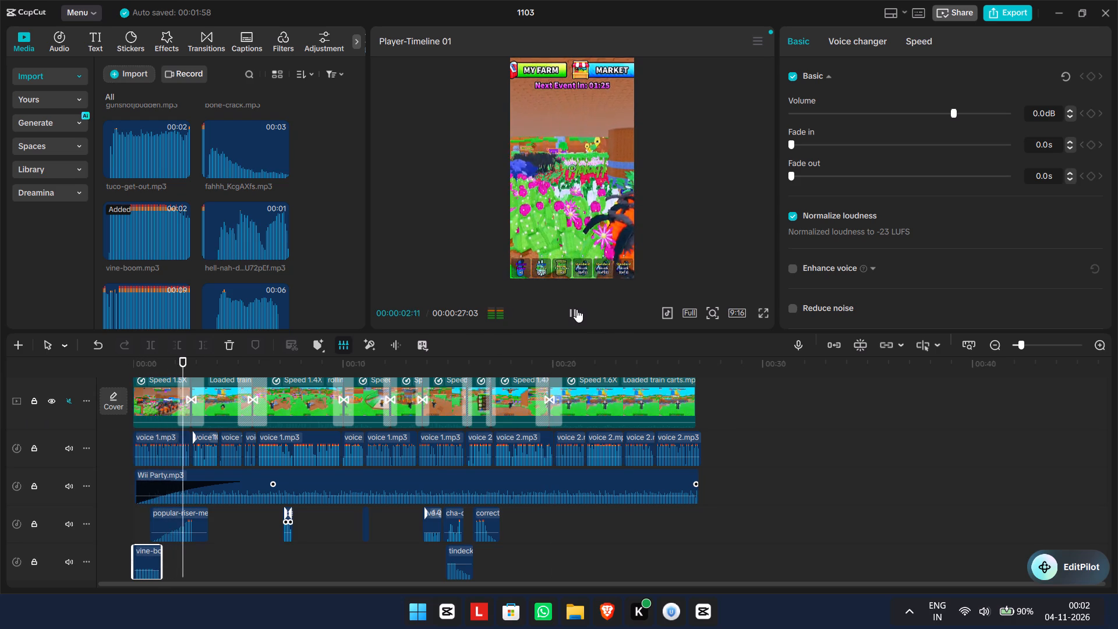
left_click(576, 309)
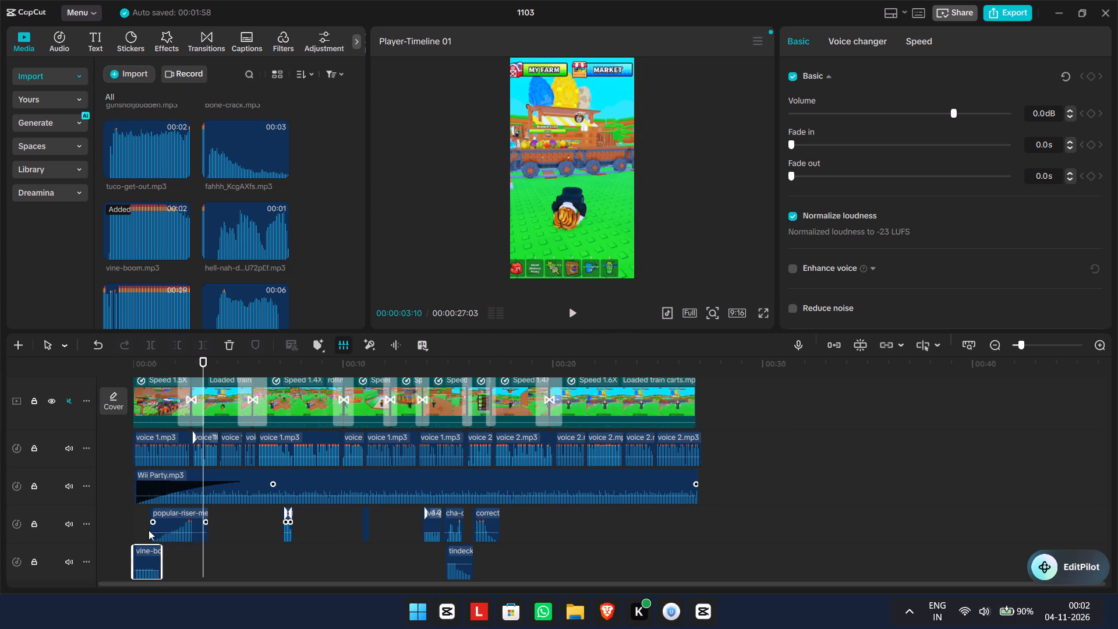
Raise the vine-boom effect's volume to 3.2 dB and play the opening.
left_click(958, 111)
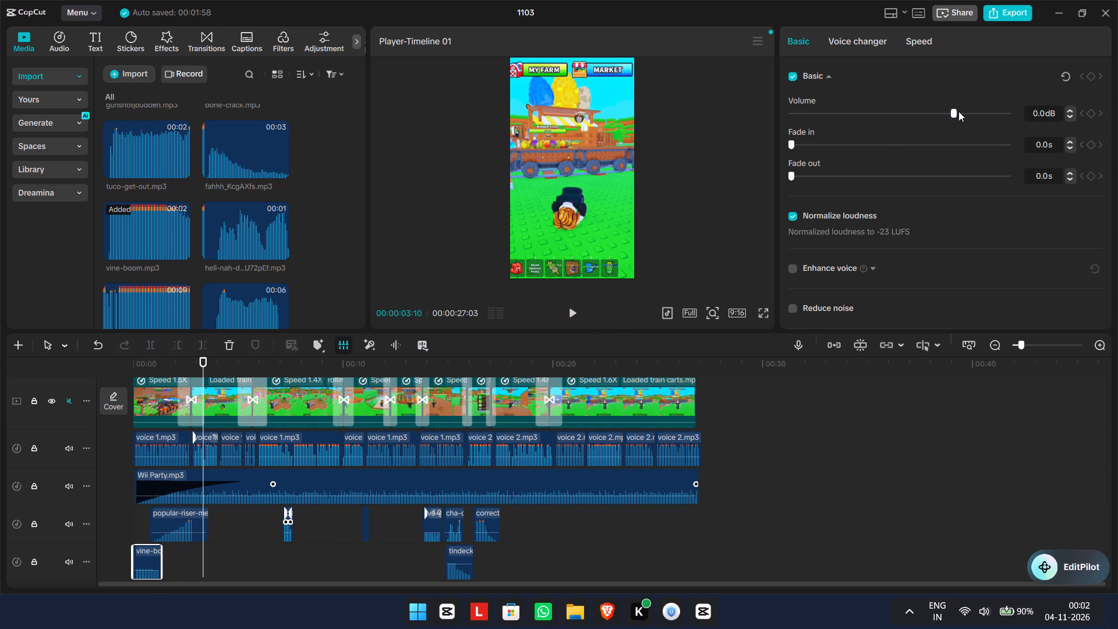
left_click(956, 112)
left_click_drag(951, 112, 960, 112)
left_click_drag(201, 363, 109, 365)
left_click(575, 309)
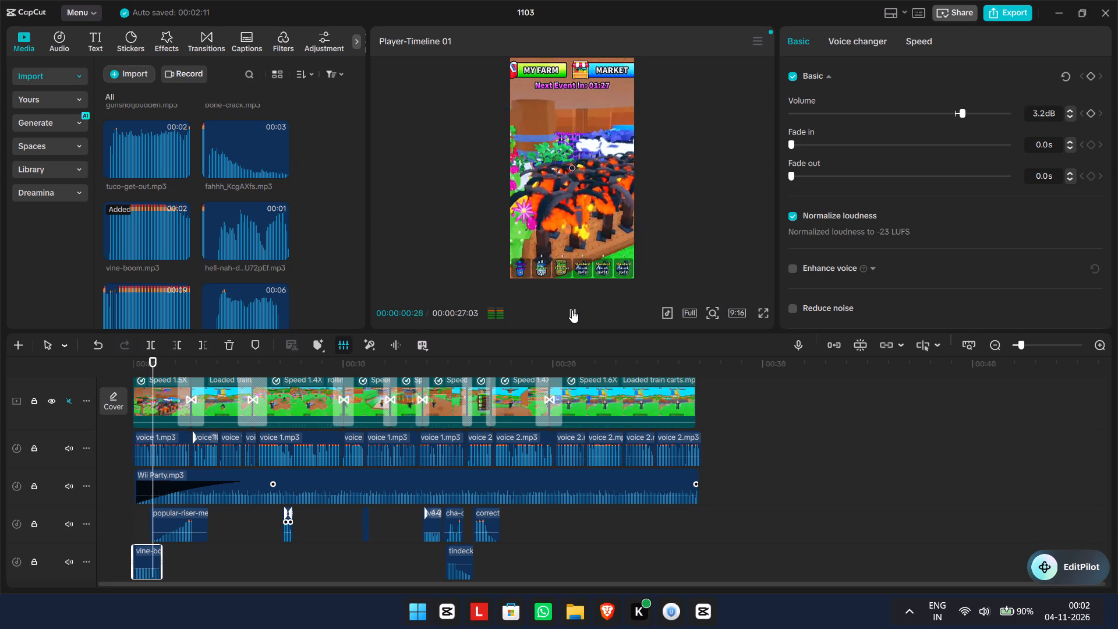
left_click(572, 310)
Turn off the vine-boom effect's loudness normalization, set its volume to 0.0 dB, and play from the start past the Gear Shop clip.
left_click(795, 214)
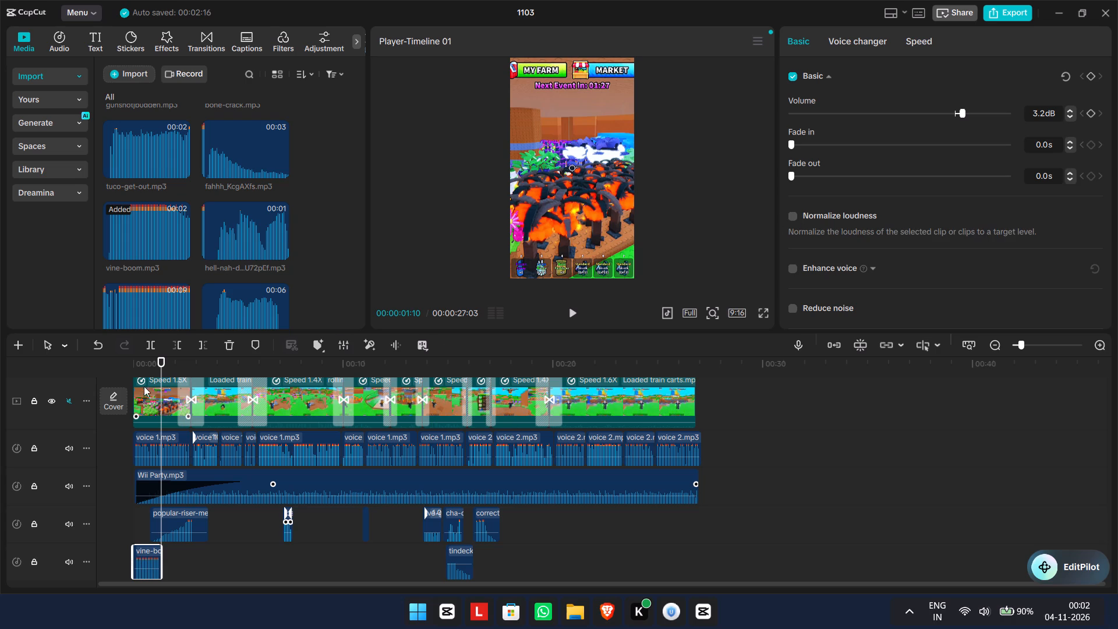
left_click_drag(159, 358, 109, 350)
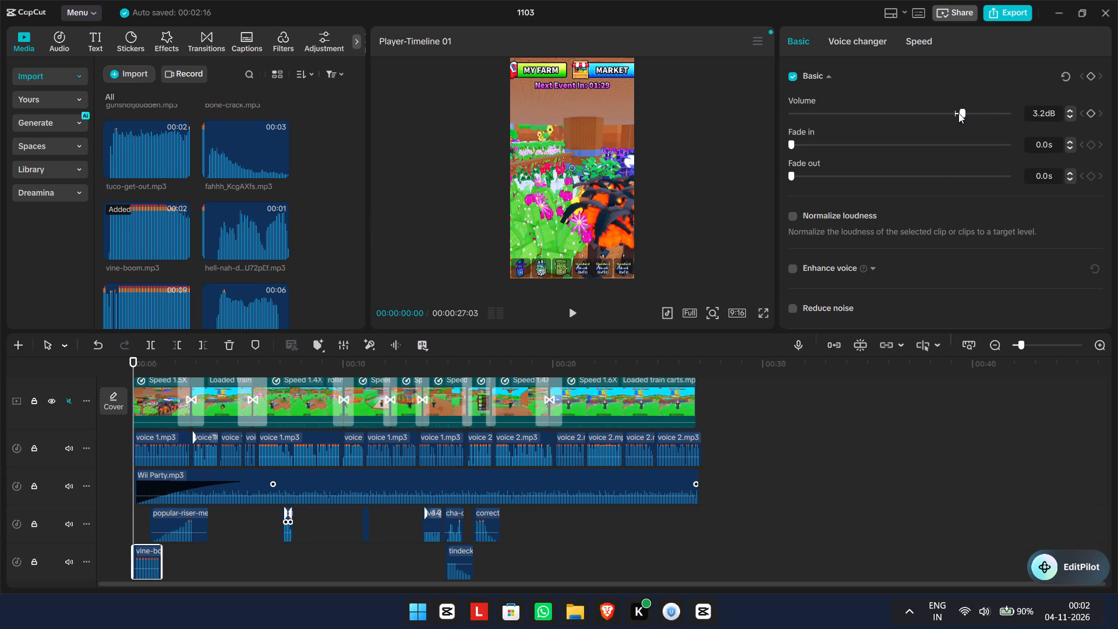
left_click(957, 113)
left_click(580, 309)
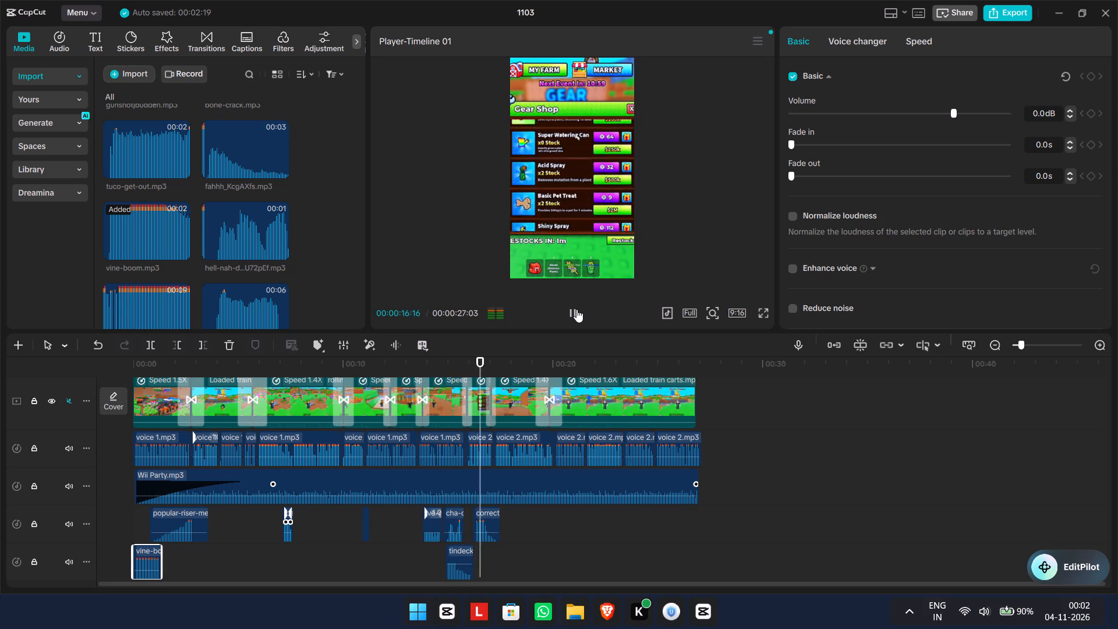
left_click(583, 310)
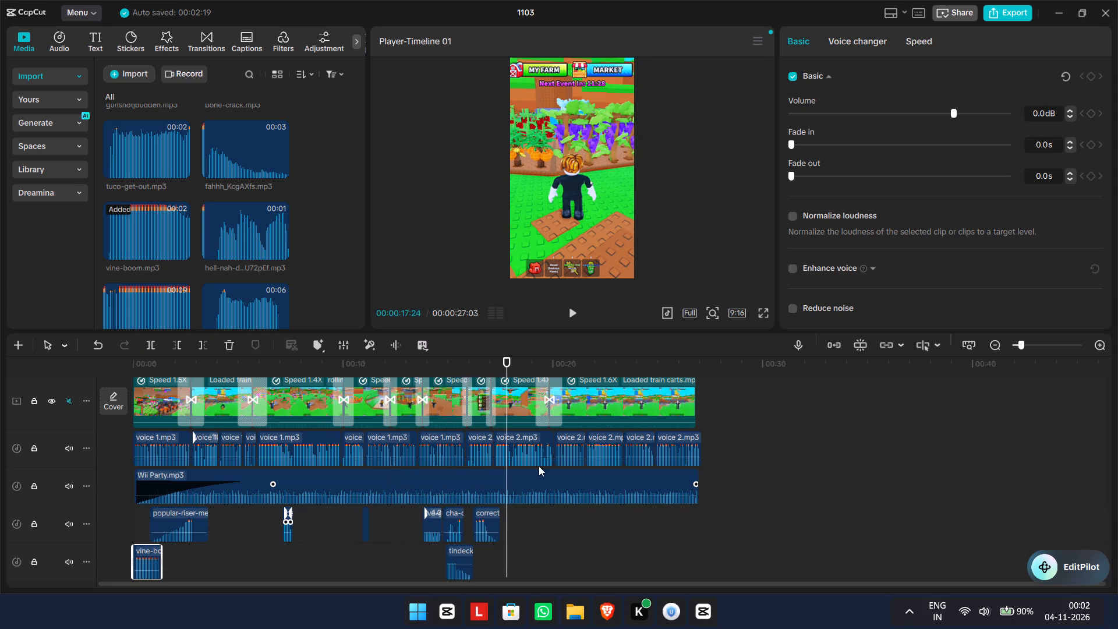
Delete the tindeck_1 effect beneath the cha-ching-money effect.
left_click(464, 552)
left_click(228, 348)
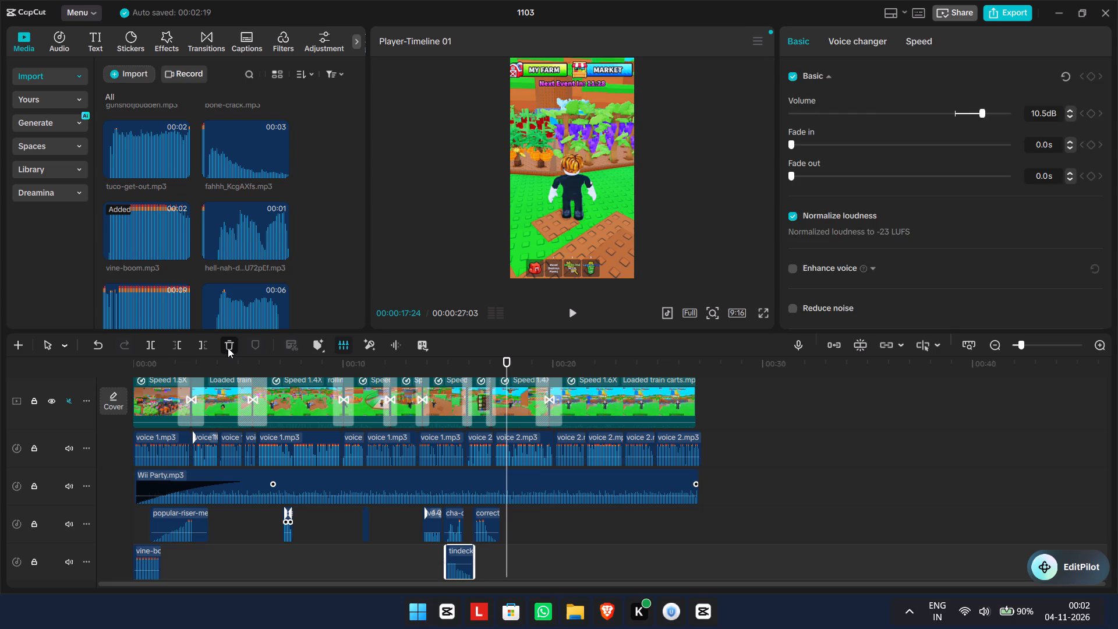
Audition the hell-nah and tuco-get-out effects, place tuco-get-out at 00:00:17:24 after the correct effect, and play that section.
left_click(237, 255)
left_click(150, 165)
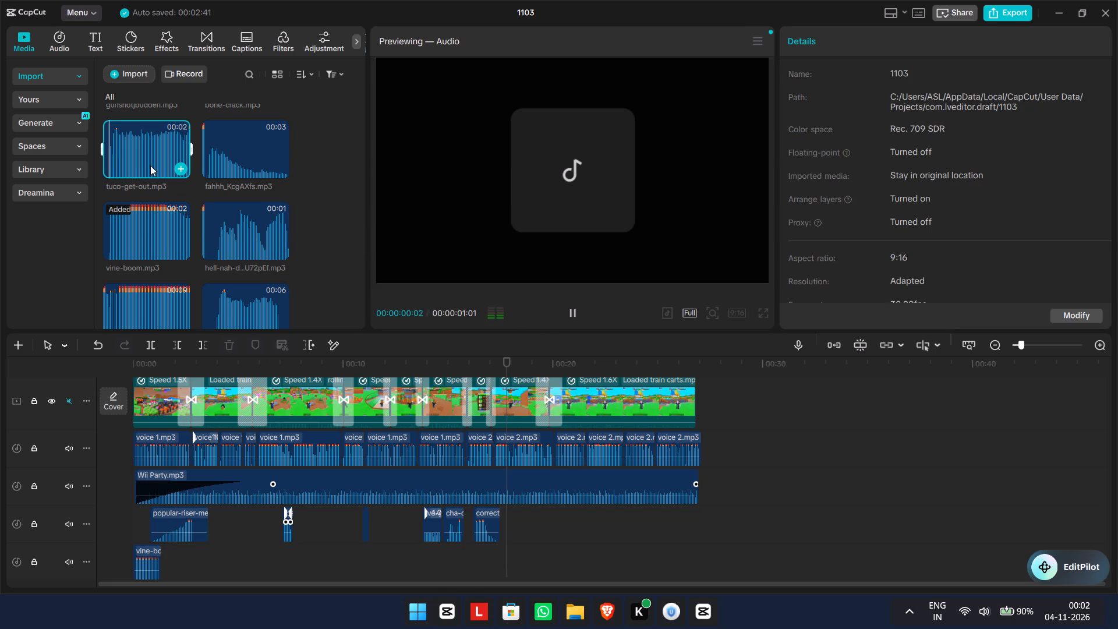
scroll(211, 220, "up", 1)
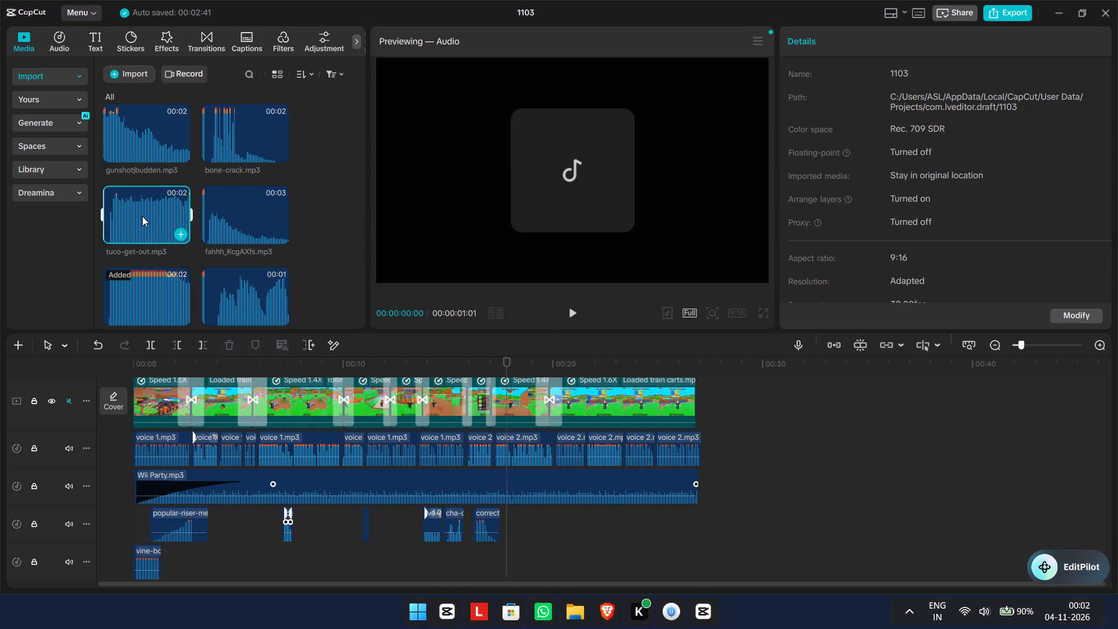
left_click_drag(143, 216, 507, 527)
left_click_drag(510, 361, 487, 354)
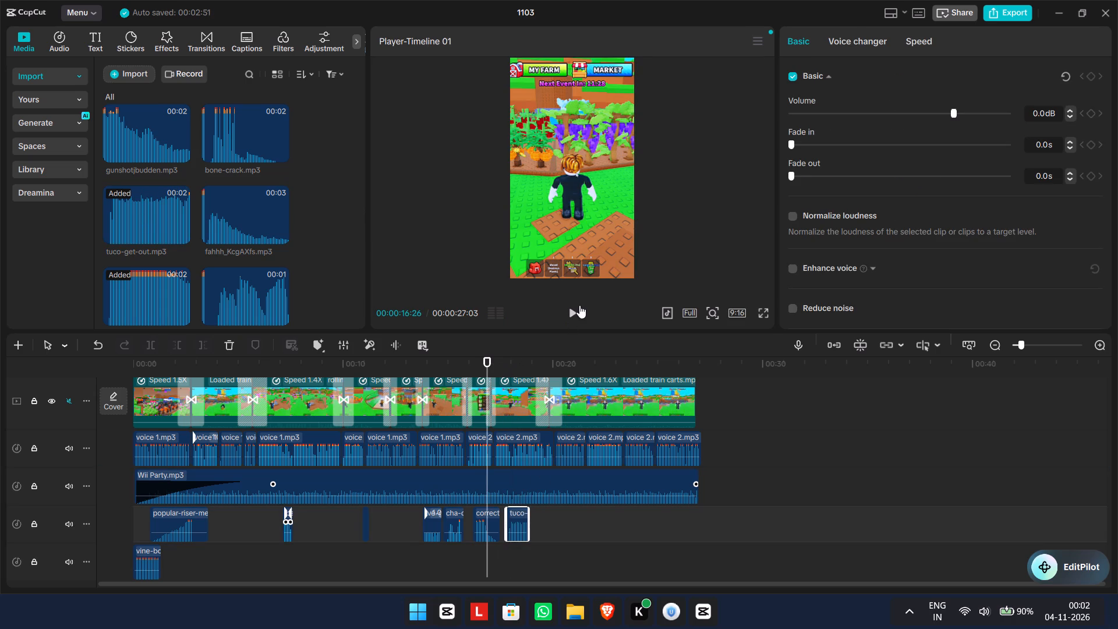
left_click(575, 305)
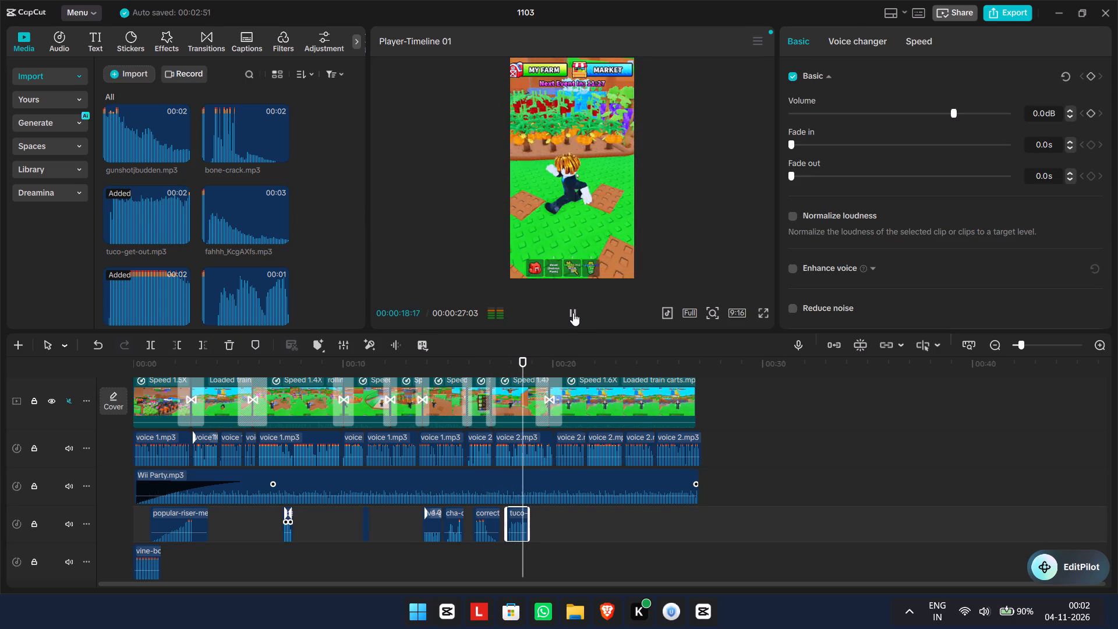
left_click(572, 313)
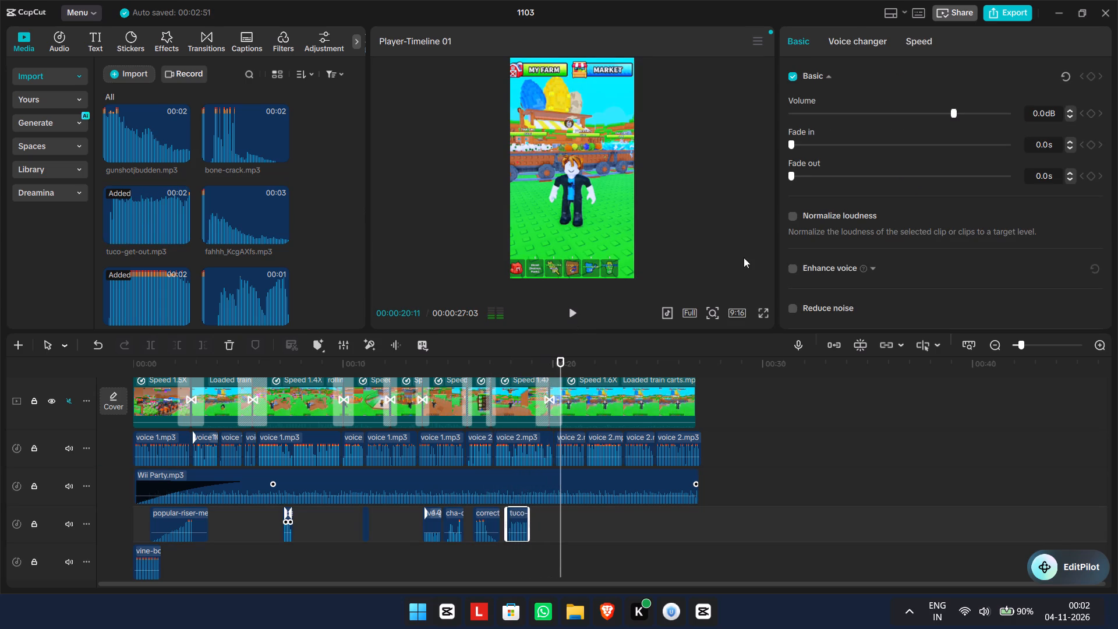
Turn on loudness normalization for the tuco-get-out effect and replay the section around it, including from 00:00:13:18.
left_click(790, 217)
left_click_drag(564, 357, 508, 351)
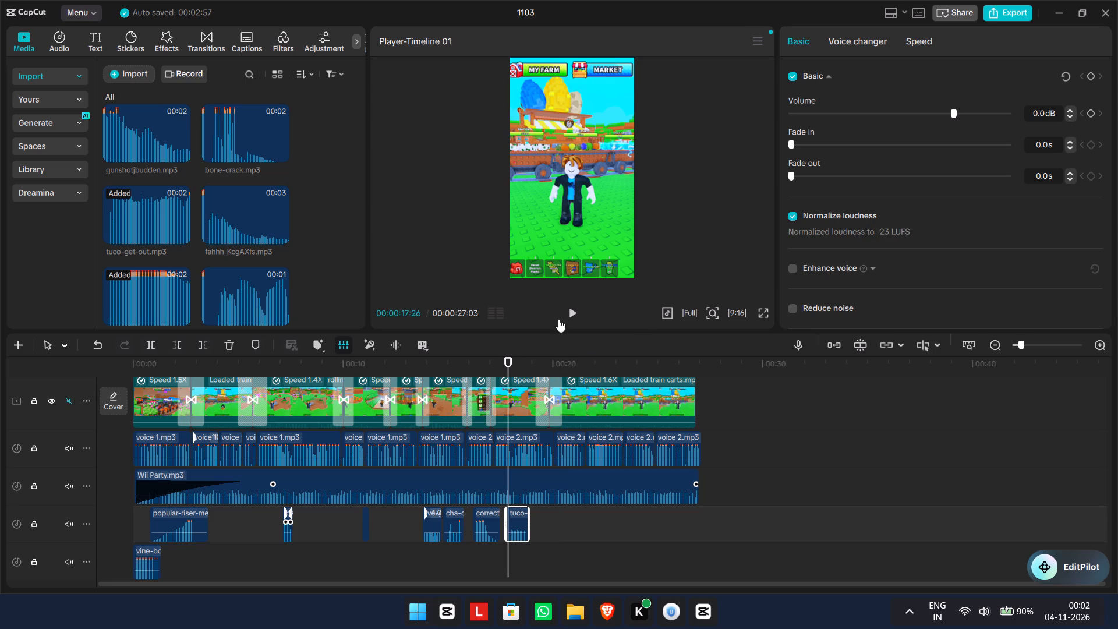
left_click(582, 302)
left_click(576, 303)
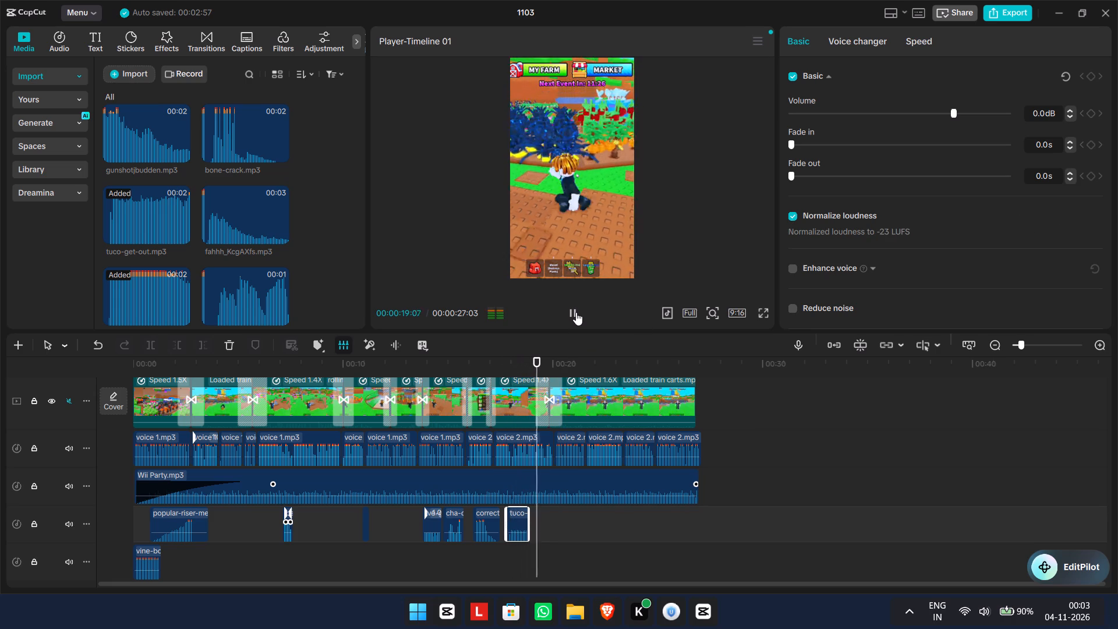
left_click(576, 312)
left_click_drag(550, 358, 419, 344)
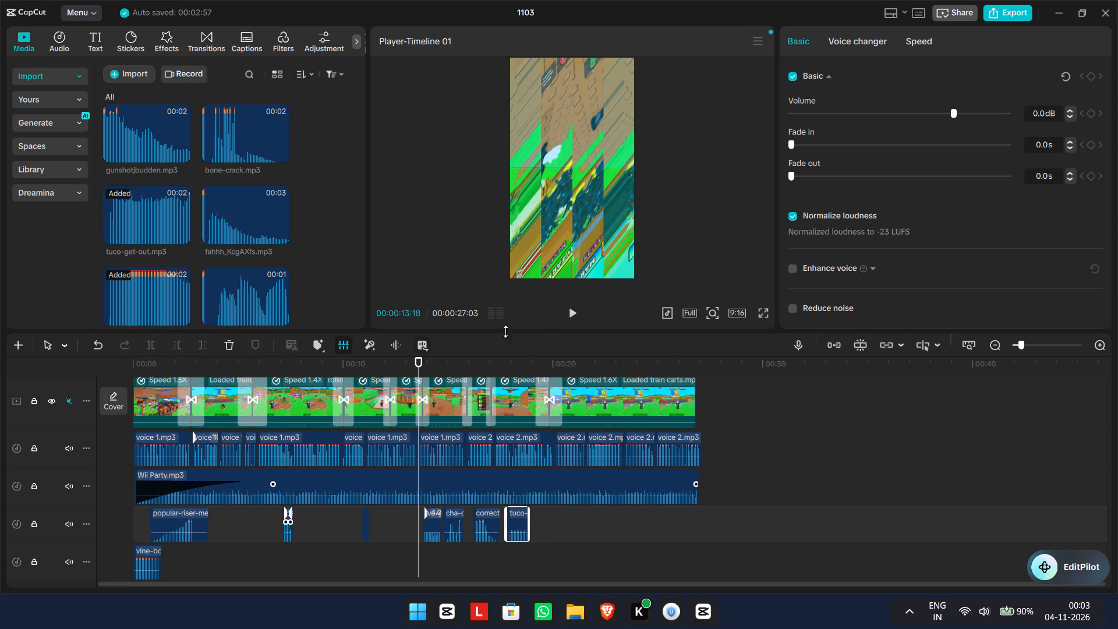
left_click(577, 307)
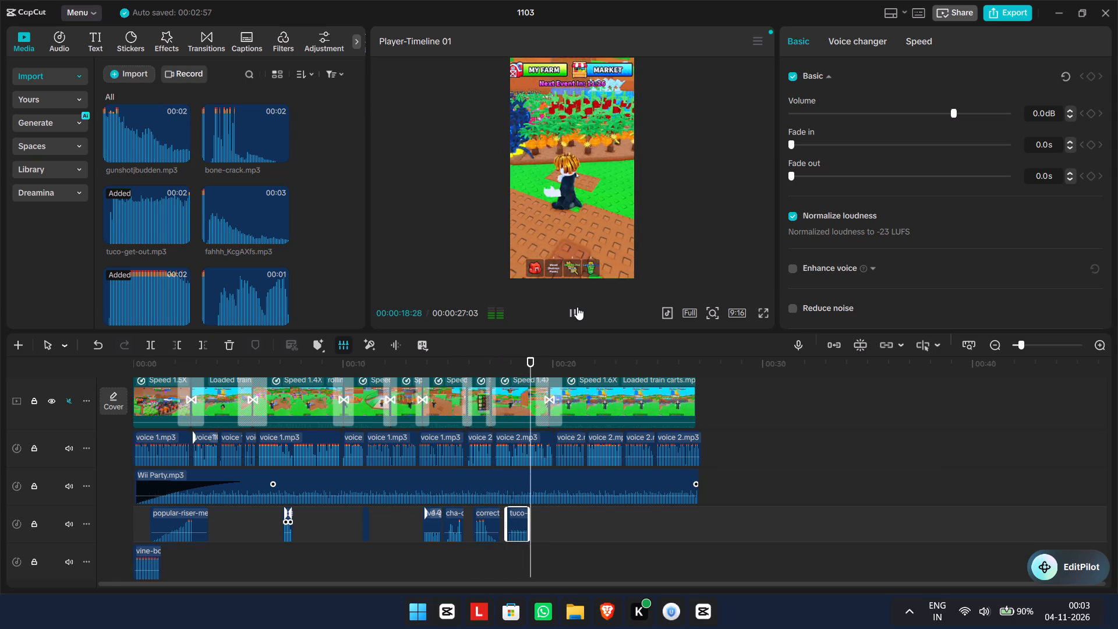
left_click(577, 307)
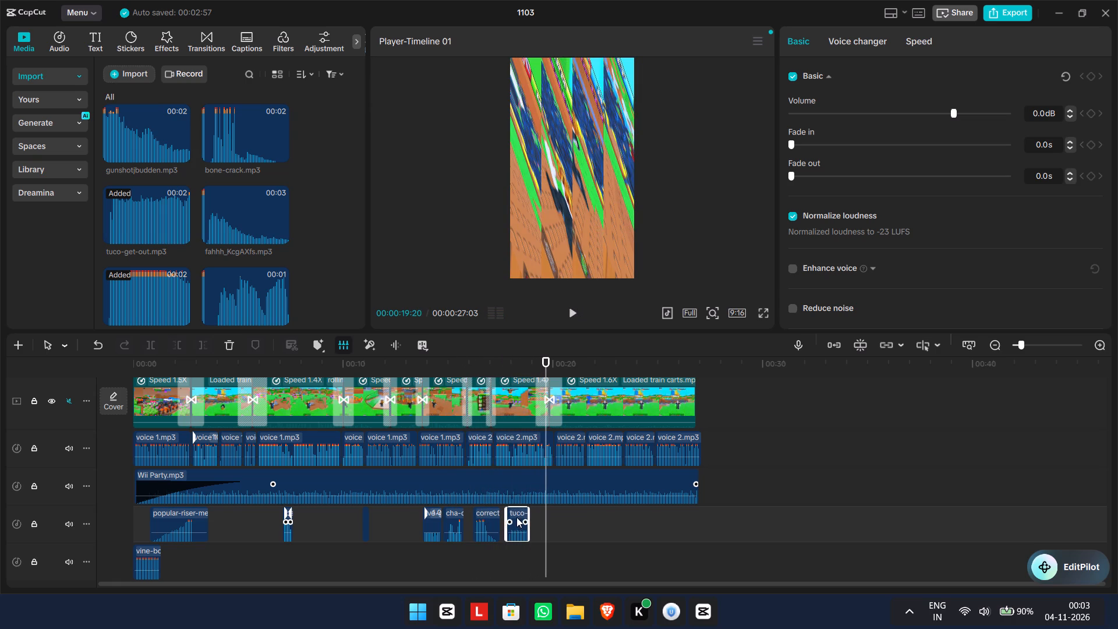
Move the tuco-get-out effect about half a second later and replay from just before it to the end.
left_click_drag(516, 517, 529, 516)
left_click_drag(543, 360, 535, 358)
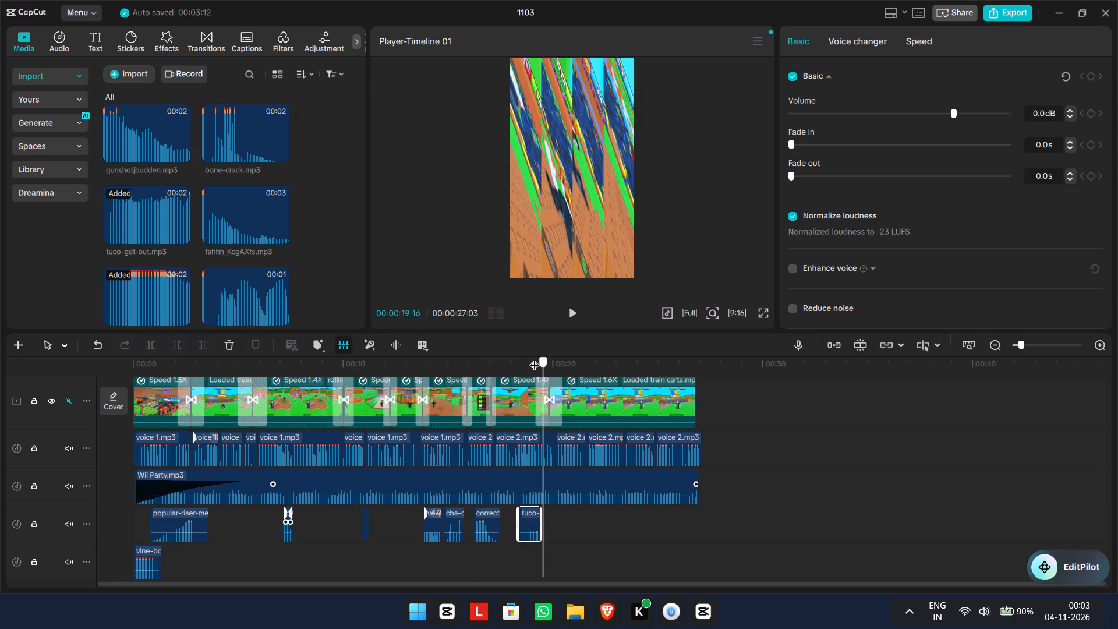
left_click_drag(535, 358, 500, 349)
left_click(570, 312)
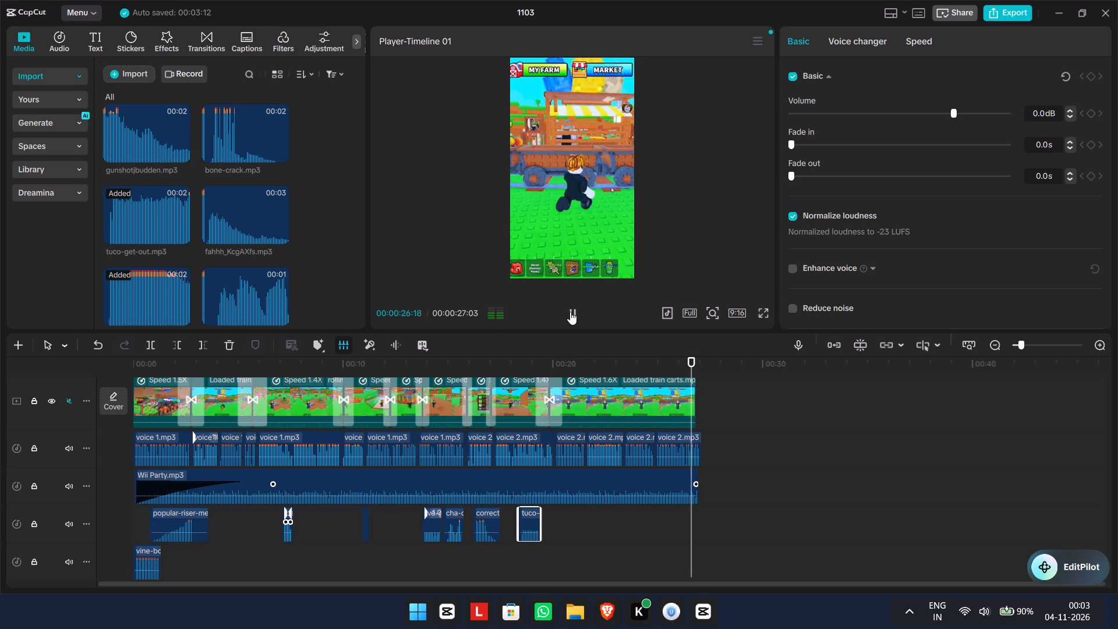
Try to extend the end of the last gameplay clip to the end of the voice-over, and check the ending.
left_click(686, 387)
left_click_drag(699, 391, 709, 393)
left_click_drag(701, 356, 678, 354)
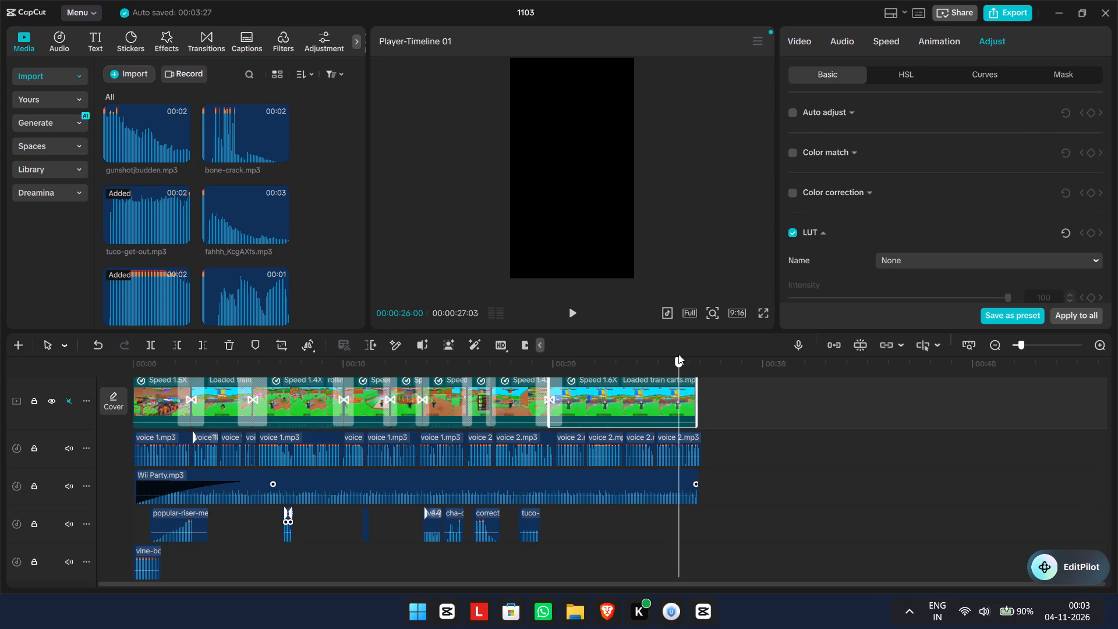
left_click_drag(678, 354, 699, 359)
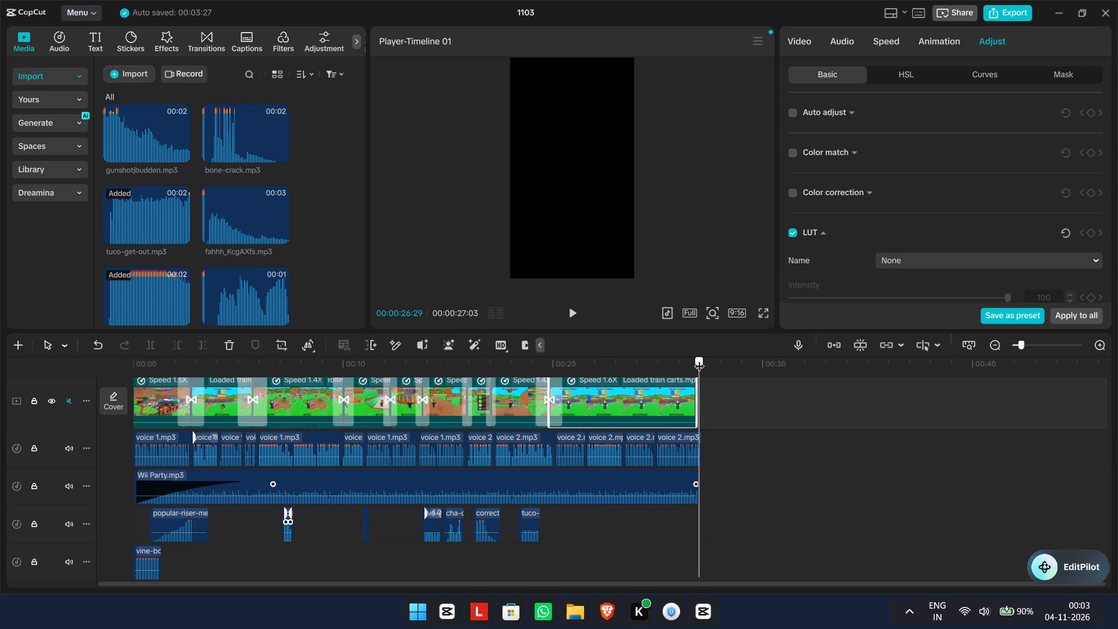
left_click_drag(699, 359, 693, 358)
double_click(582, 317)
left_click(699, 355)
Play the whole video from 00:00:00:00 to review the sound effects.
left_click_drag(695, 364, 45, 342)
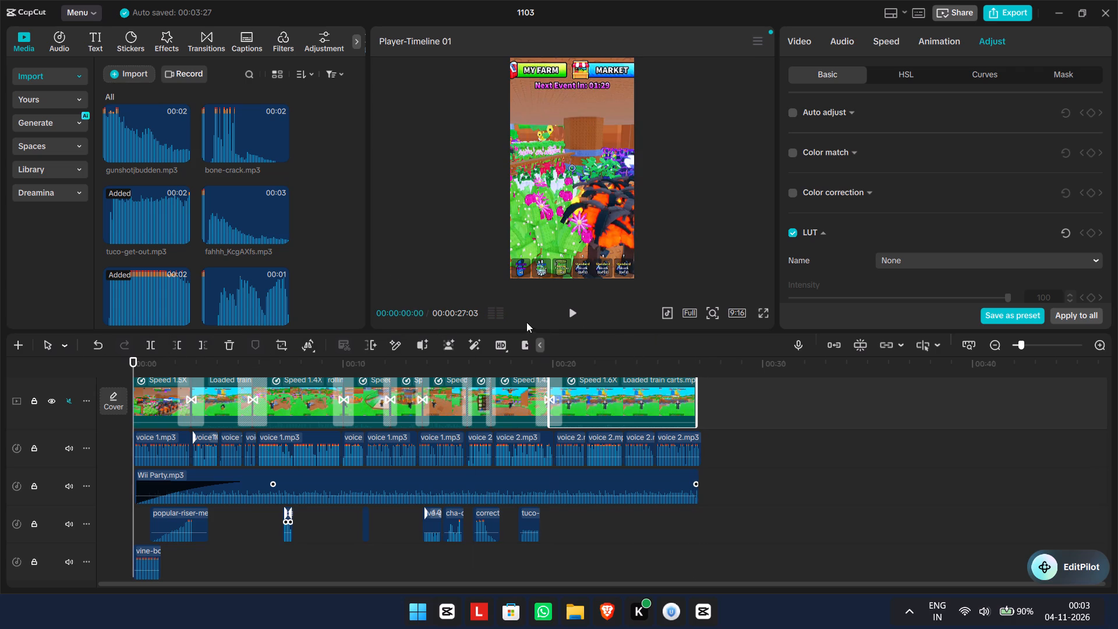
left_click(567, 309)
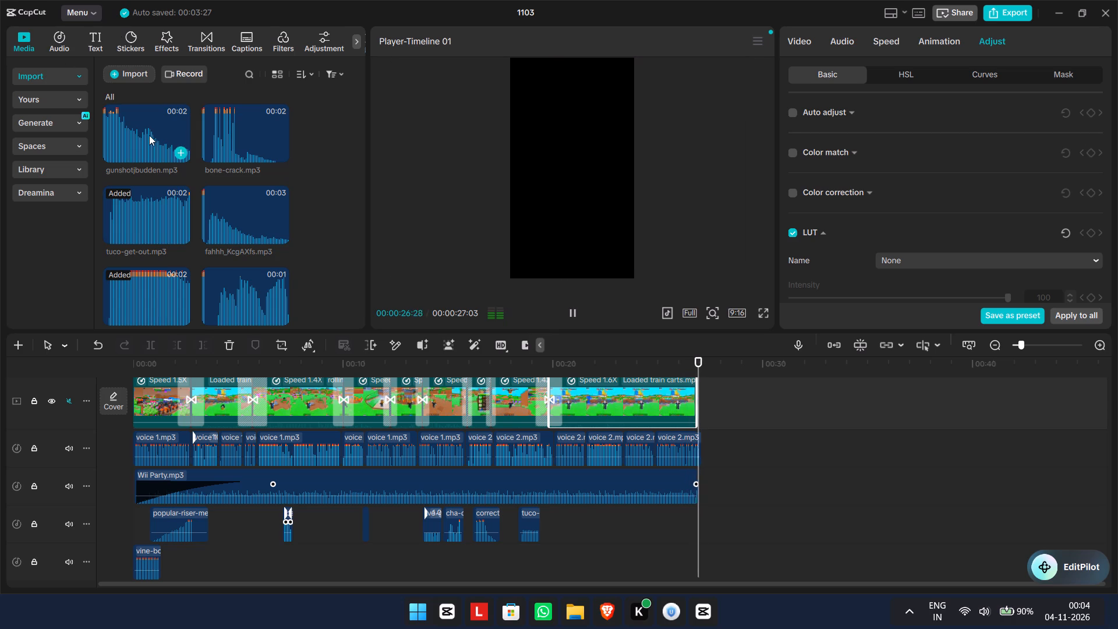
scroll(150, 137, "up", 3)
left_click(27, 42)
left_click(122, 76)
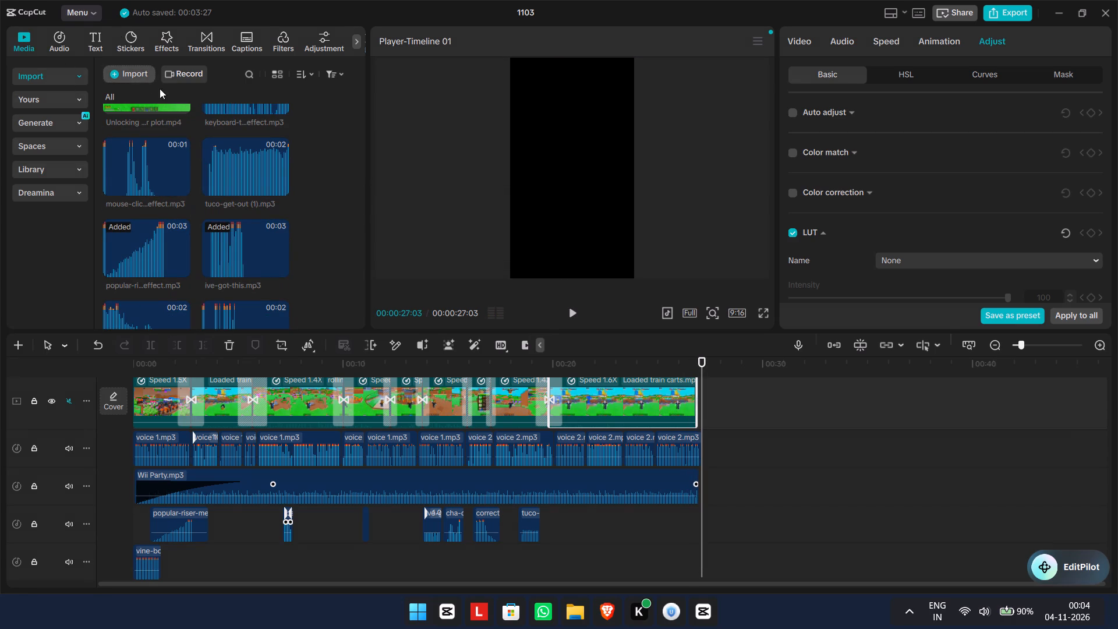
left_click(139, 103)
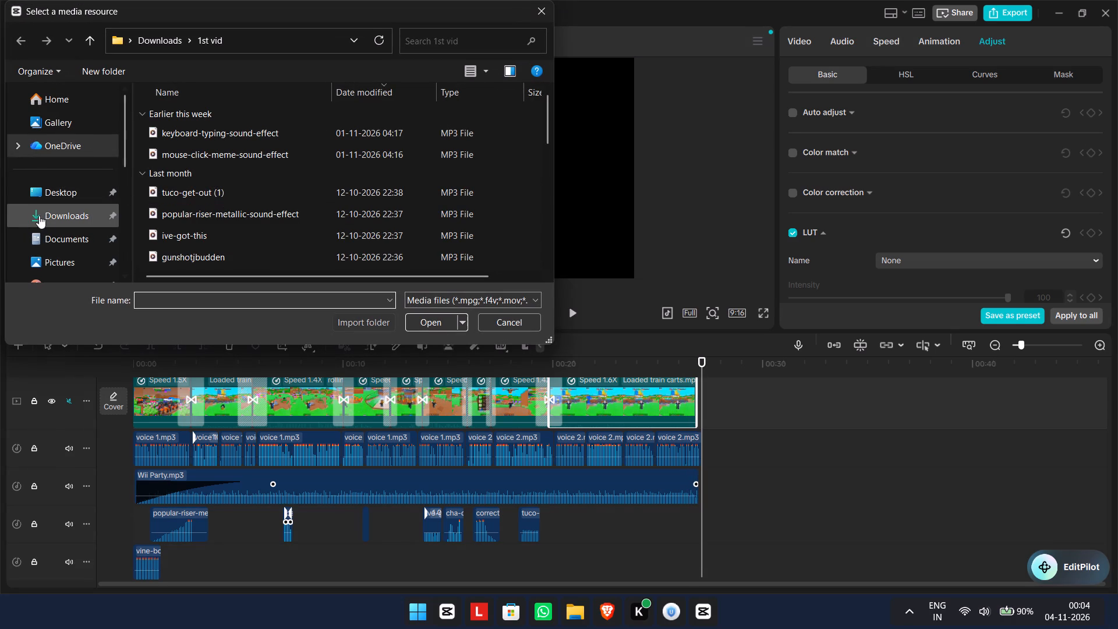
scroll(91, 259, "down", 2)
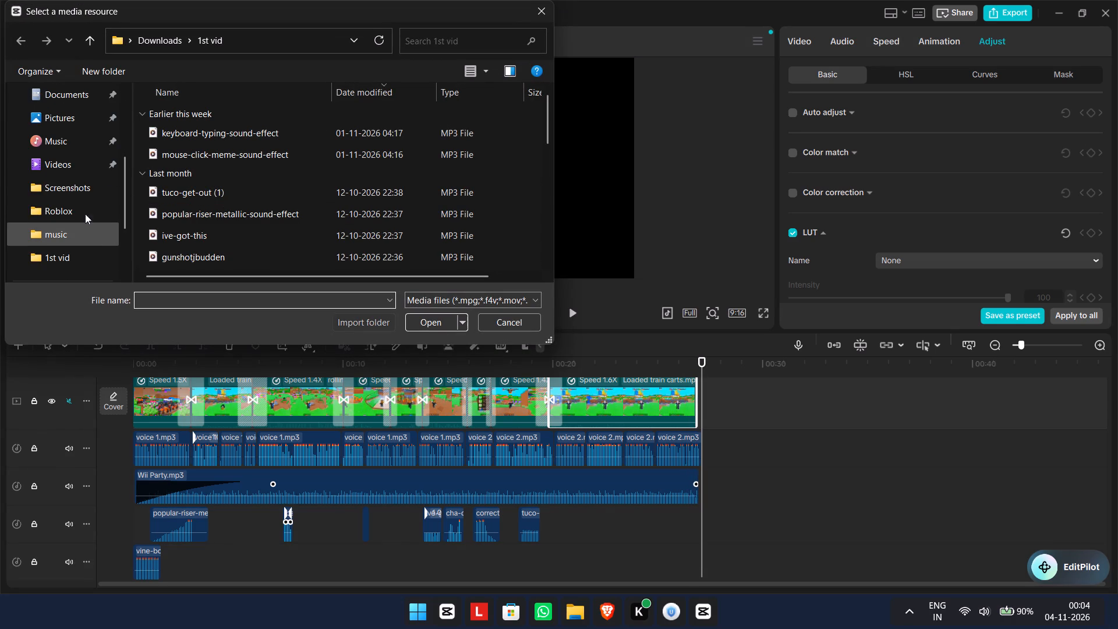
left_click(83, 191)
left_click(404, 154)
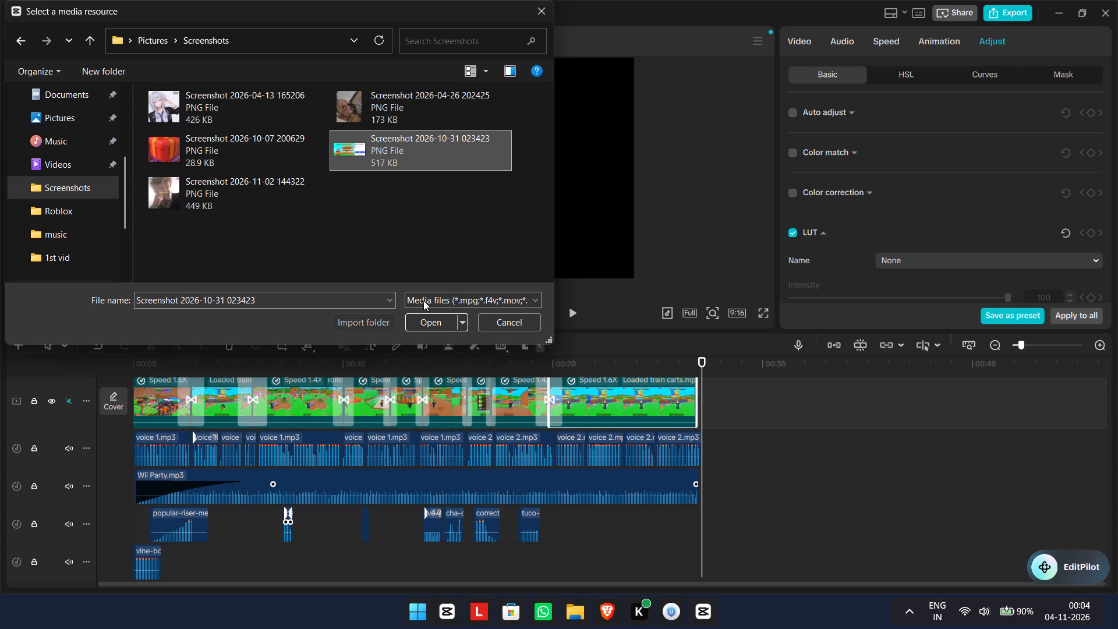
left_click(436, 323)
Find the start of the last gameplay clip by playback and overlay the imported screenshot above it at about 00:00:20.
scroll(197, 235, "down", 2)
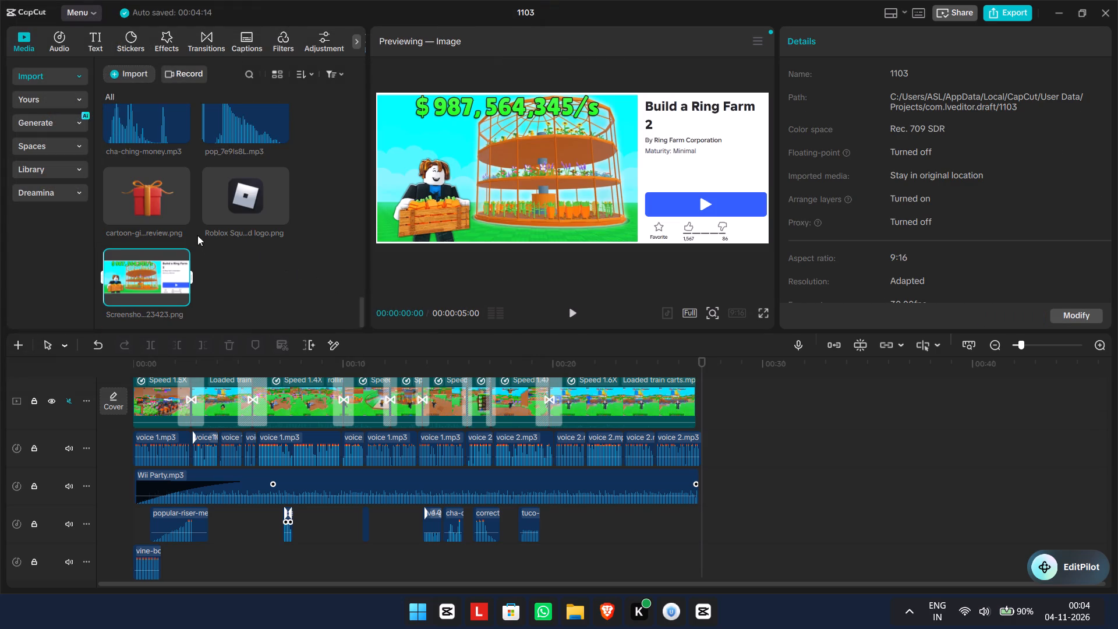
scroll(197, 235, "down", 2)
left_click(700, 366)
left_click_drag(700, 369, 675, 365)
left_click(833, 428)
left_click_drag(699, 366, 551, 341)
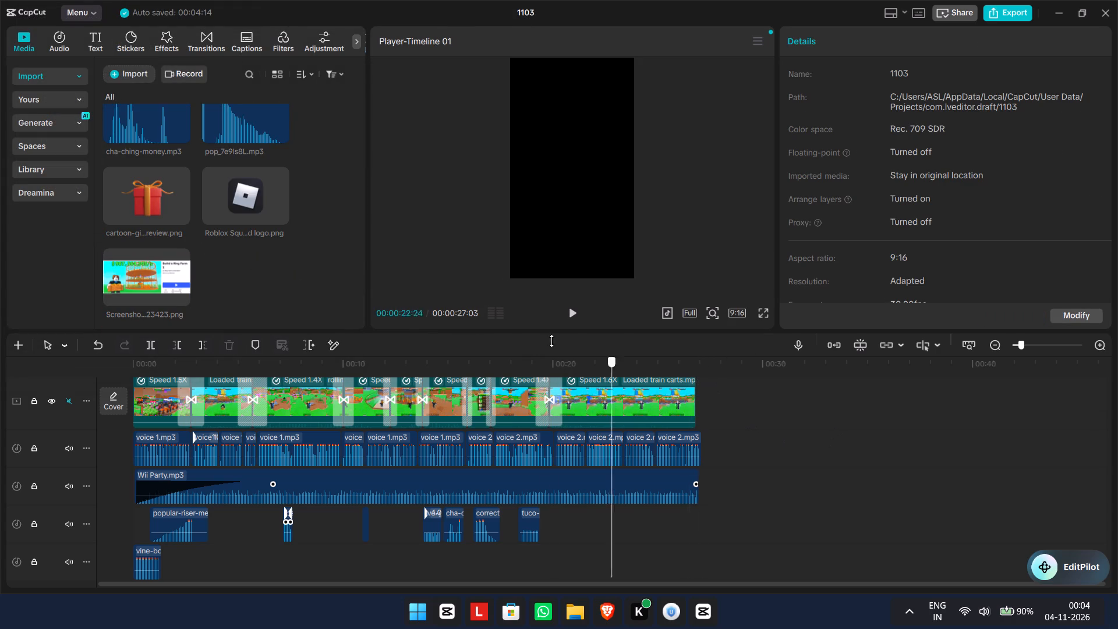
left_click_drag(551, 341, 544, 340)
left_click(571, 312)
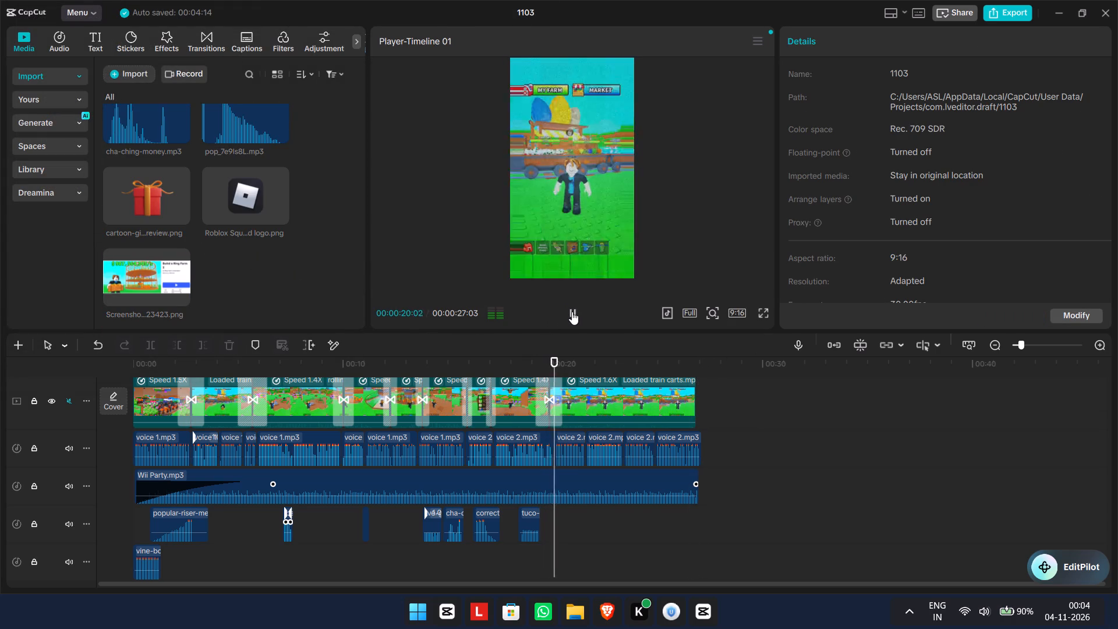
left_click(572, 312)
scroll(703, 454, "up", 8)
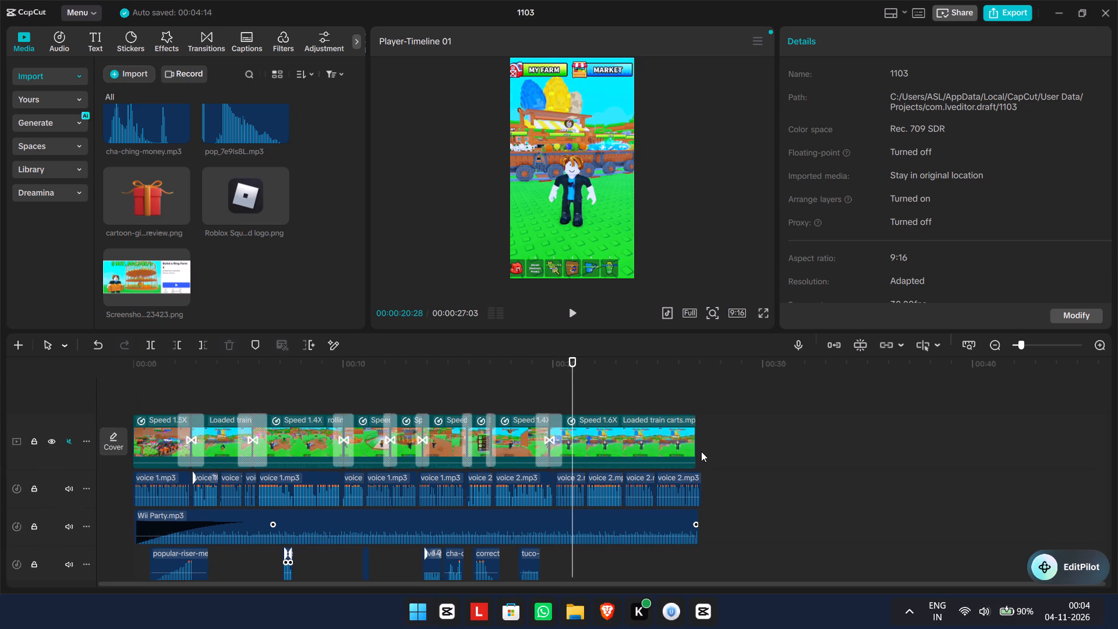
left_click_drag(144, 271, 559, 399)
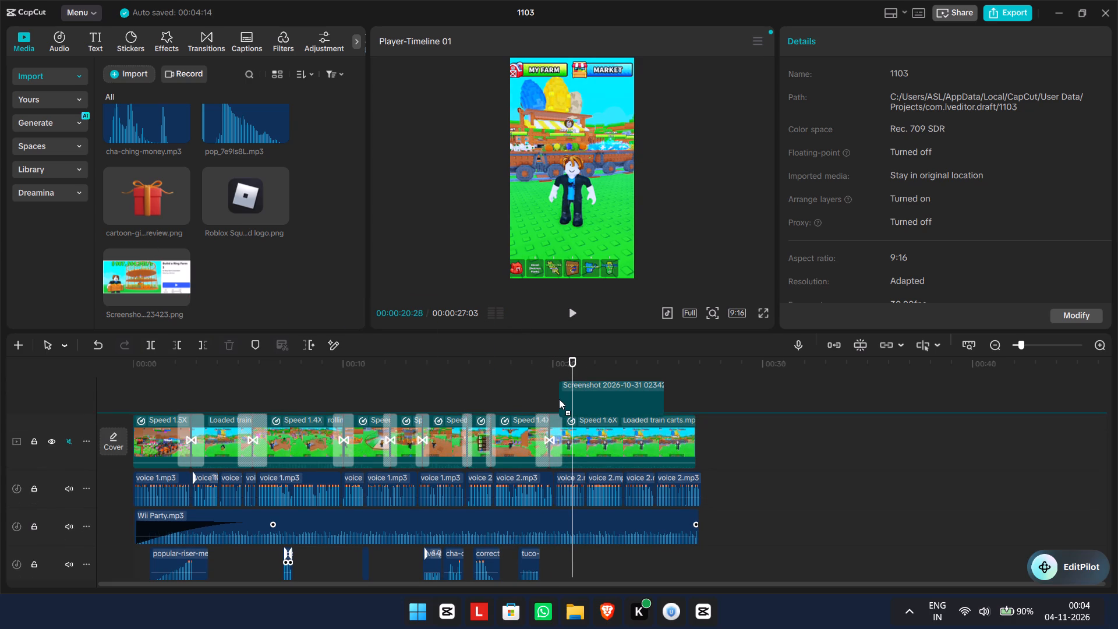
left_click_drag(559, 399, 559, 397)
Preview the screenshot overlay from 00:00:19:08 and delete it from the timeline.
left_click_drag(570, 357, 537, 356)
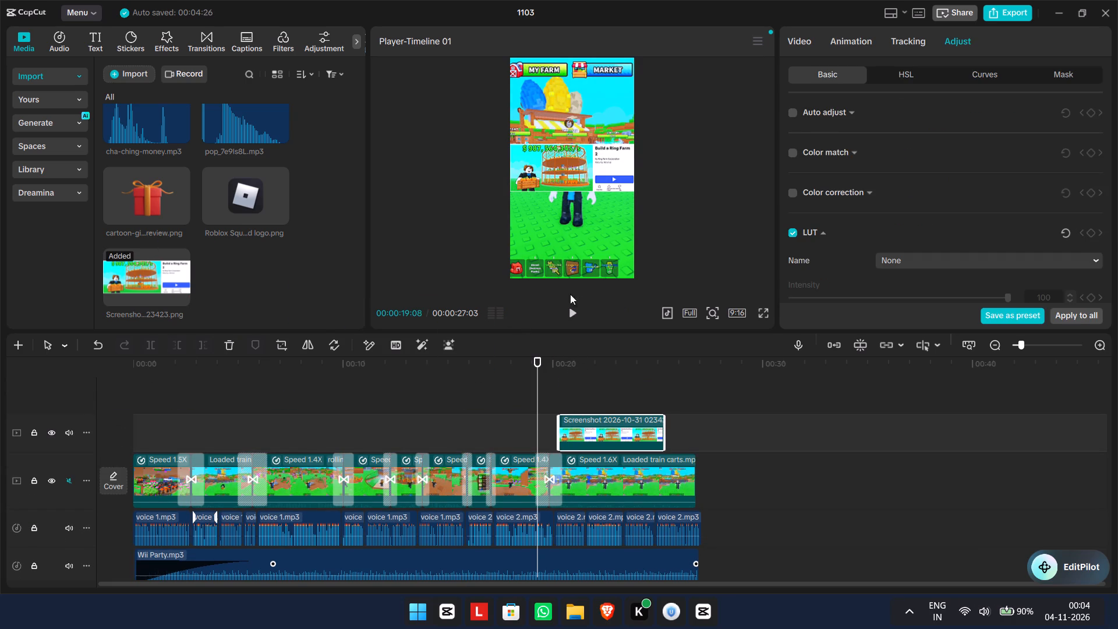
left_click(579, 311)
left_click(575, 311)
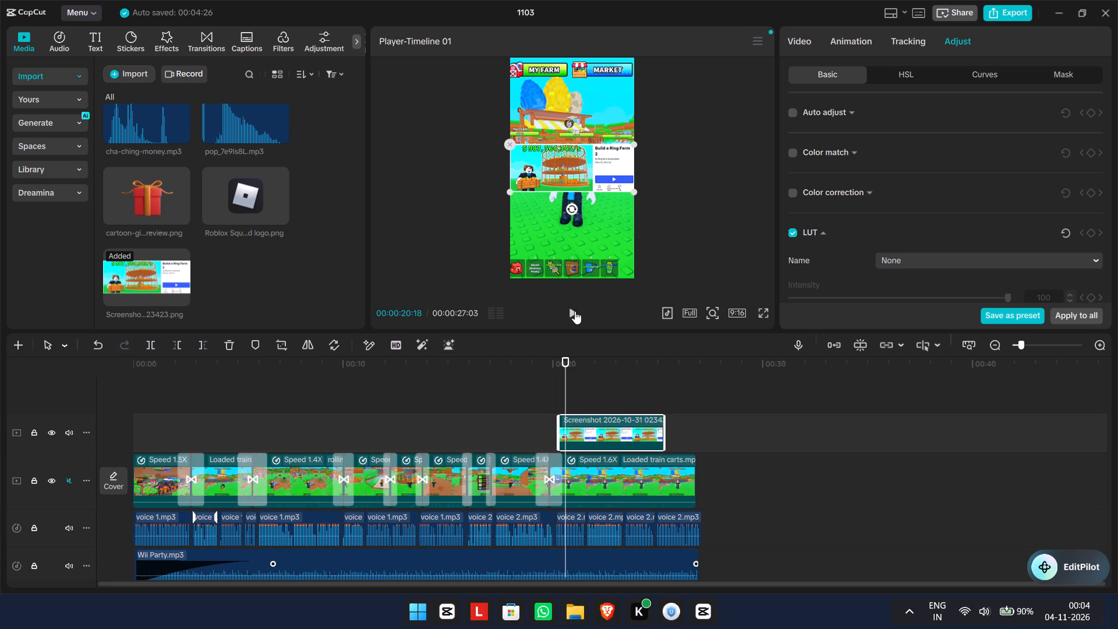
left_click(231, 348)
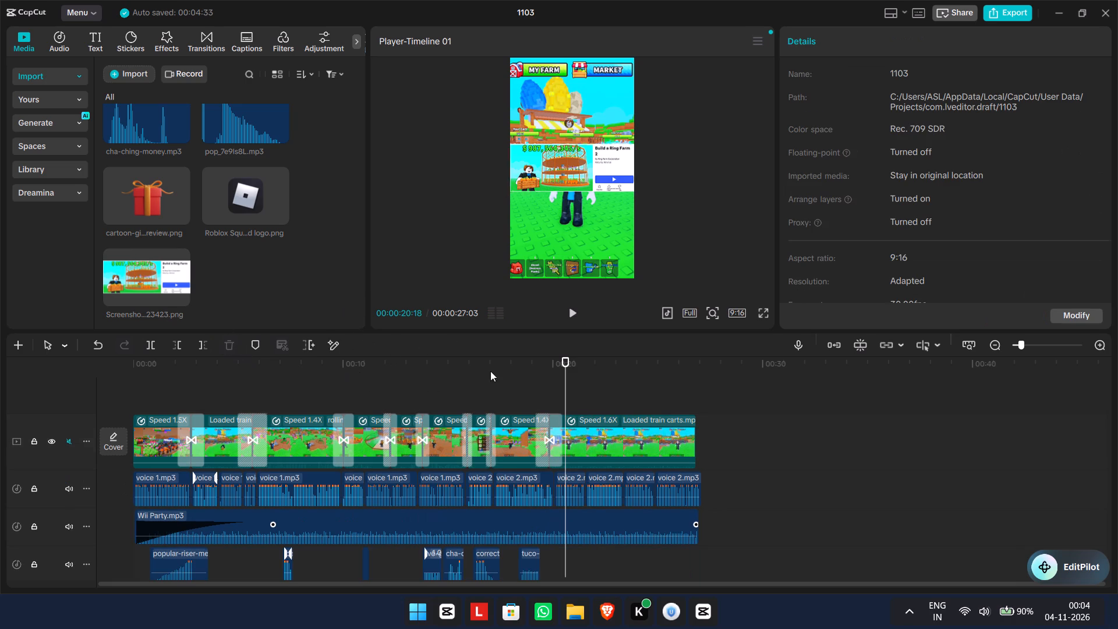
Play the whole video again from 00:00:00:00 to the end.
left_click_drag(563, 367, 20, 346)
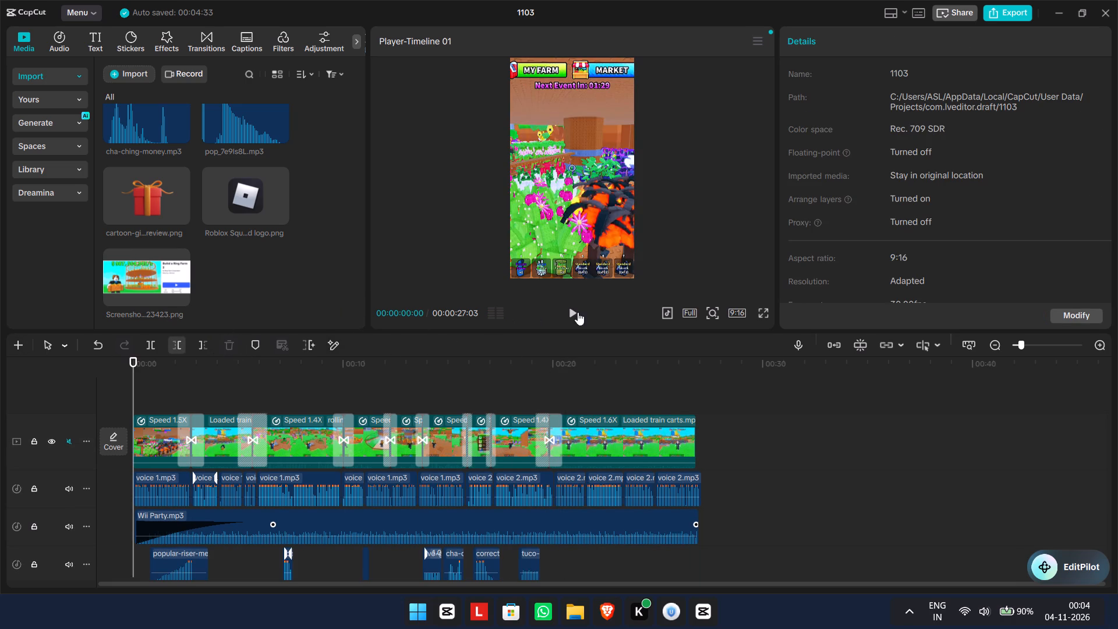
left_click(578, 312)
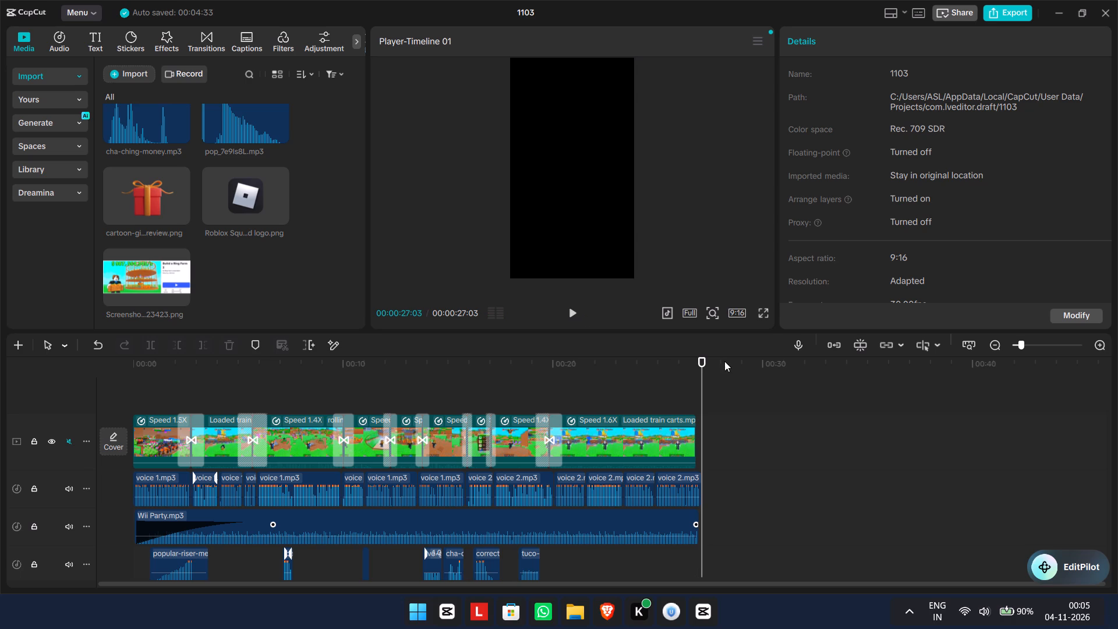
Return to the start of the video and look through the imported media and the timeline tracks.
left_click_drag(702, 363, 48, 408)
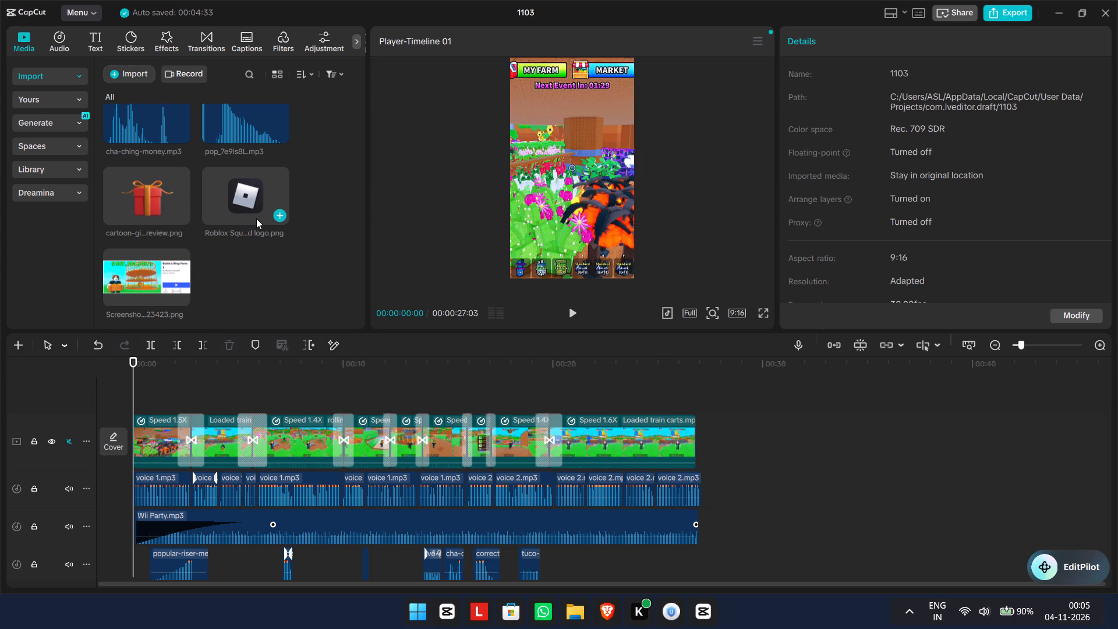
scroll(193, 221, "up", 10)
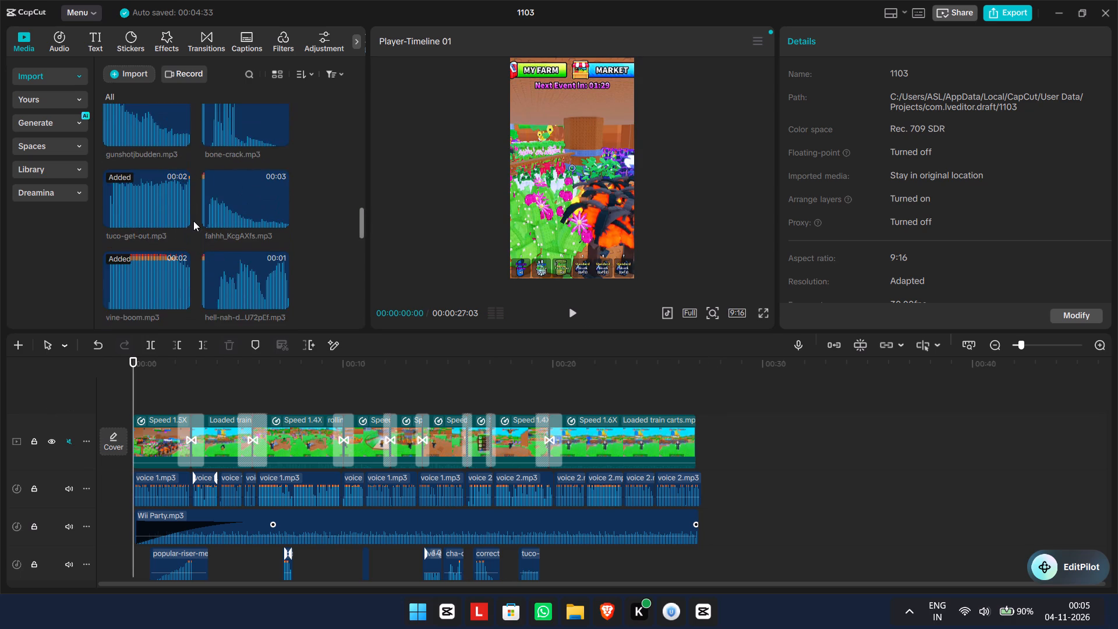
scroll(193, 221, "up", 2)
scroll(193, 221, "down", 1)
scroll(193, 221, "up", 12)
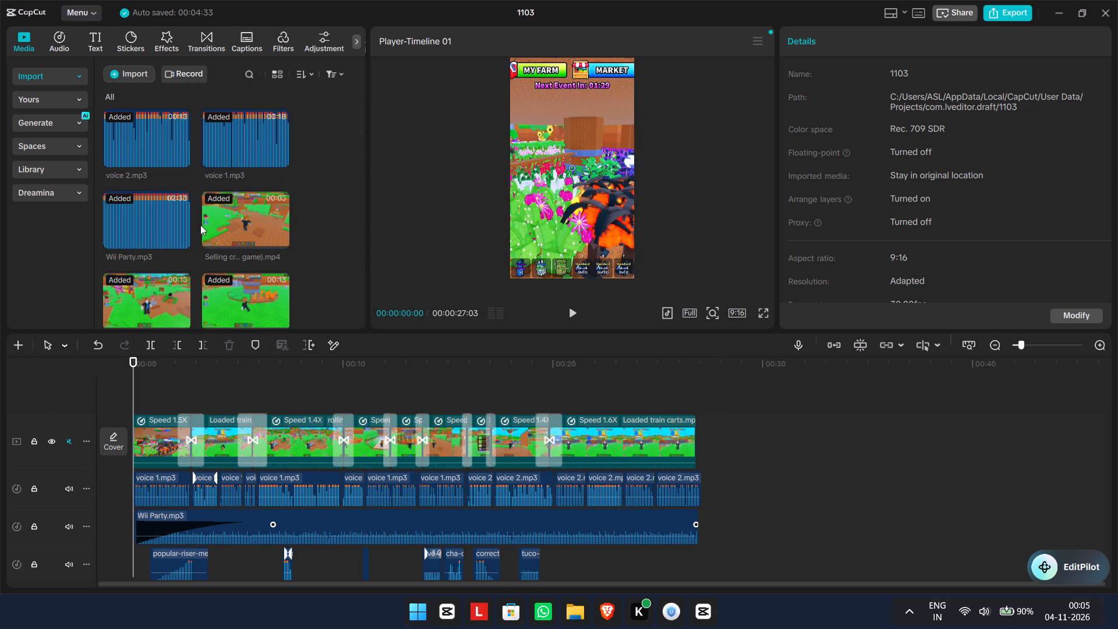
scroll(811, 433, "down", 4)
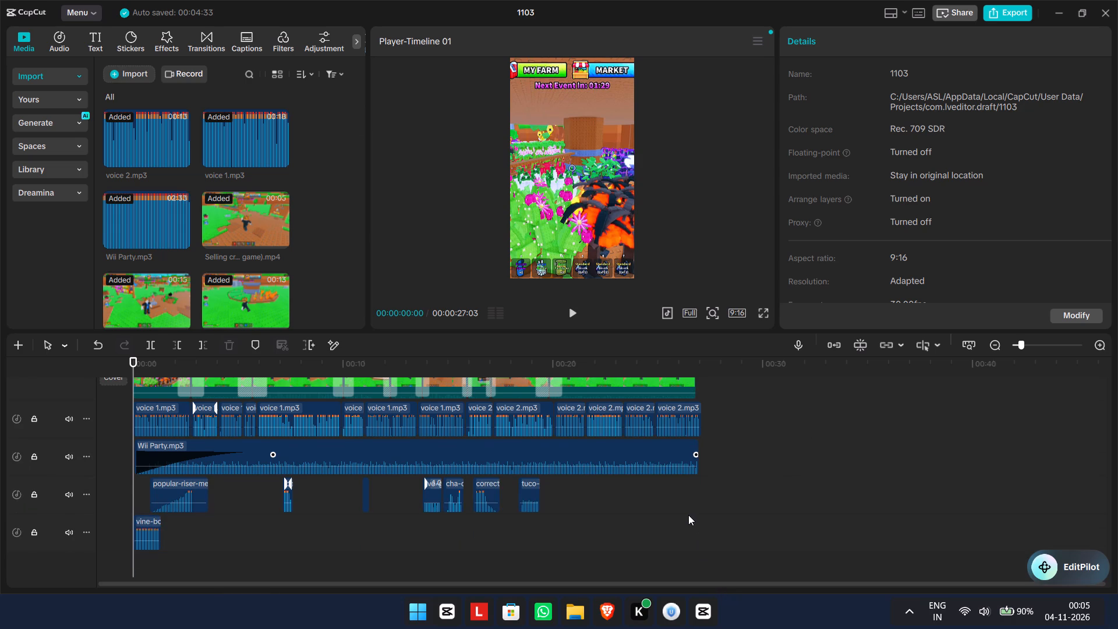
scroll(688, 515, "up", 4)
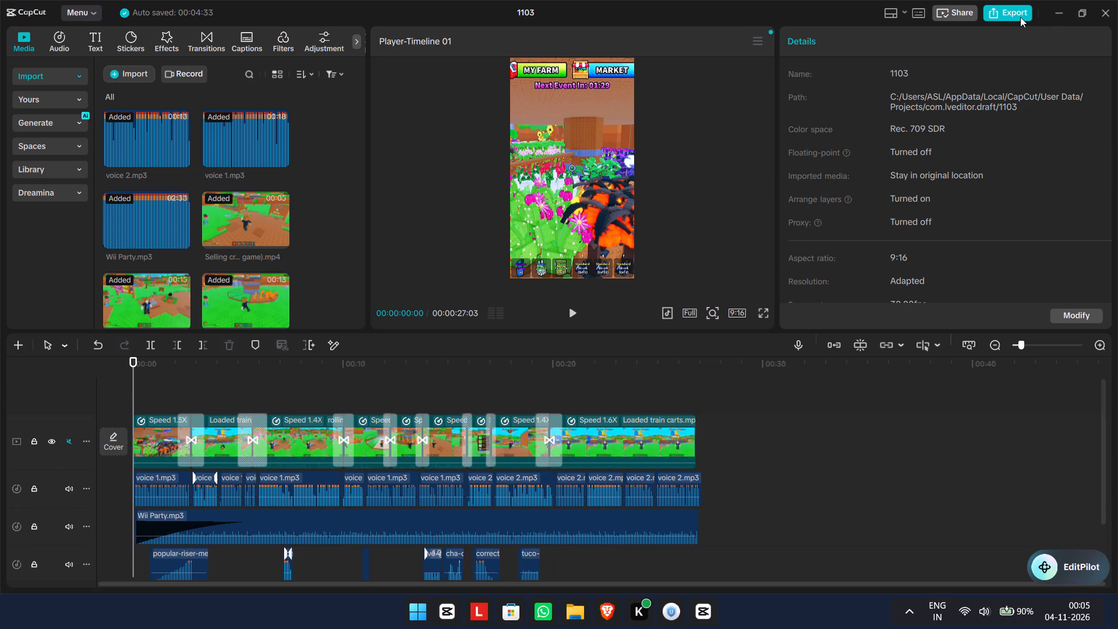
Add a default text clip above the video at 00:00:00:00 and change its wording to "wait till end".
left_click(100, 40)
left_click(129, 105)
left_click_drag(127, 98, 133, 402)
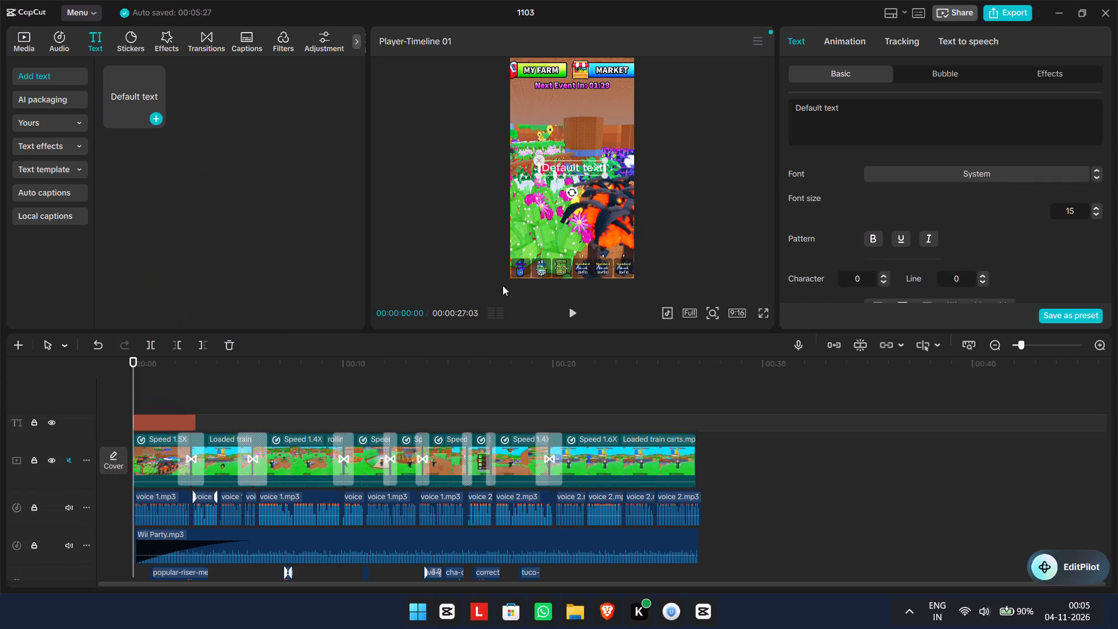
left_click_drag(841, 107, 724, 111)
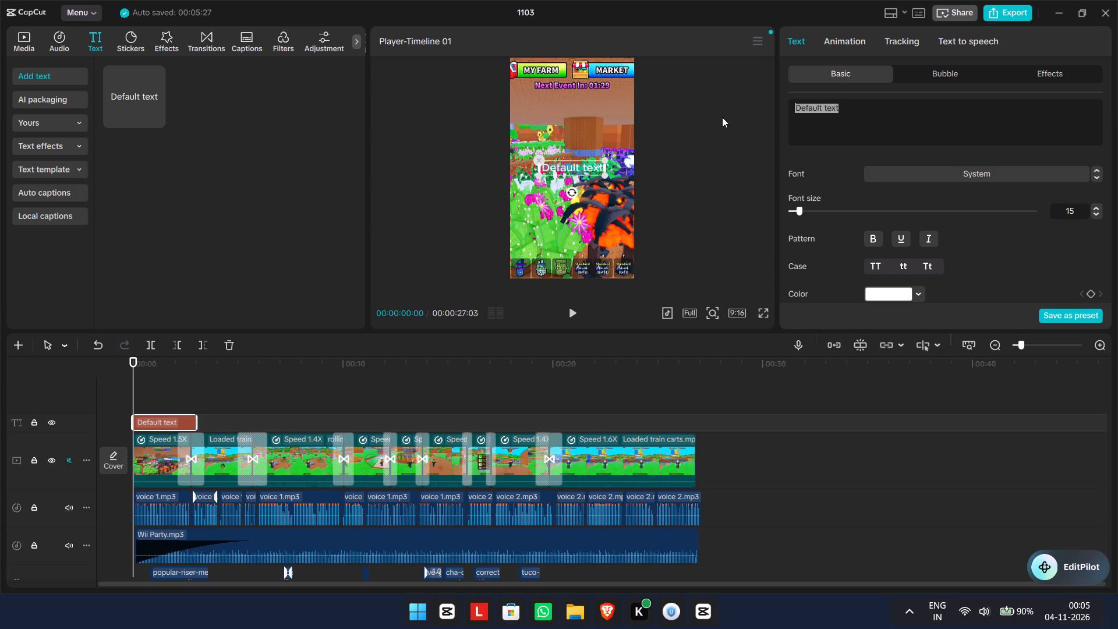
key("BackSpace")
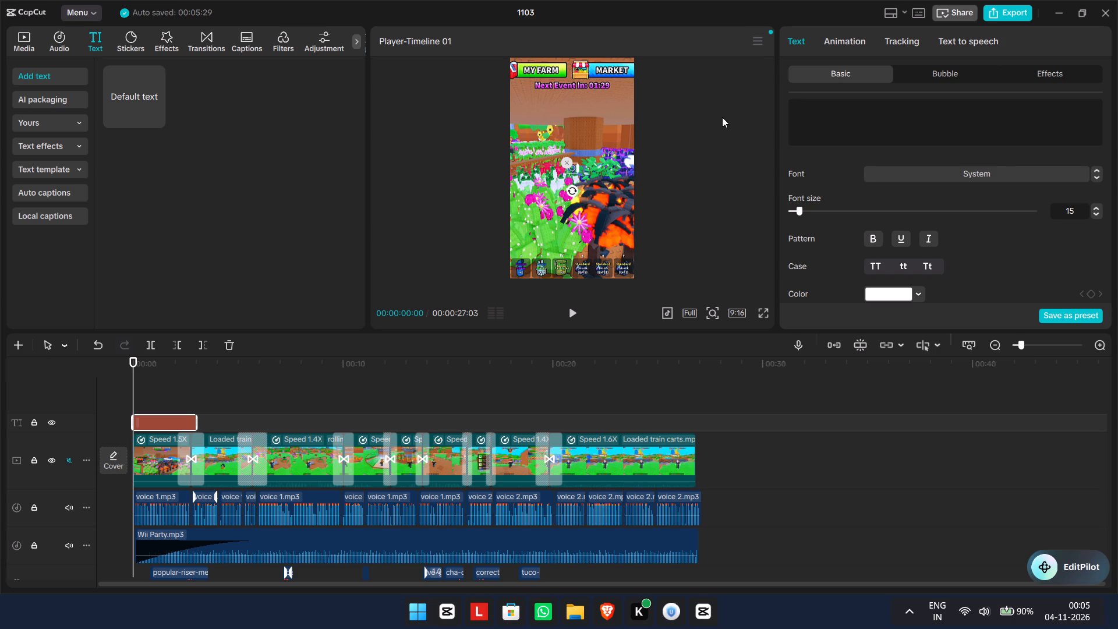
type("wait")
key("space")
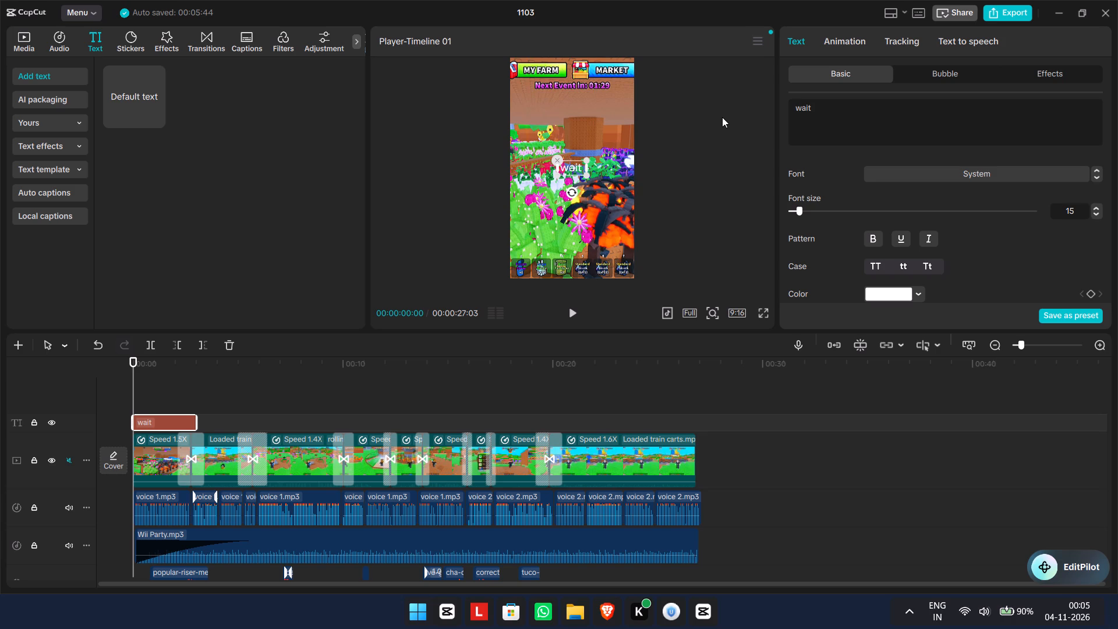
type("till end")
key("space")
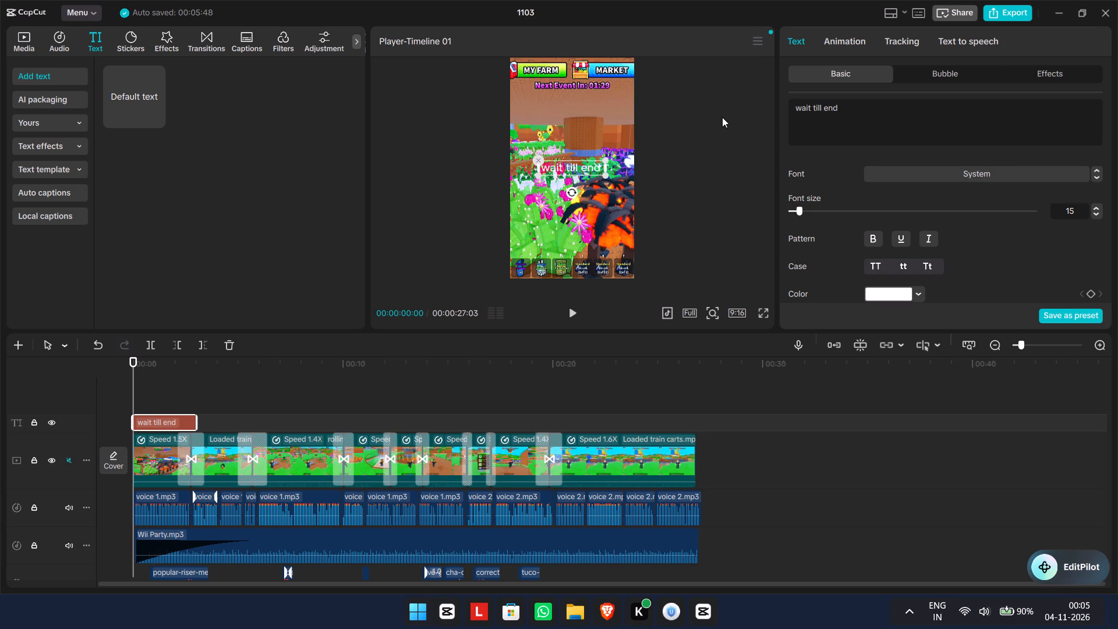
left_click(862, 235)
Make the hook text bold, set its font to Rubik-Bold and apply the white preset style with a solid black outline.
left_click(872, 241)
left_click(967, 175)
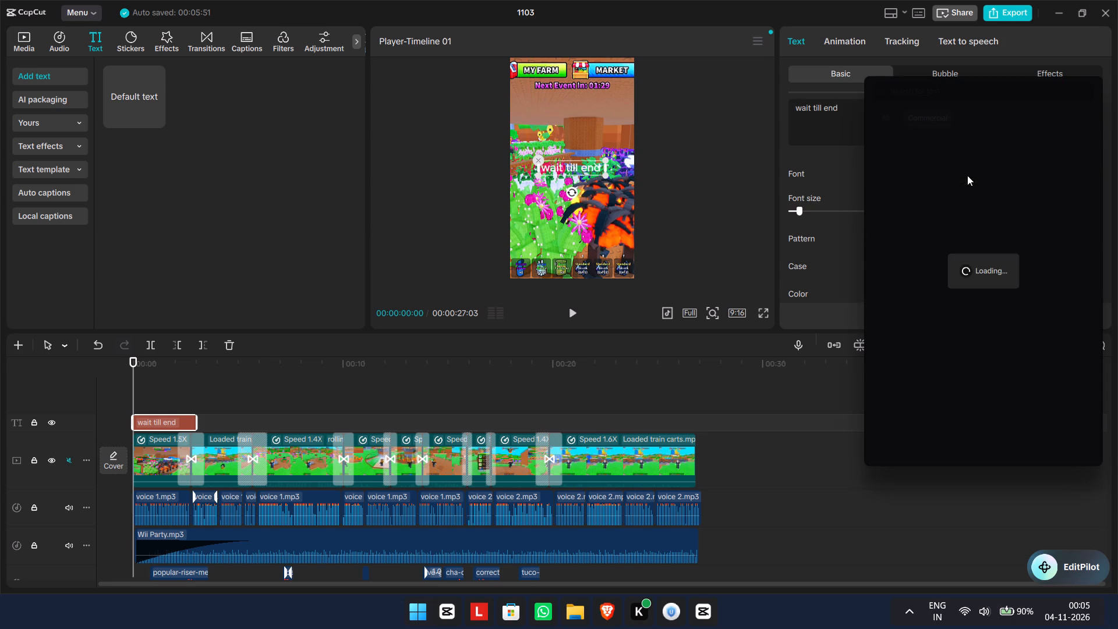
left_click(928, 172)
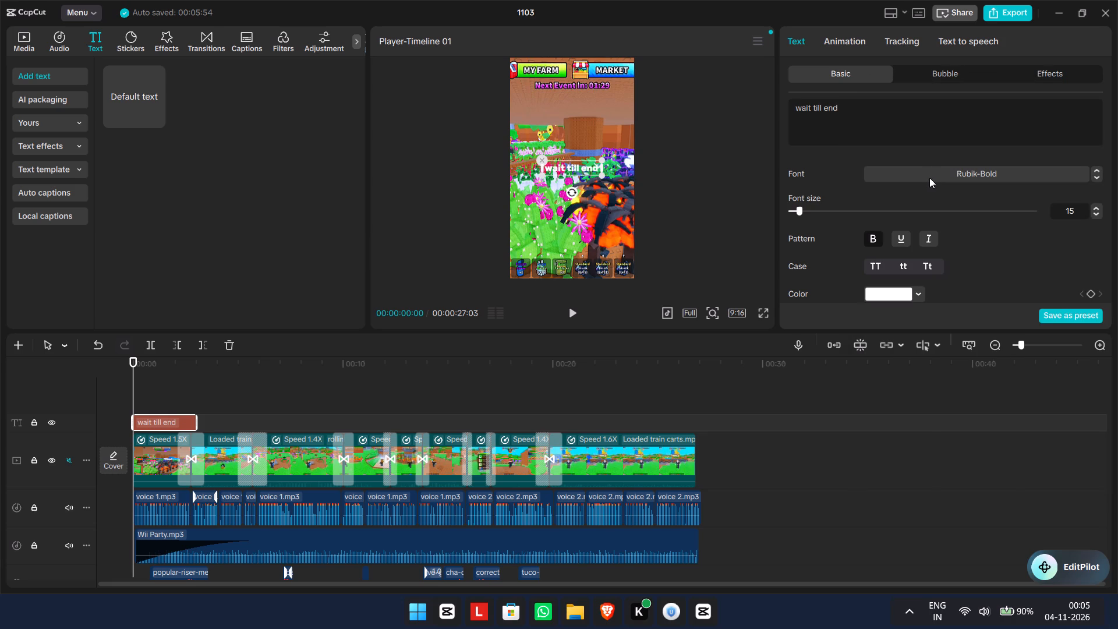
scroll(921, 228, "down", 1)
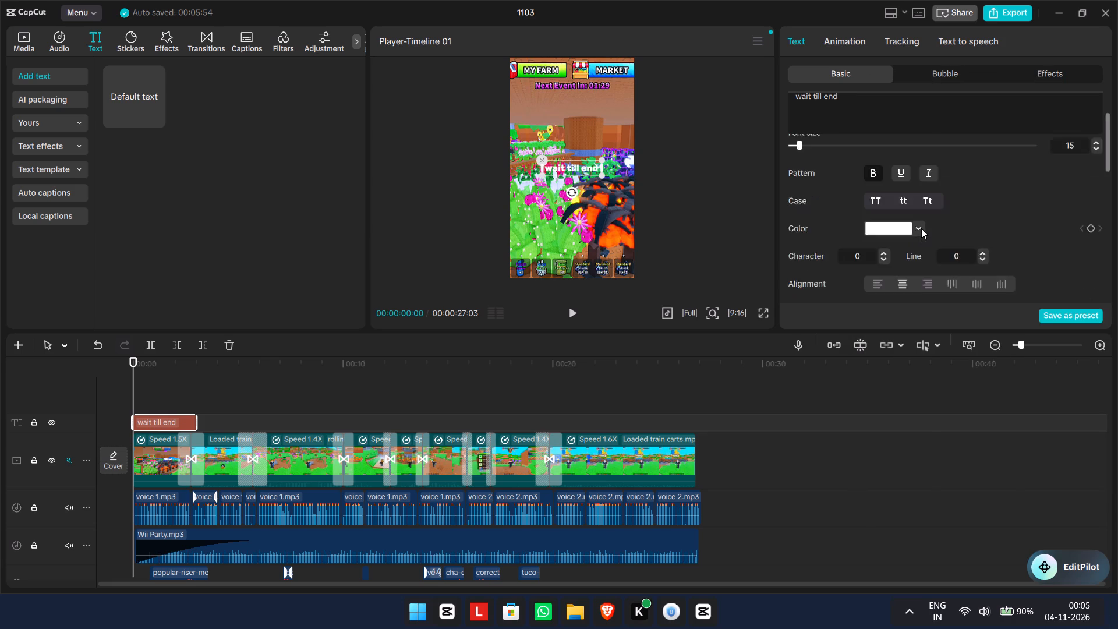
scroll(921, 228, "down", 2)
left_click(838, 220)
left_click(868, 226)
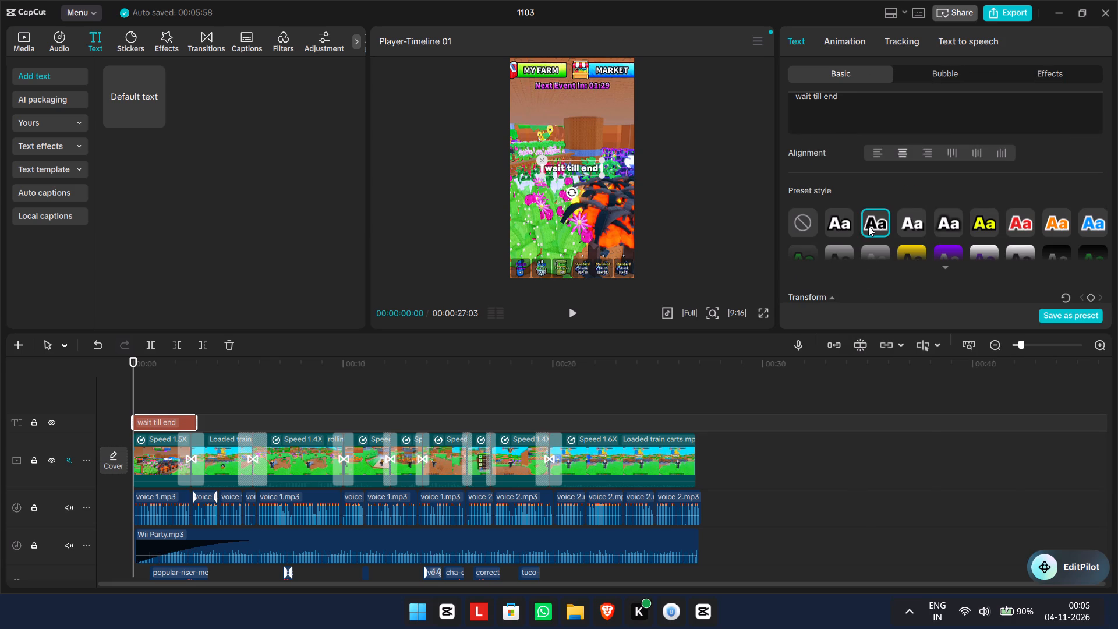
left_click(840, 223)
Enlarge the hook text to about the full frame width and place it just below the event countdown.
left_click_drag(598, 176, 624, 186)
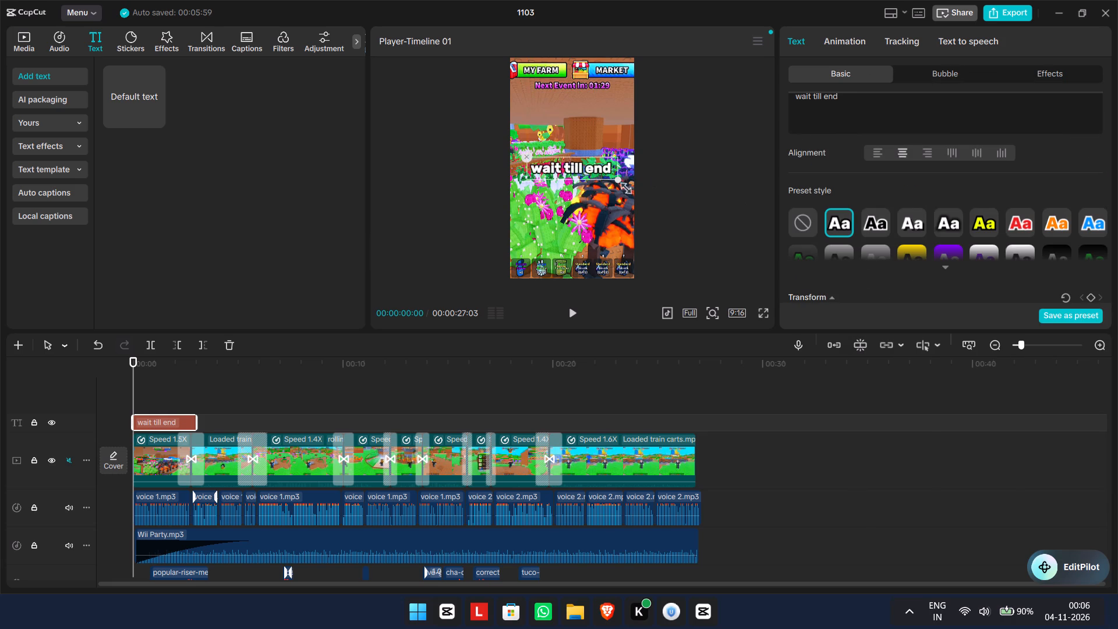
left_click_drag(624, 186, 646, 195)
left_click_drag(581, 171, 579, 114)
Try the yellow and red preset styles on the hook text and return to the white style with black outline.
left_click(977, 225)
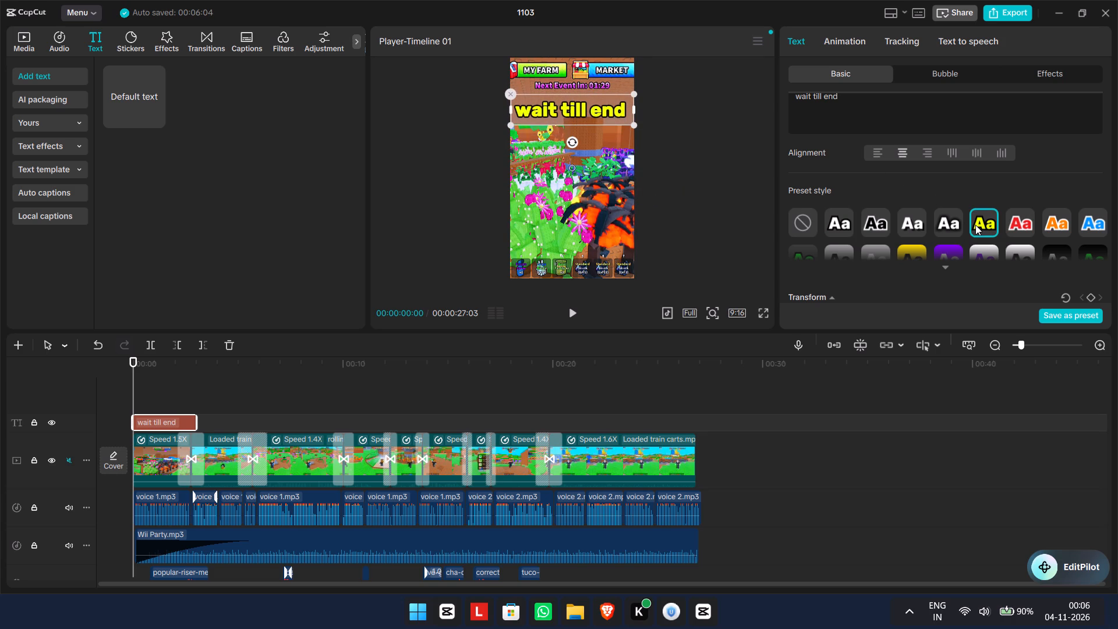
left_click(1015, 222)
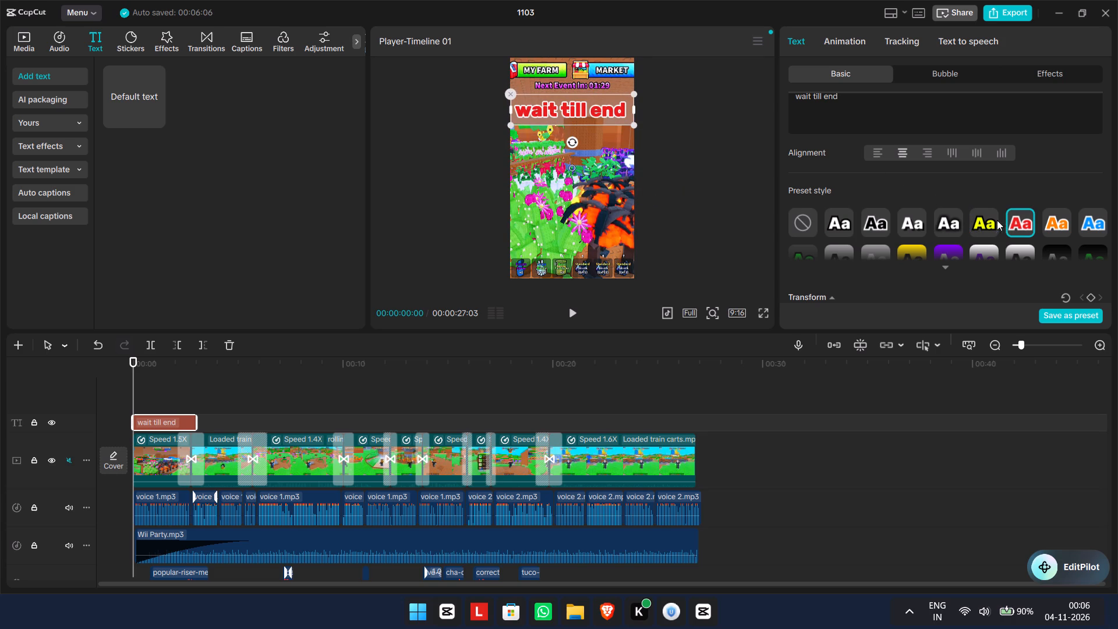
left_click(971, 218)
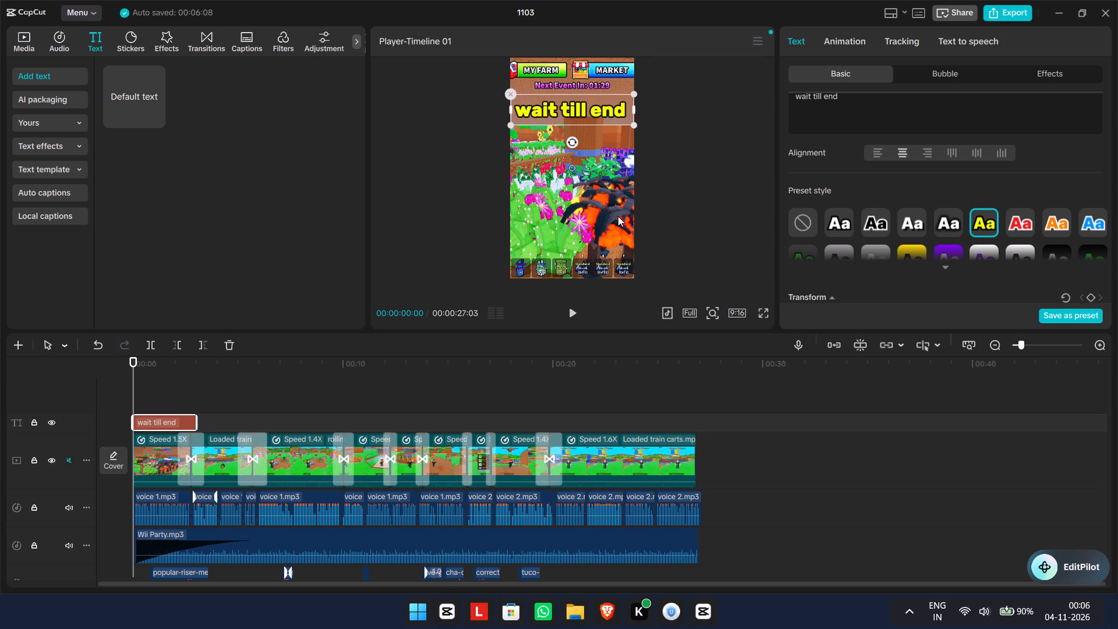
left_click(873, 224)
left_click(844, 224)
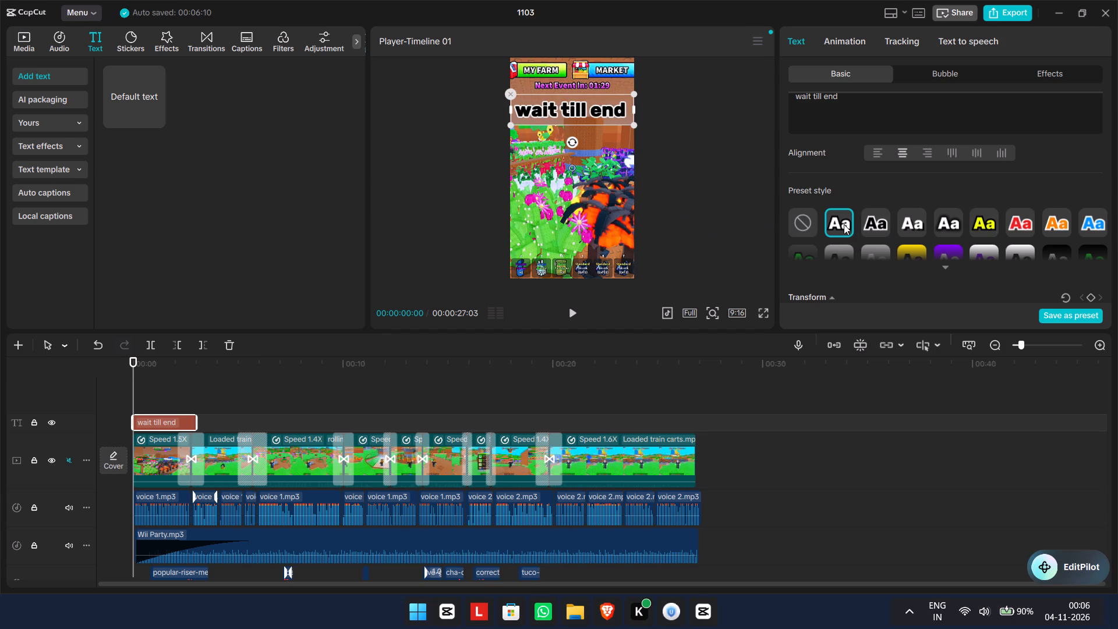
Compare the case options for the hook text, set it to title case, "Wait Till End", and play the opening seconds.
scroll(697, 198, "up", 1)
scroll(882, 197, "up", 2)
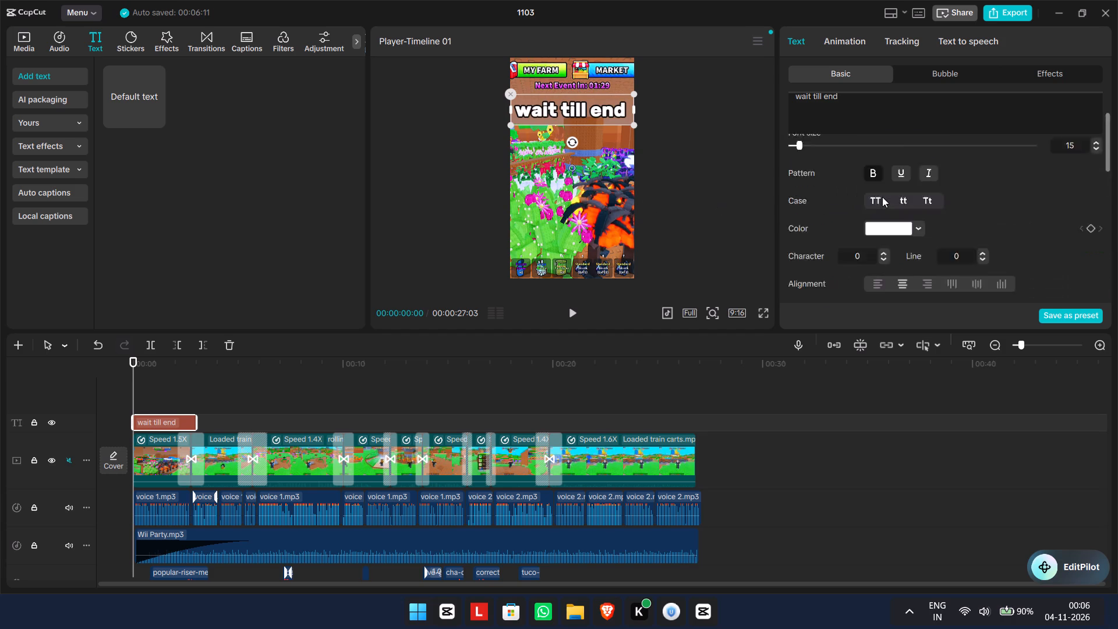
scroll(882, 197, "up", 1)
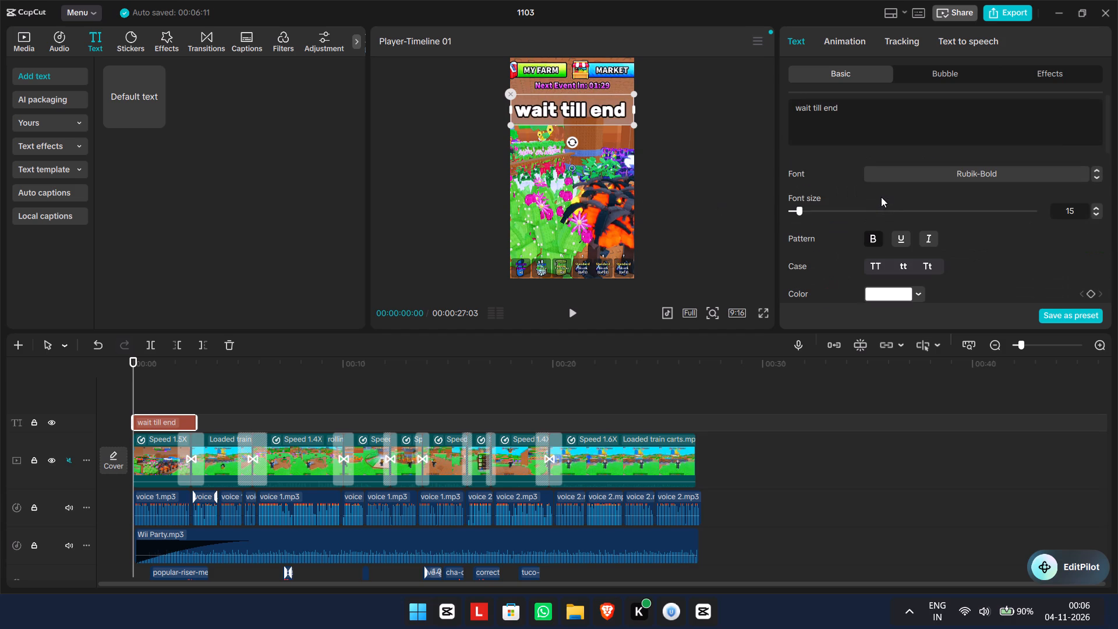
left_click(868, 260)
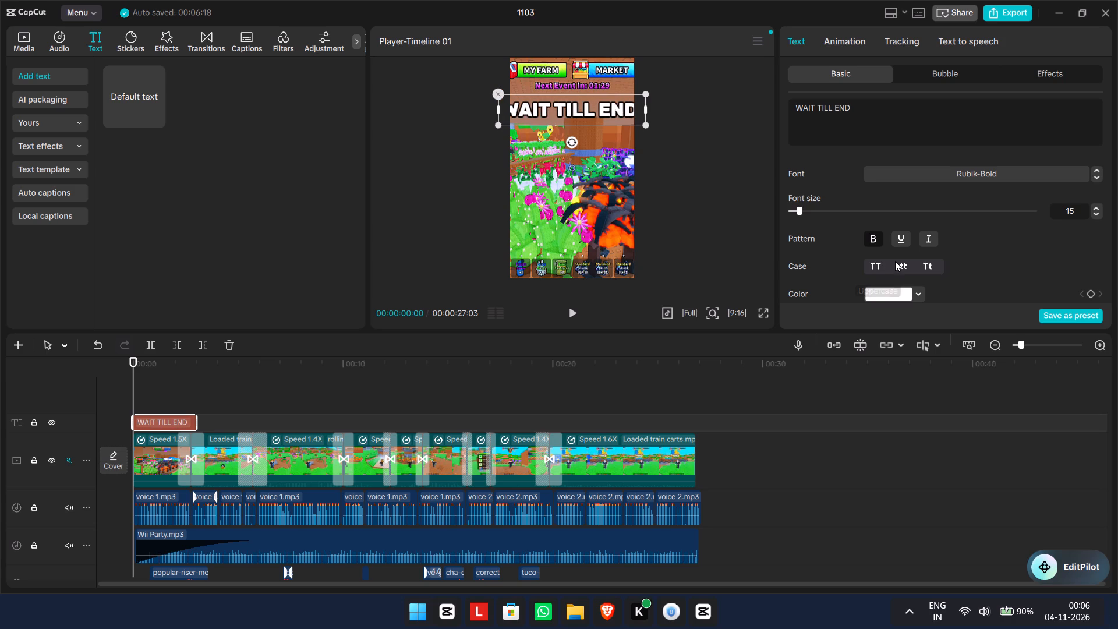
left_click(904, 260)
left_click(928, 267)
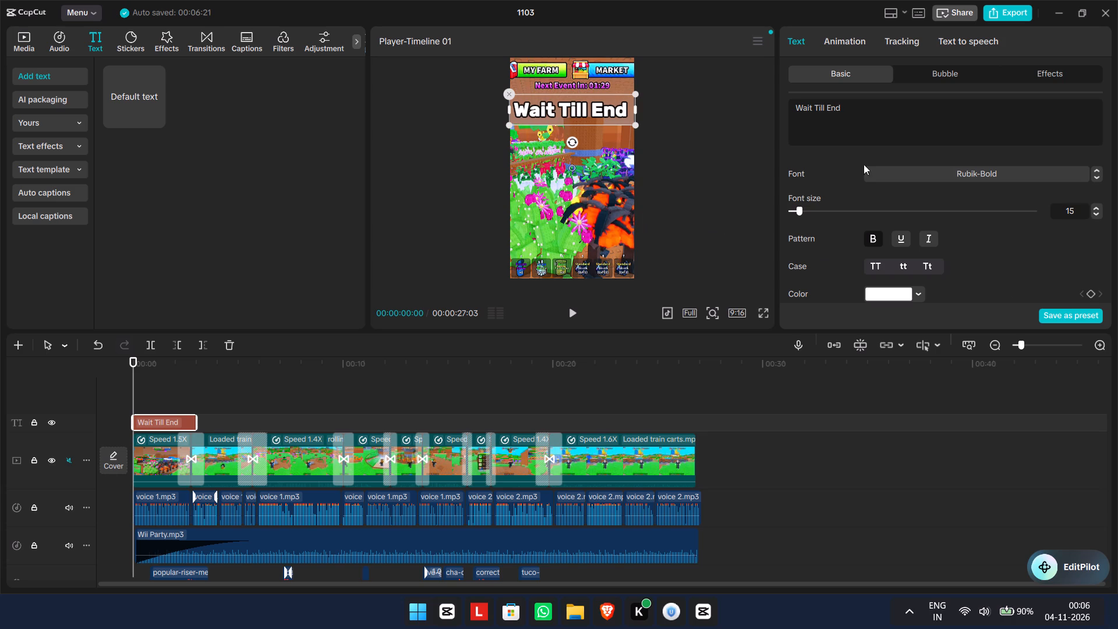
left_click(738, 184)
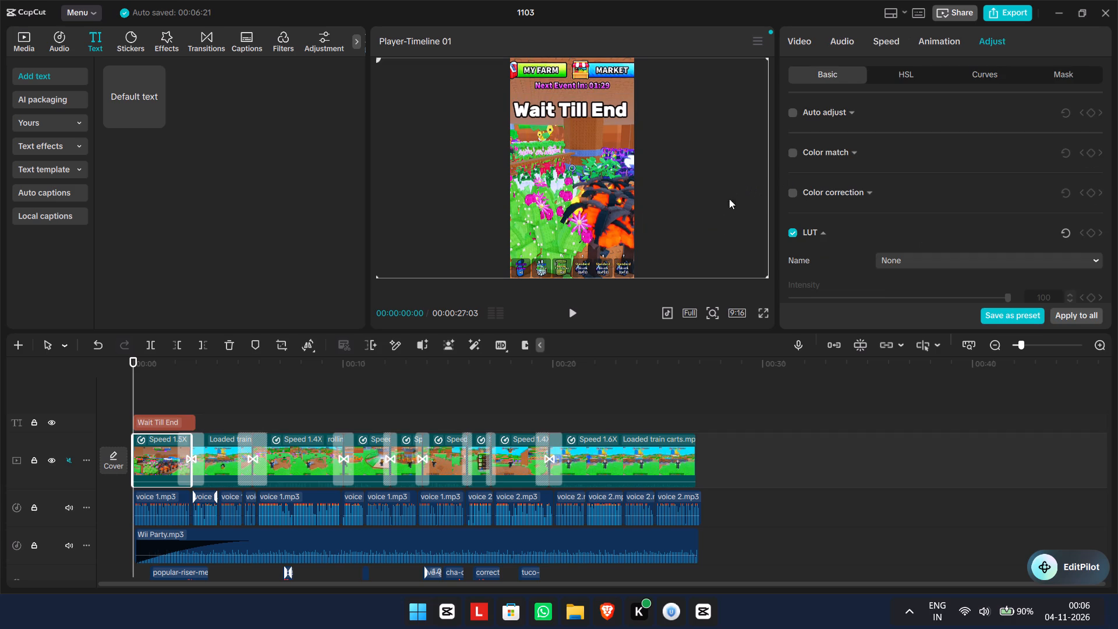
left_click(574, 313)
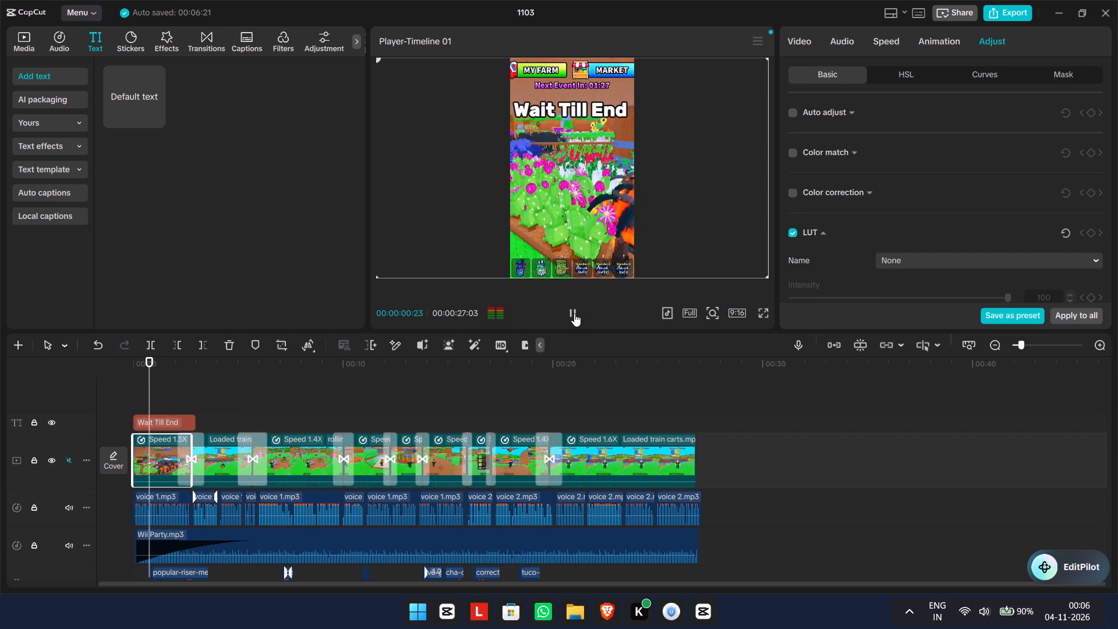
left_click(574, 313)
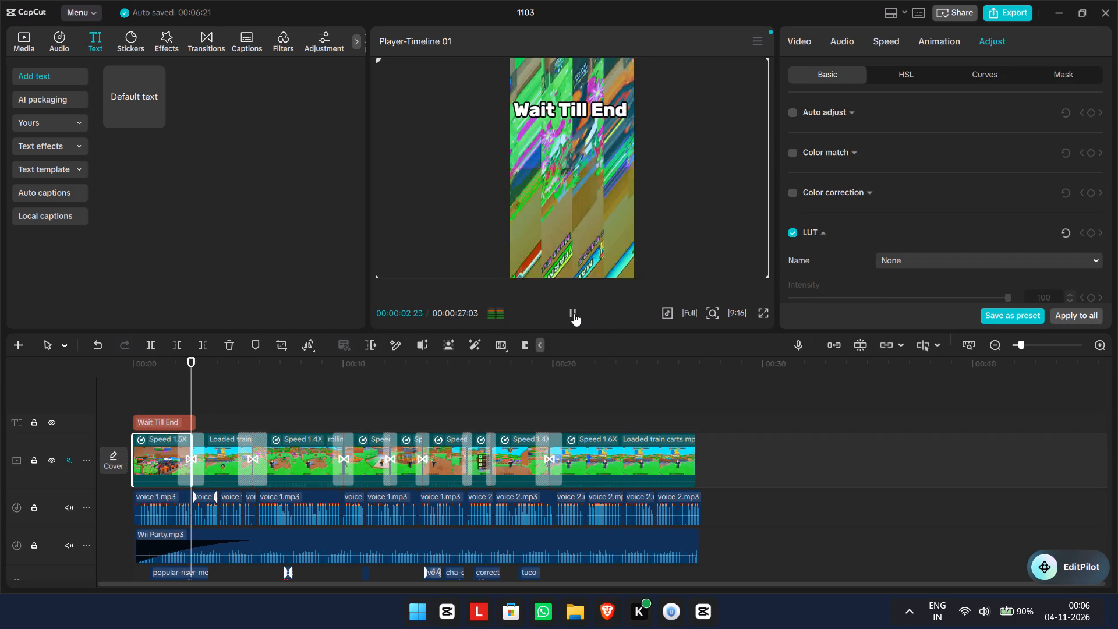
Search the "Wait Till End" text's In animations for "shak effect".
left_click(162, 421)
left_click(852, 42)
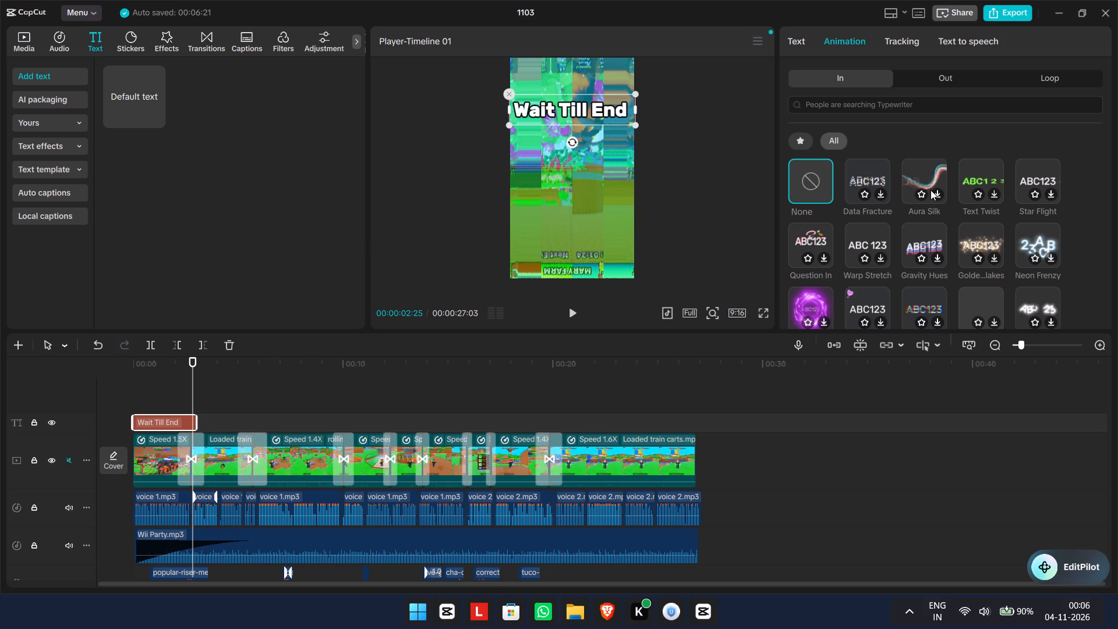
left_click(893, 111)
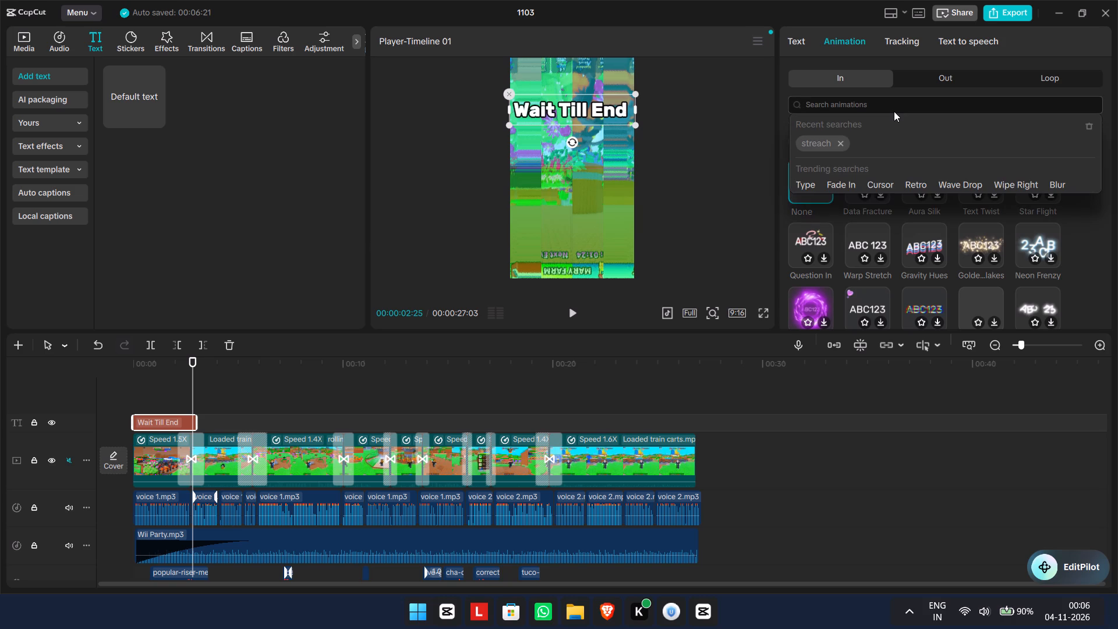
type("sha")
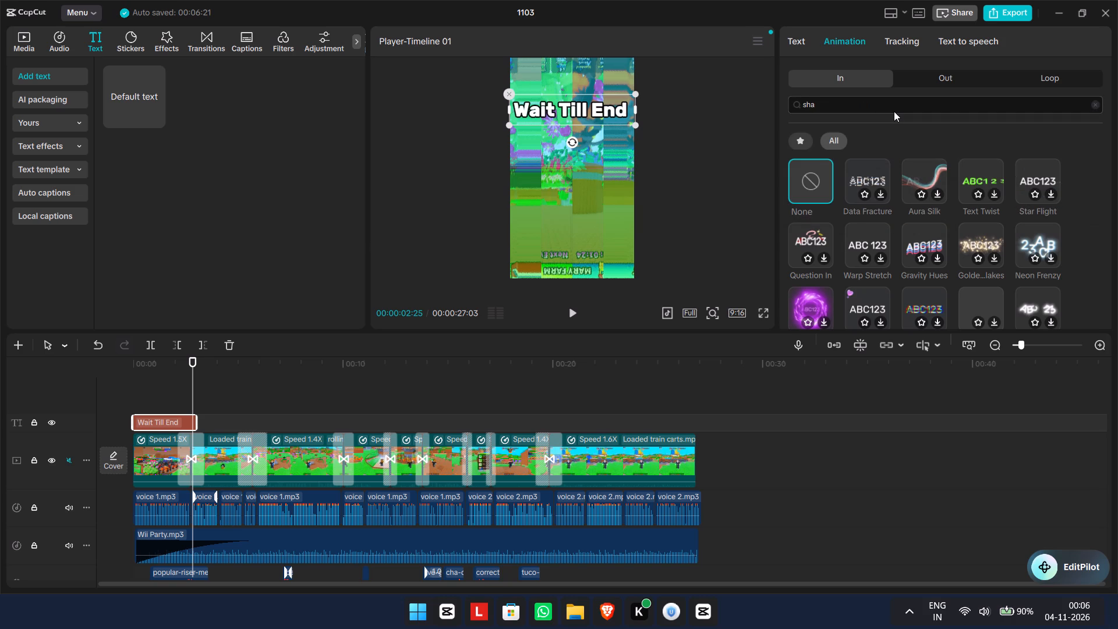
key("k")
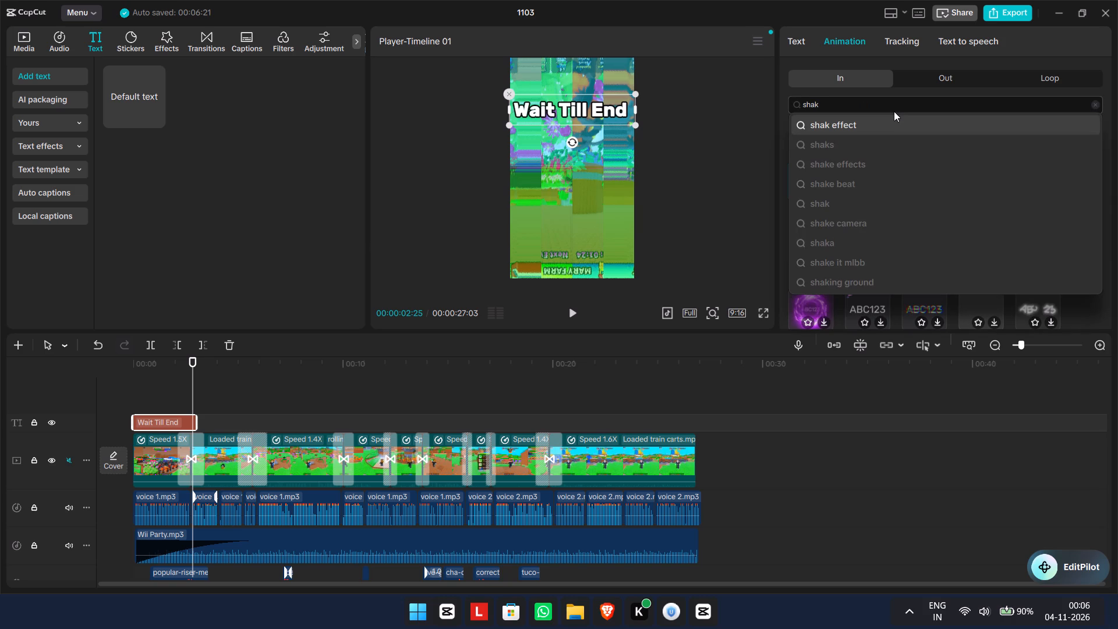
left_click(855, 124)
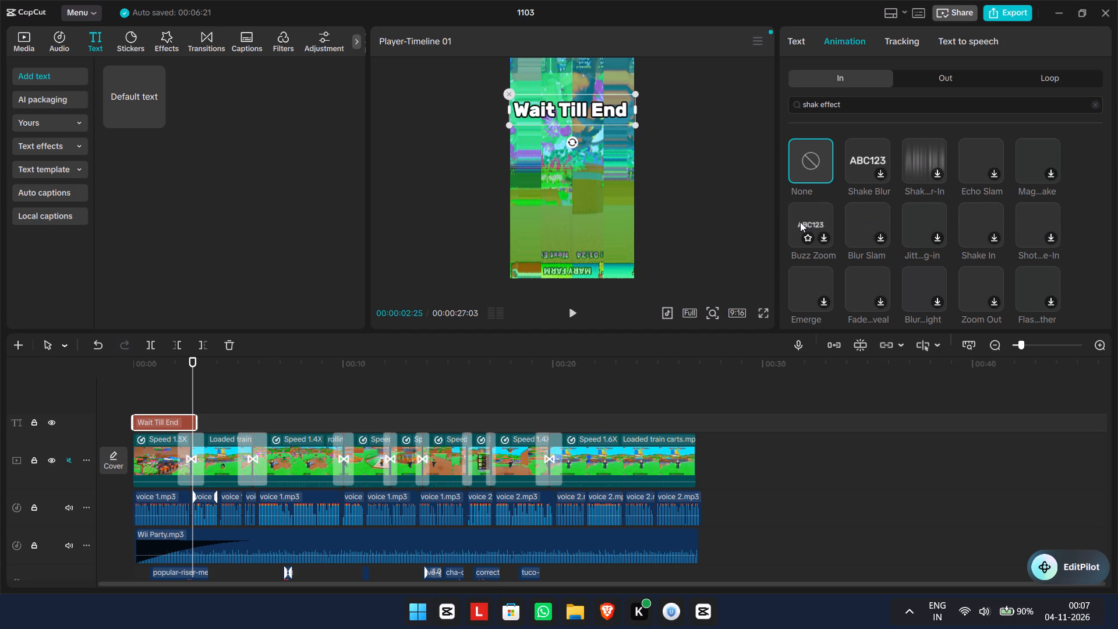
Search the Loop text animations for "shake effects" and apply "Moto...gine" to the "Wait Till End" text.
left_click(1052, 92)
left_click(1052, 75)
left_click(889, 107)
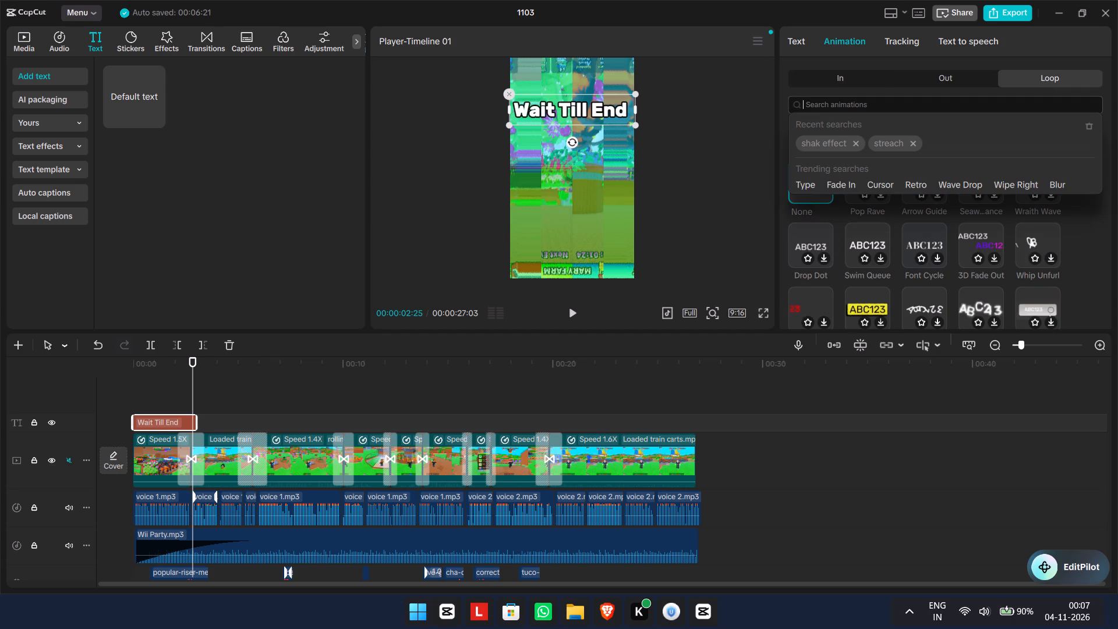
key("s")
type("hake")
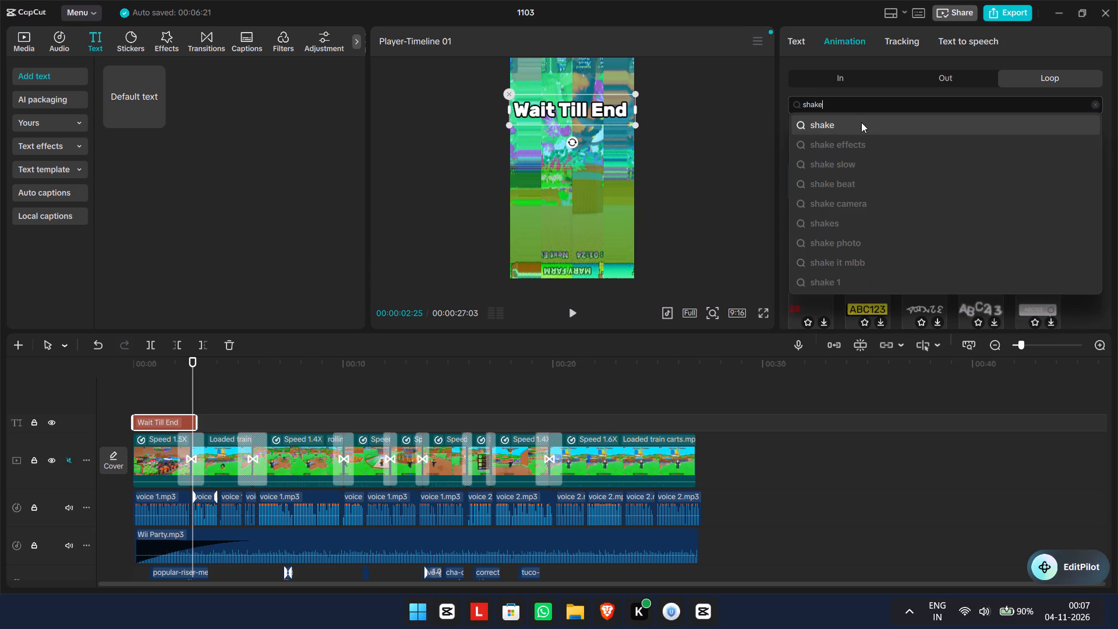
left_click(848, 144)
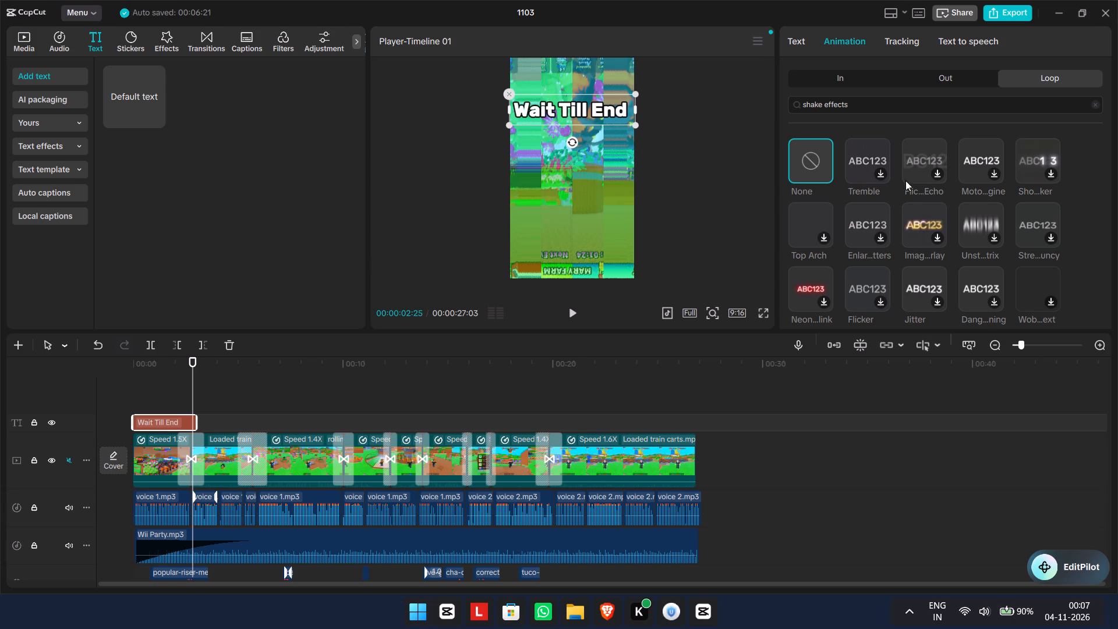
left_click(993, 165)
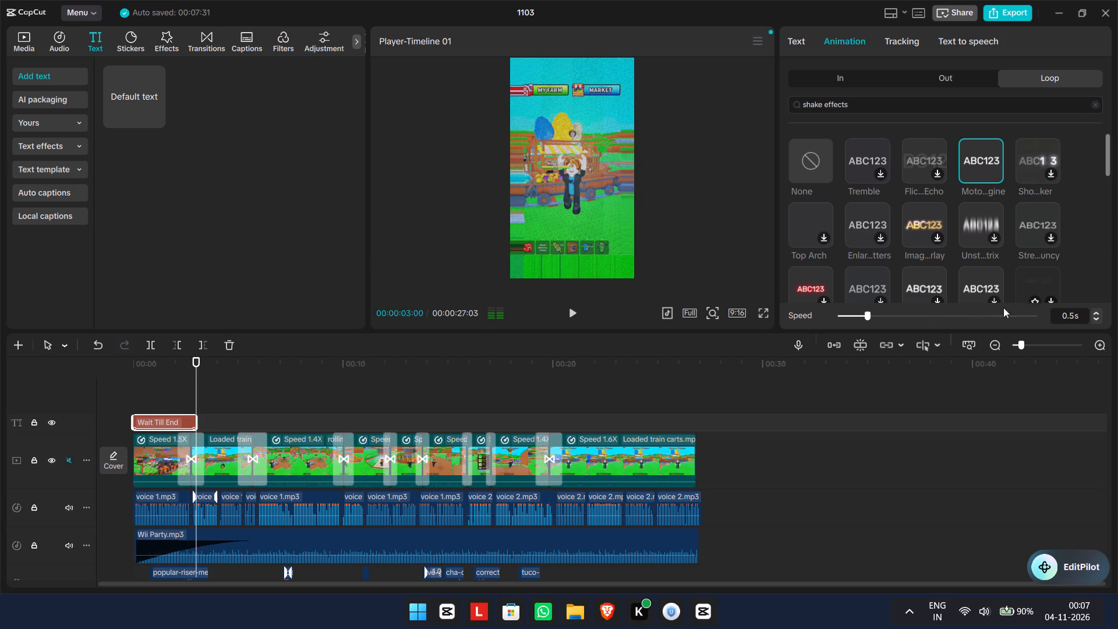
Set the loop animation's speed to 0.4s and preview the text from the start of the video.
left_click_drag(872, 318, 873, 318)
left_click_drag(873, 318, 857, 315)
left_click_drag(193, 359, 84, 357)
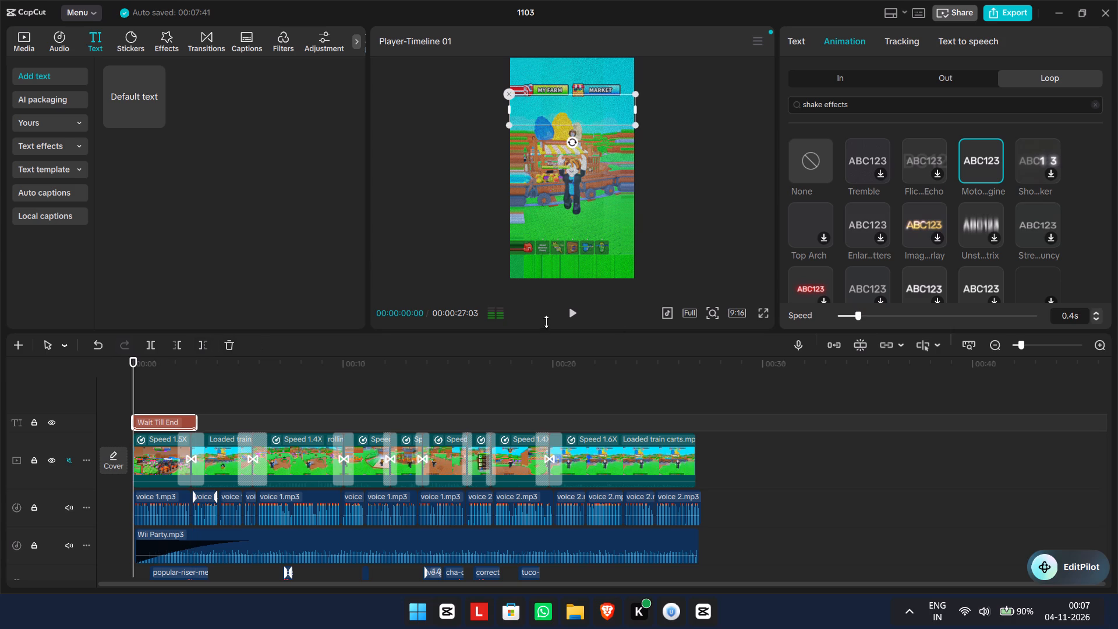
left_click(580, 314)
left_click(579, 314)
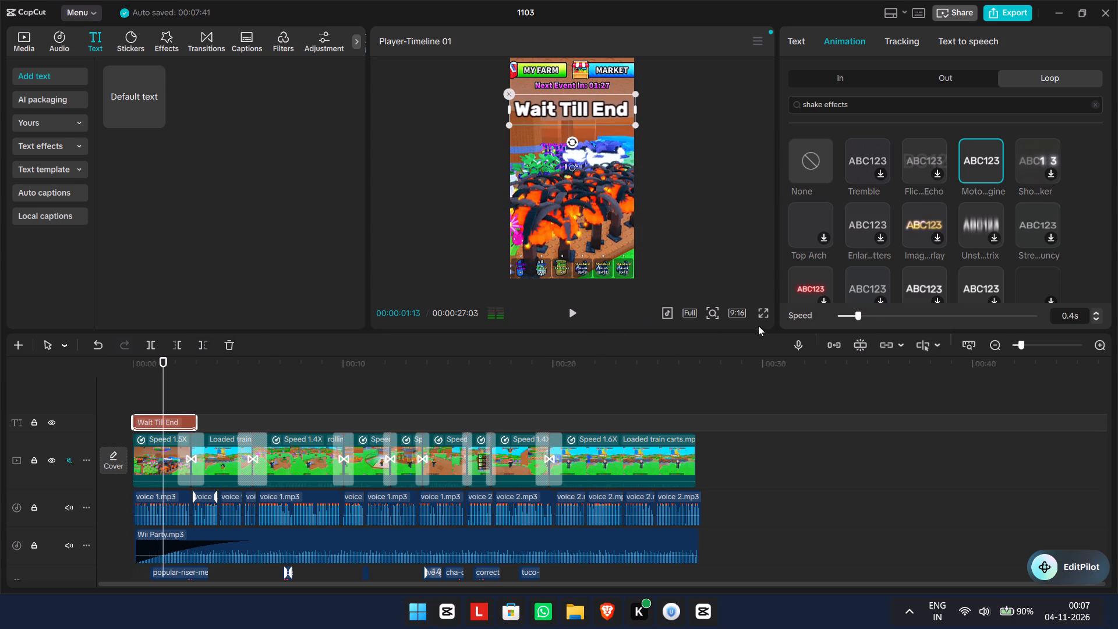
Set the loop animation's speed to 0.5s and preview the text again from 00:00:00:00.
left_click(865, 317)
left_click_drag(160, 376, 117, 370)
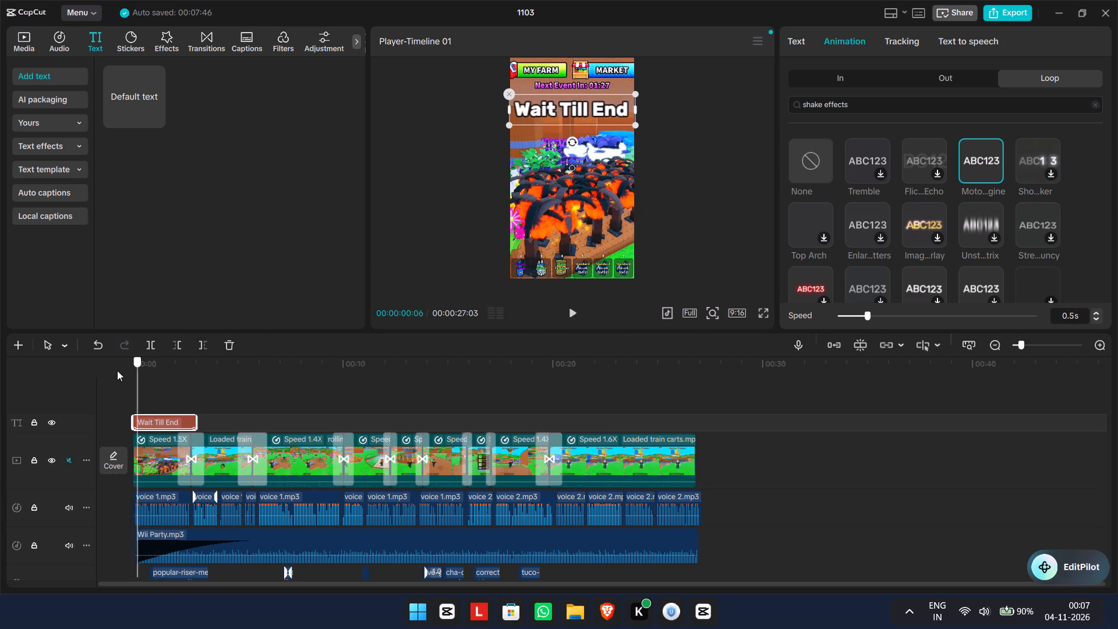
left_click_drag(117, 370, 112, 370)
left_click(576, 313)
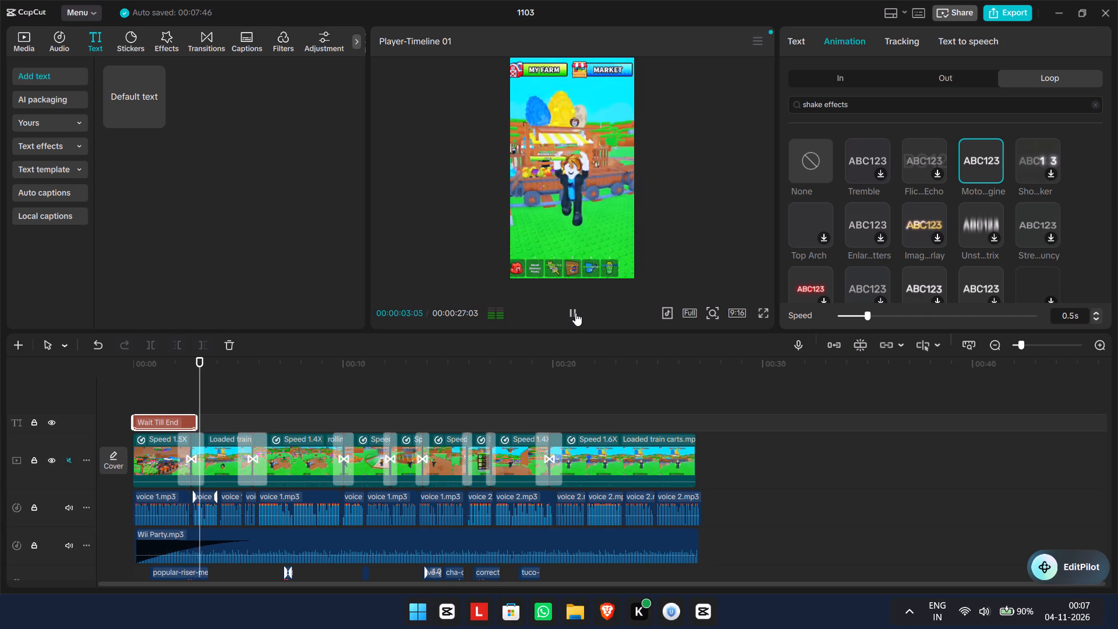
left_click(575, 313)
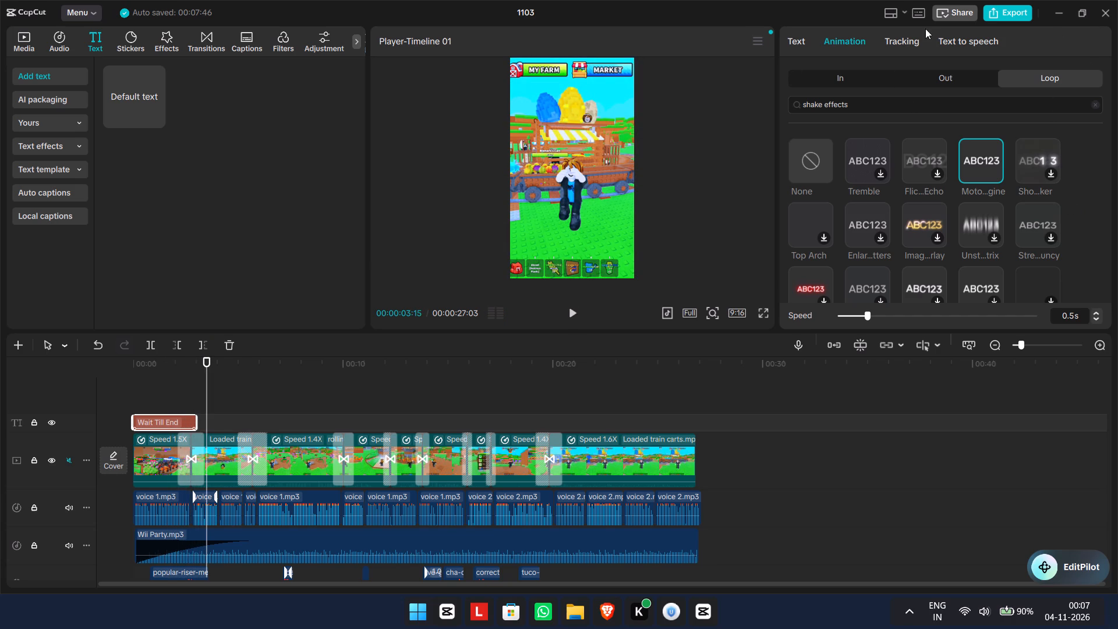
Play the video from 00:00:00:00 through about the first seven seconds to review the animated hook in context.
left_click(480, 386)
left_click_drag(484, 386, 9, 366)
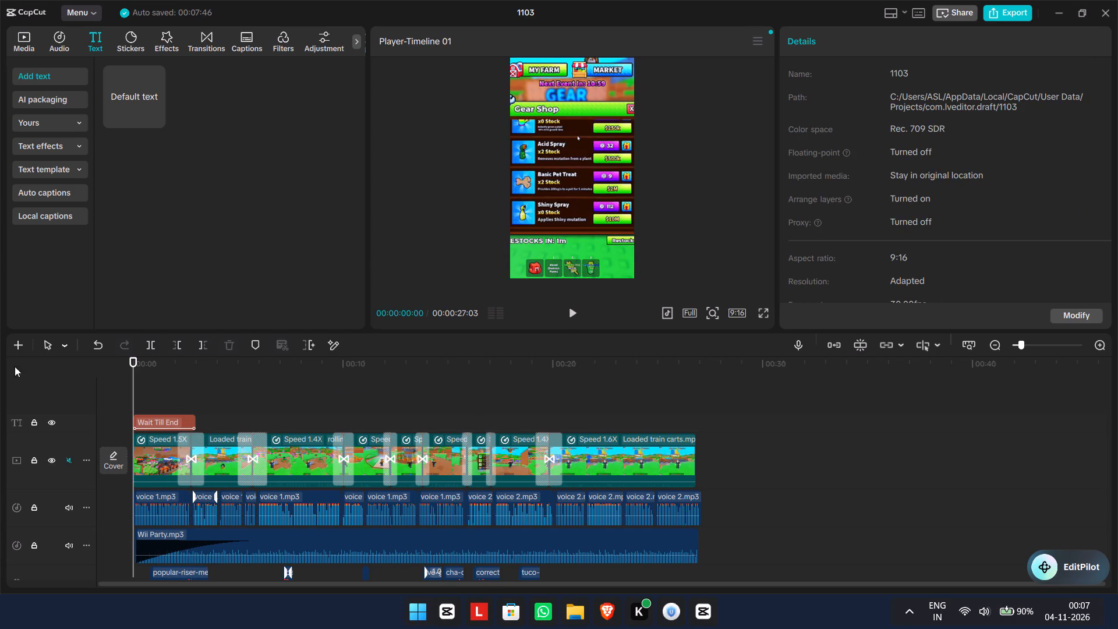
left_click(585, 299)
left_click(564, 313)
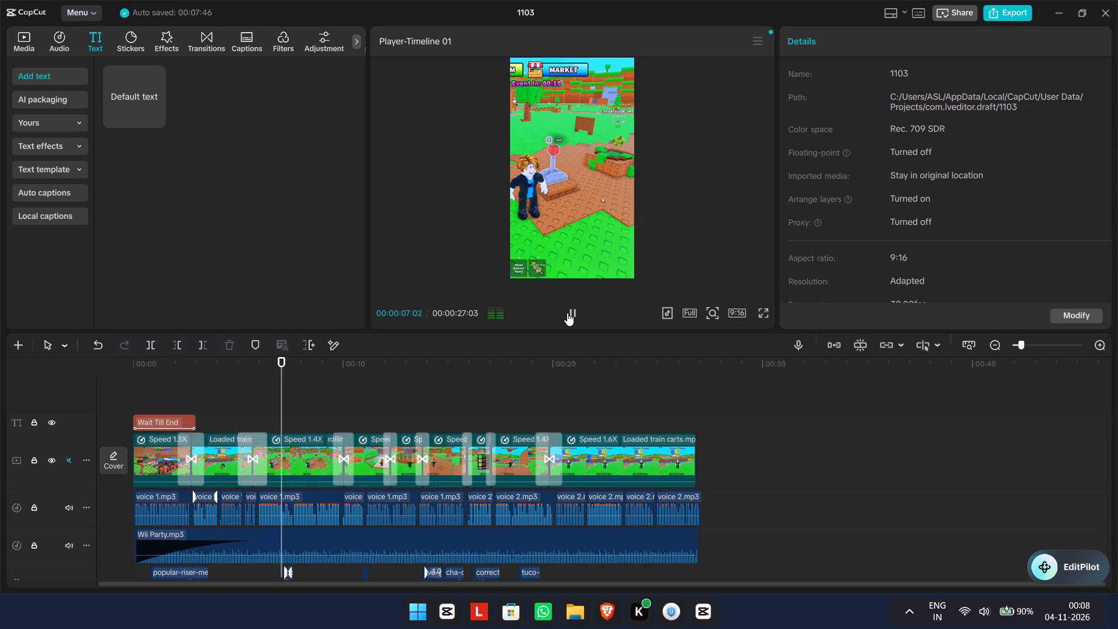
left_click(567, 313)
Open the export settings and name the exported video "my seconf vid".
left_click(1026, 15)
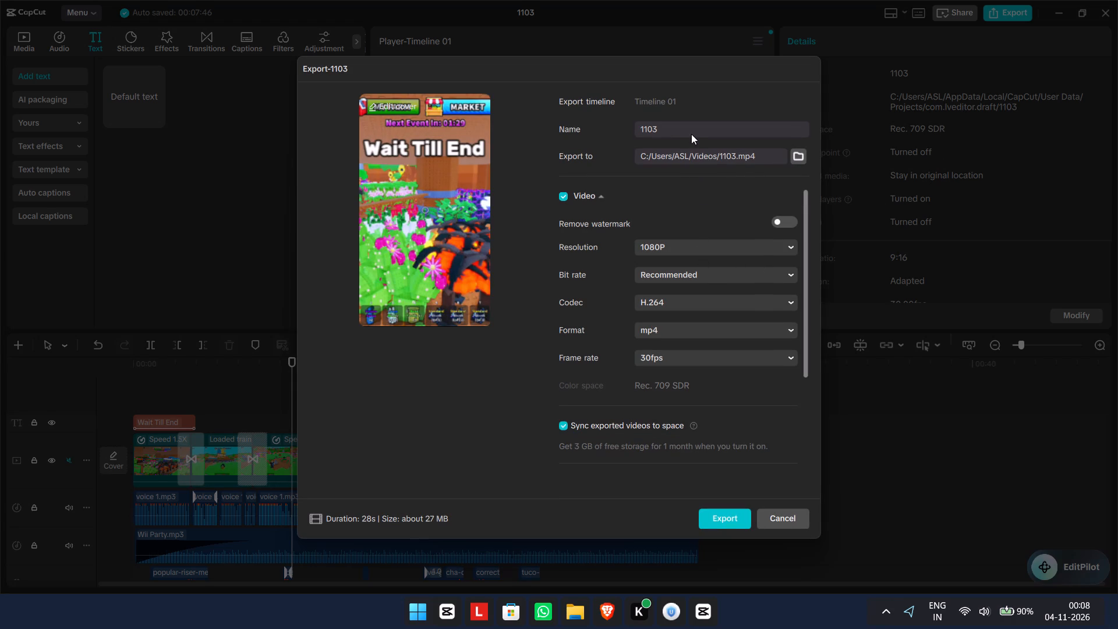
left_click_drag(678, 129, 627, 123)
key("BackSpace")
type("my")
key("space")
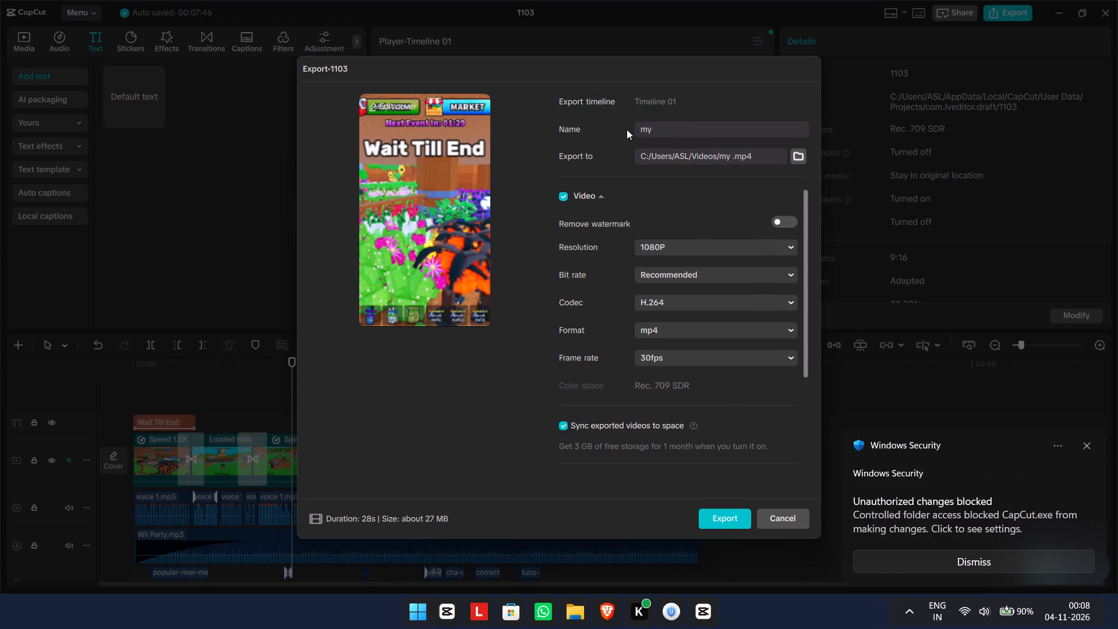
type("seconf")
key("space")
type("vid")
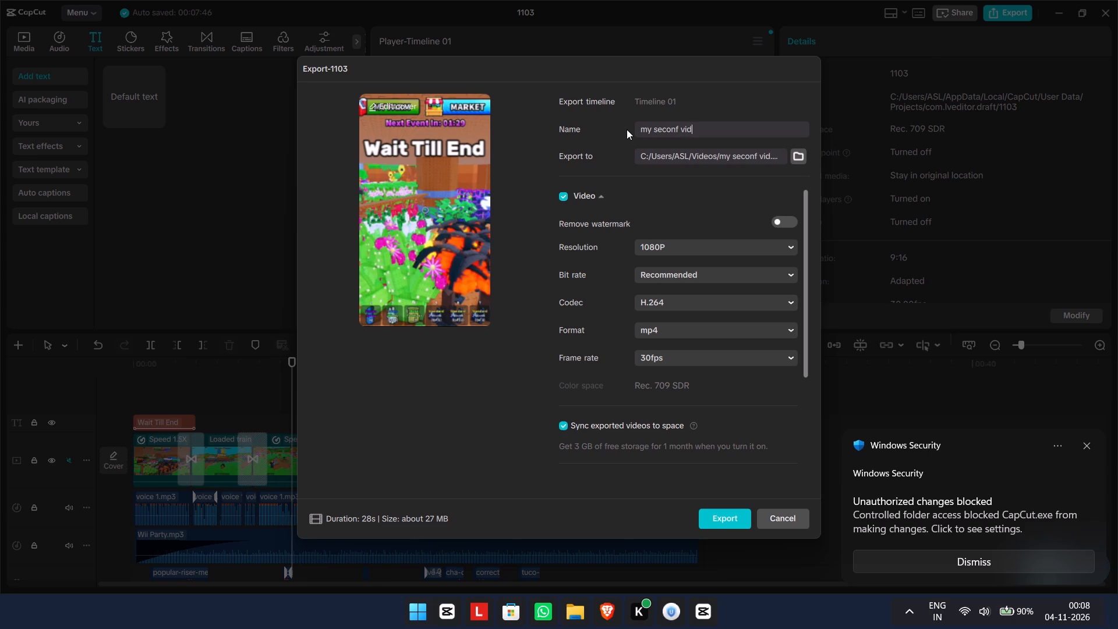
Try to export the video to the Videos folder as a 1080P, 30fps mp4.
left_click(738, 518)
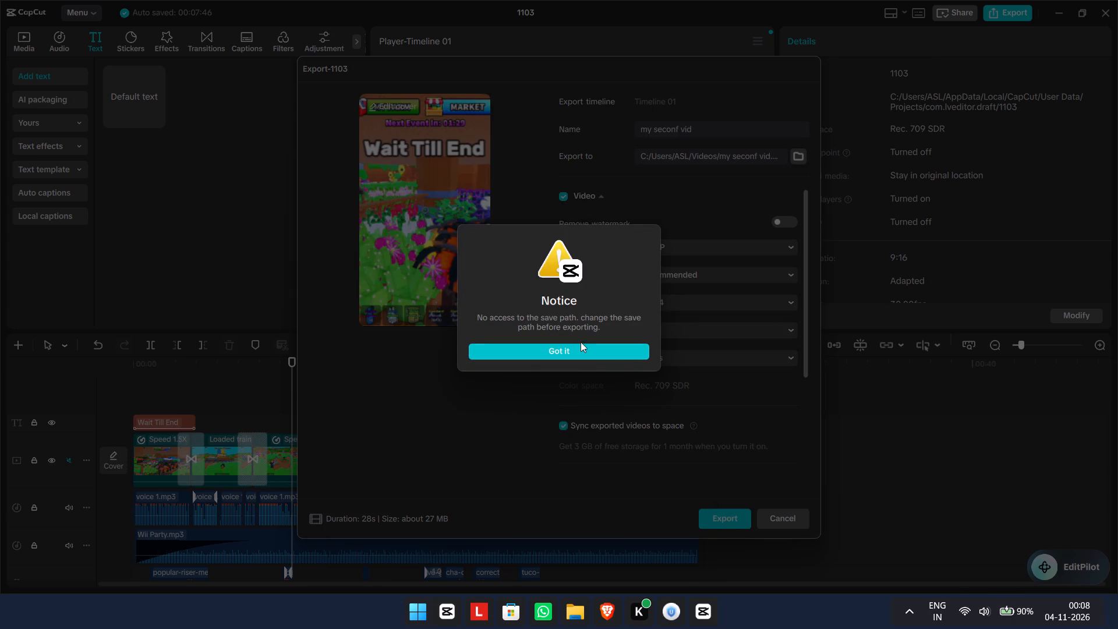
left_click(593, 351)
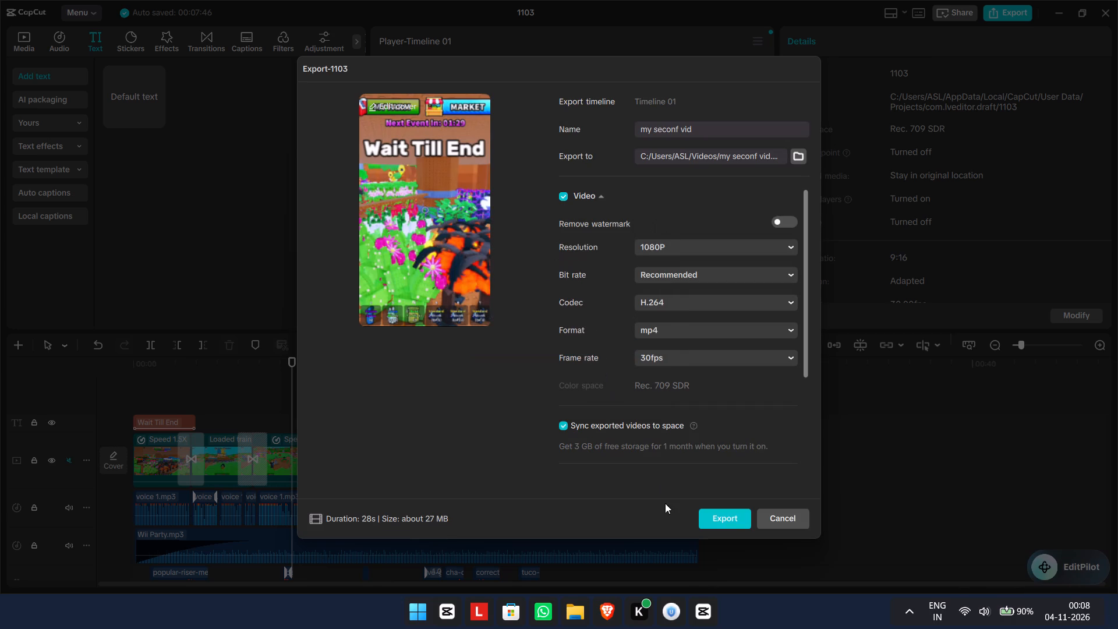
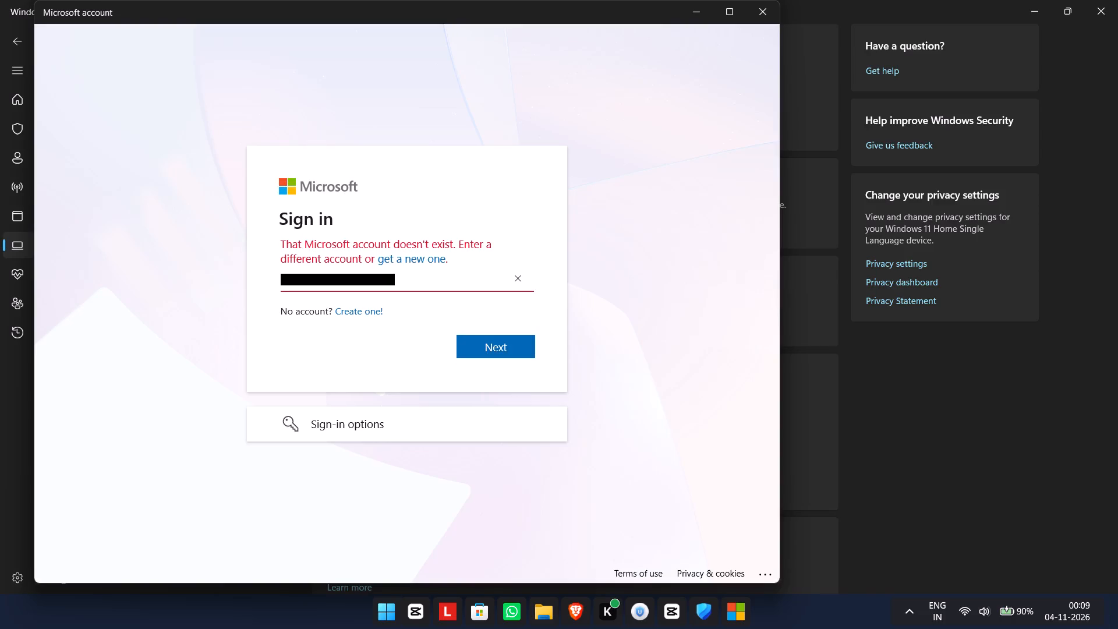
Open the other sign-in options for the Microsoft account.
left_click(429, 421)
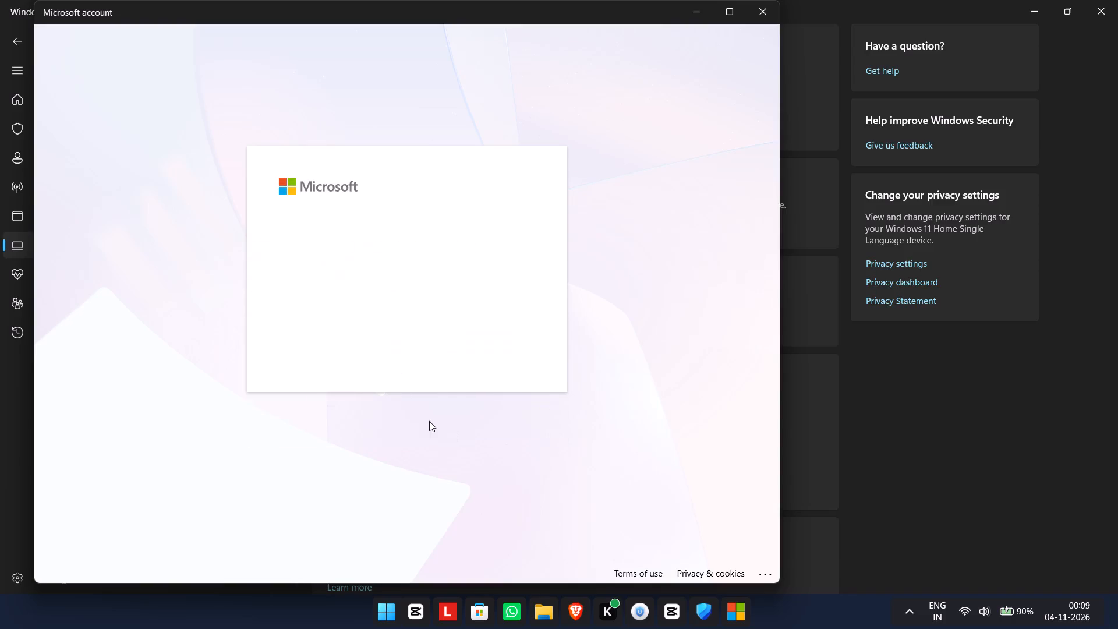
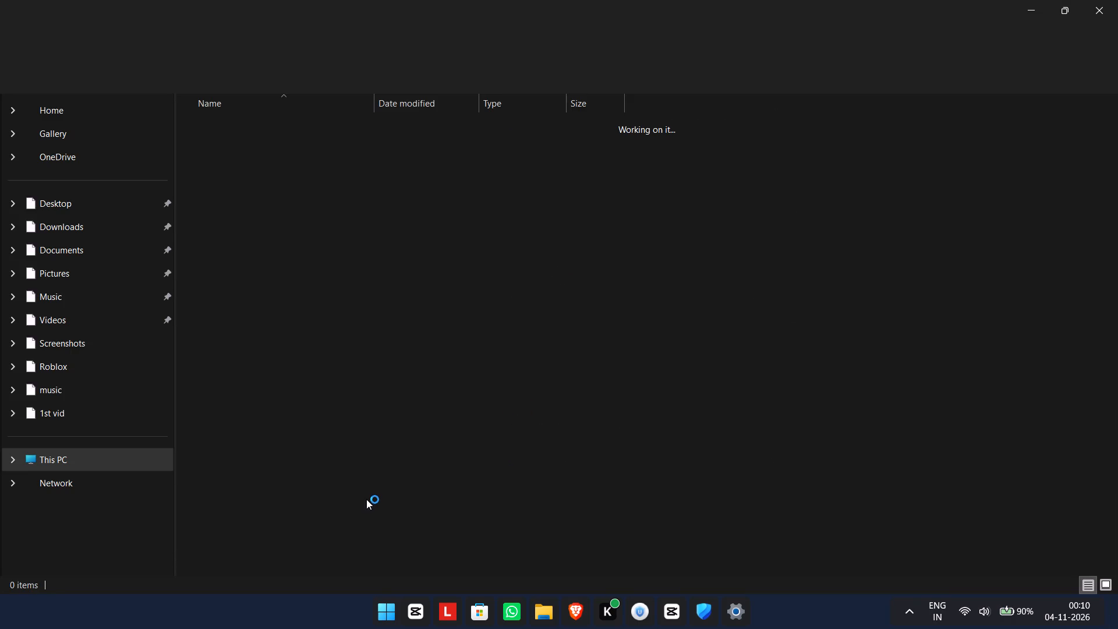
Dismiss the Windows Security scan notification and close the Videos folder window.
left_click(344, 379)
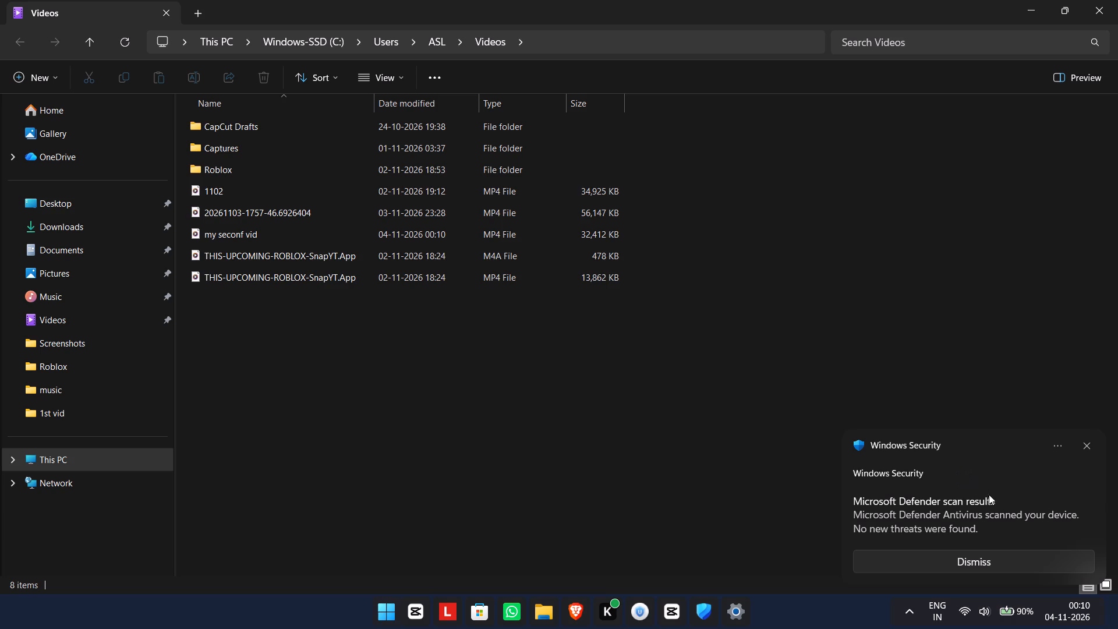
left_click(963, 565)
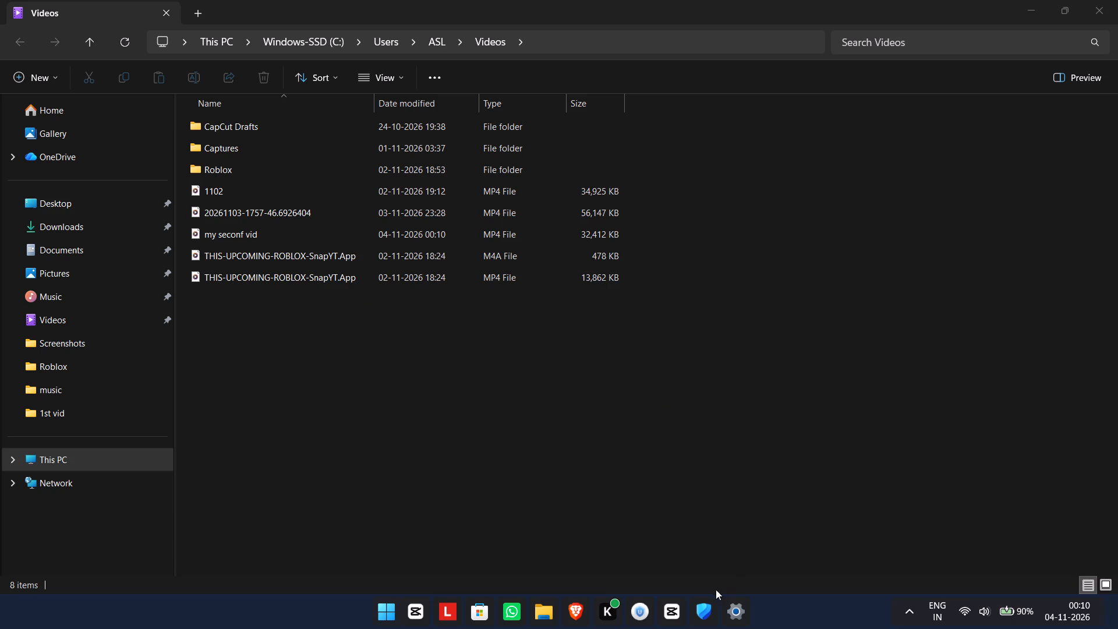
left_click(1096, 3)
In CapCut, close the Export-1103 dialog without sharing the video.
left_click(783, 510)
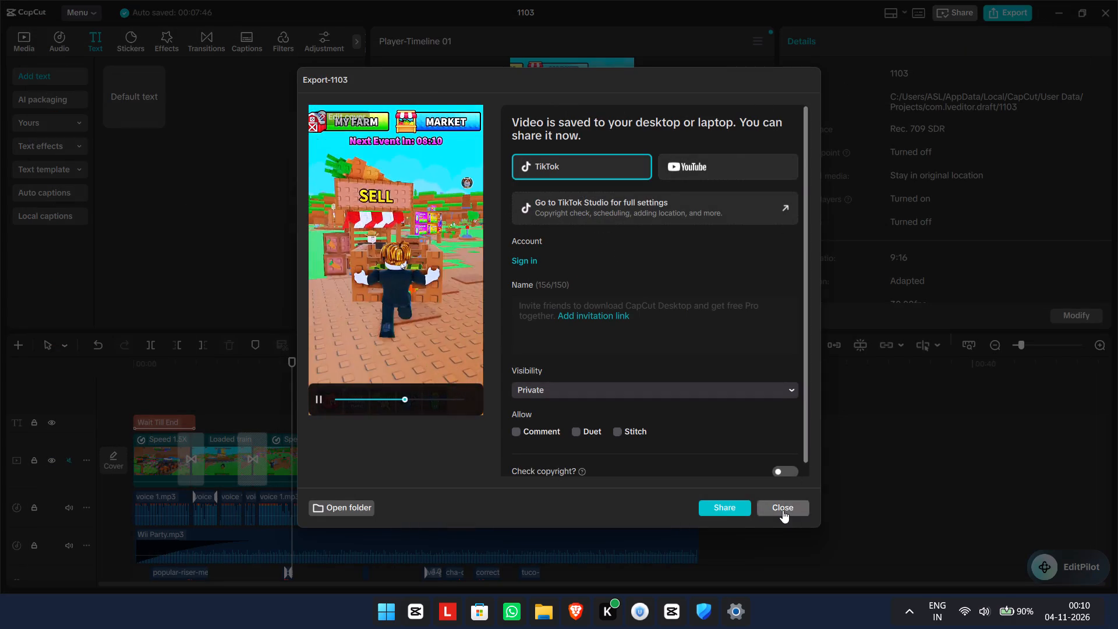
Bring up the application-level commands for leaving the 1103 project.
left_click(93, 15)
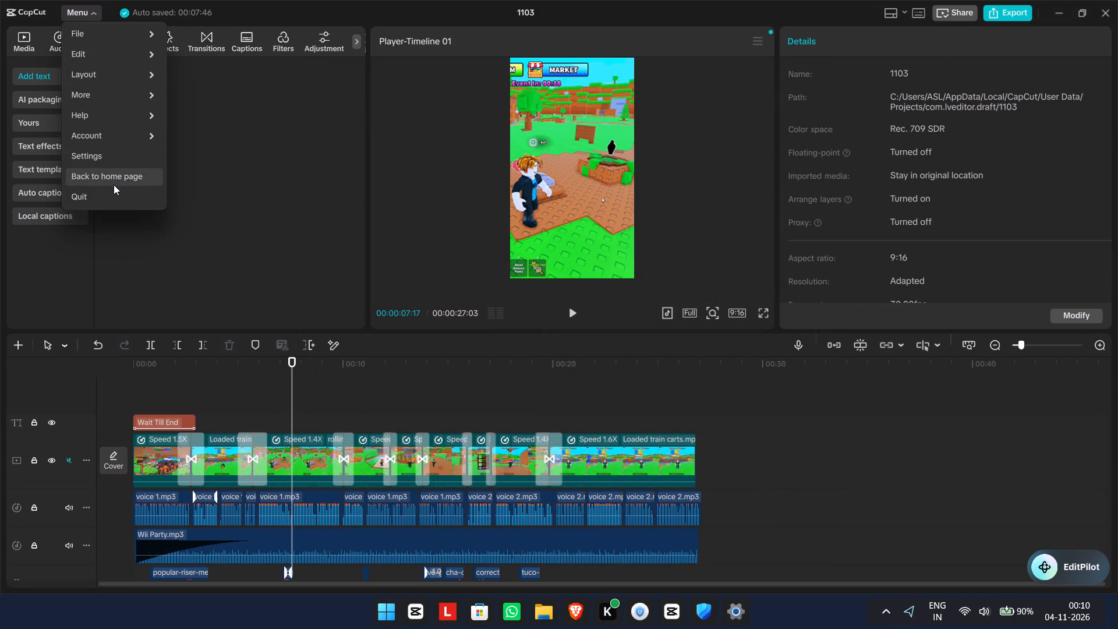
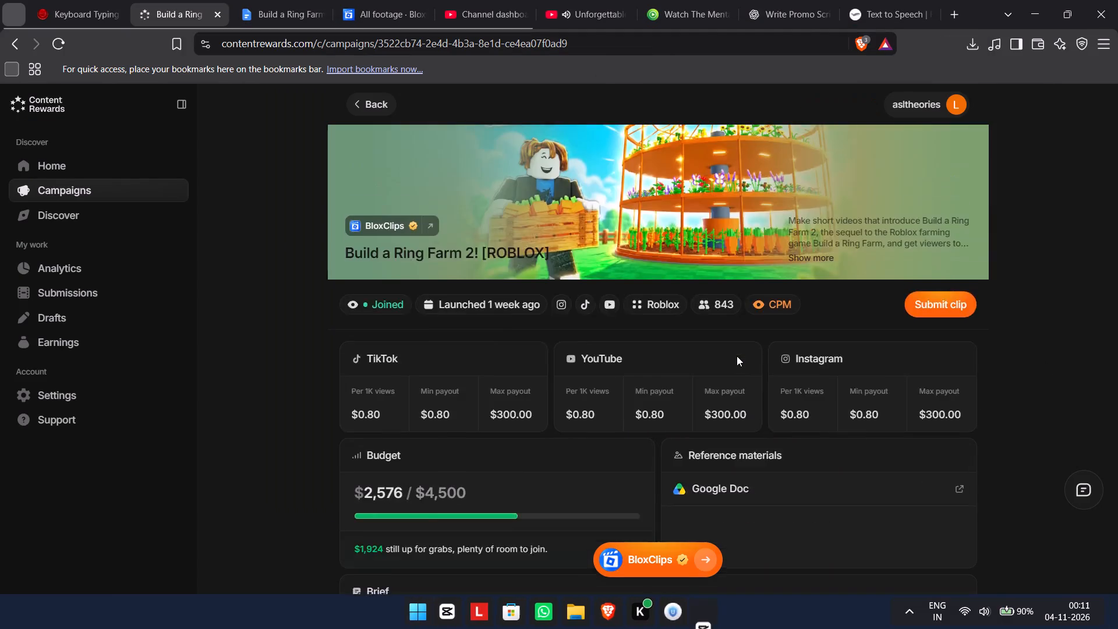
Import the video "my seconf vid" from the Videos folder into the empty 1104 project.
scroll(737, 356, "up", 2)
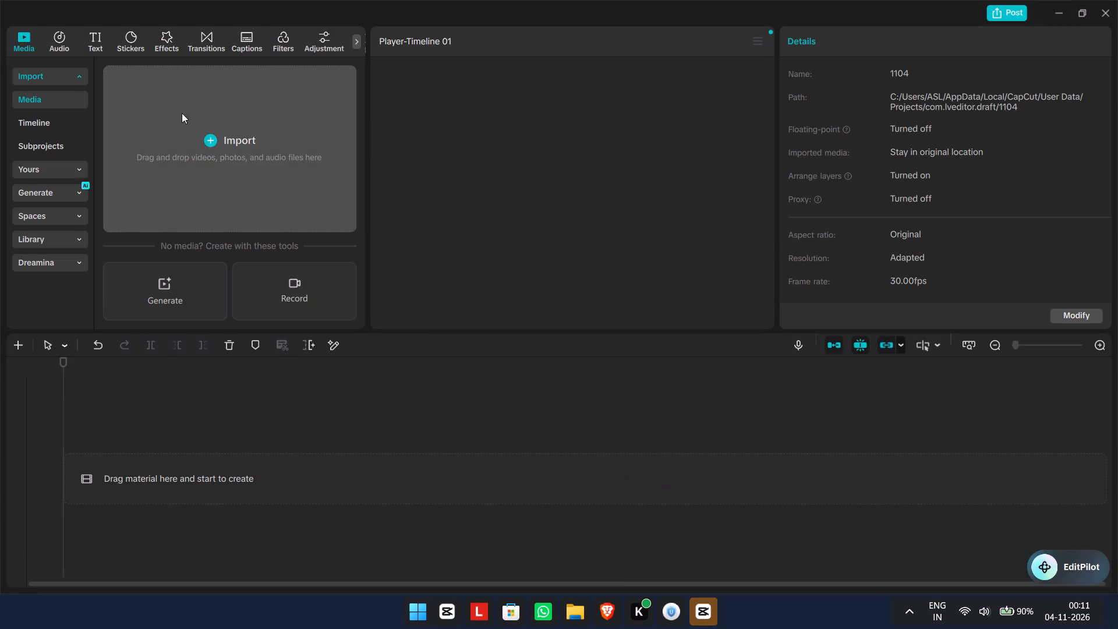
left_click(187, 124)
left_click(222, 160)
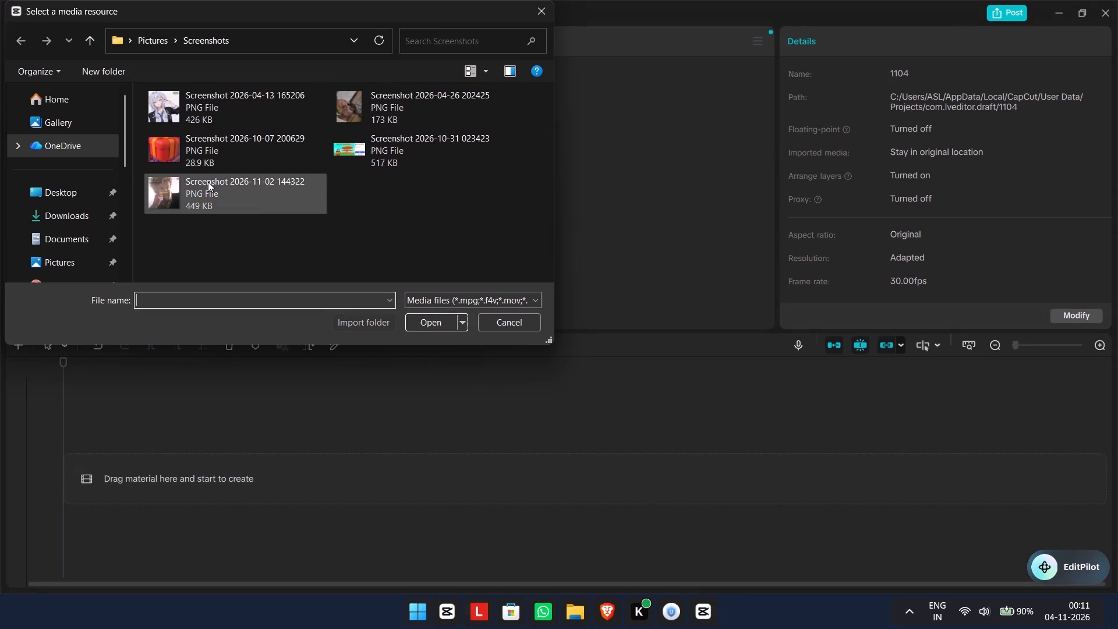
scroll(70, 243, "down", 2)
left_click(65, 162)
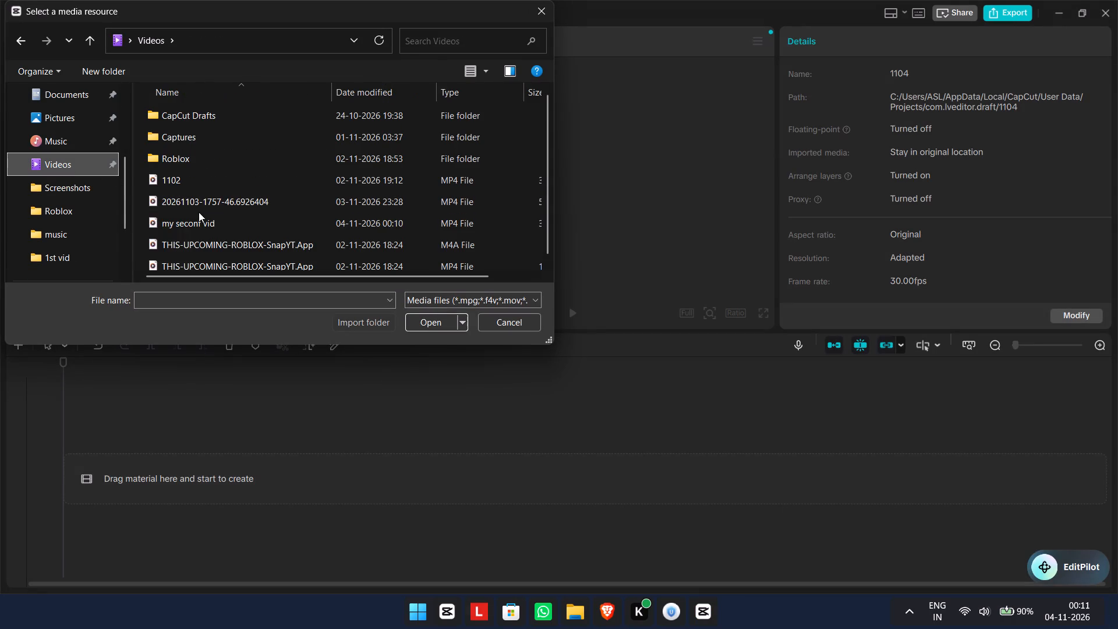
left_click(198, 221)
left_click(420, 326)
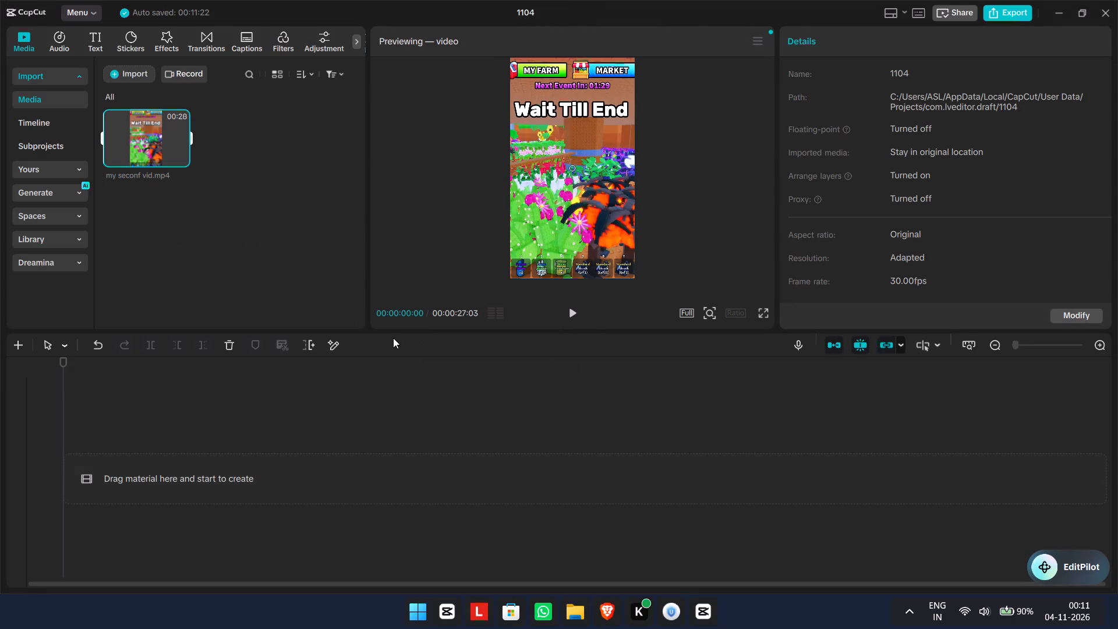
Place the my seconf vid.mp4 clip on the main track at the very start of the timeline.
left_click_drag(98, 144, 142, 207)
left_click_drag(137, 135, 150, 464)
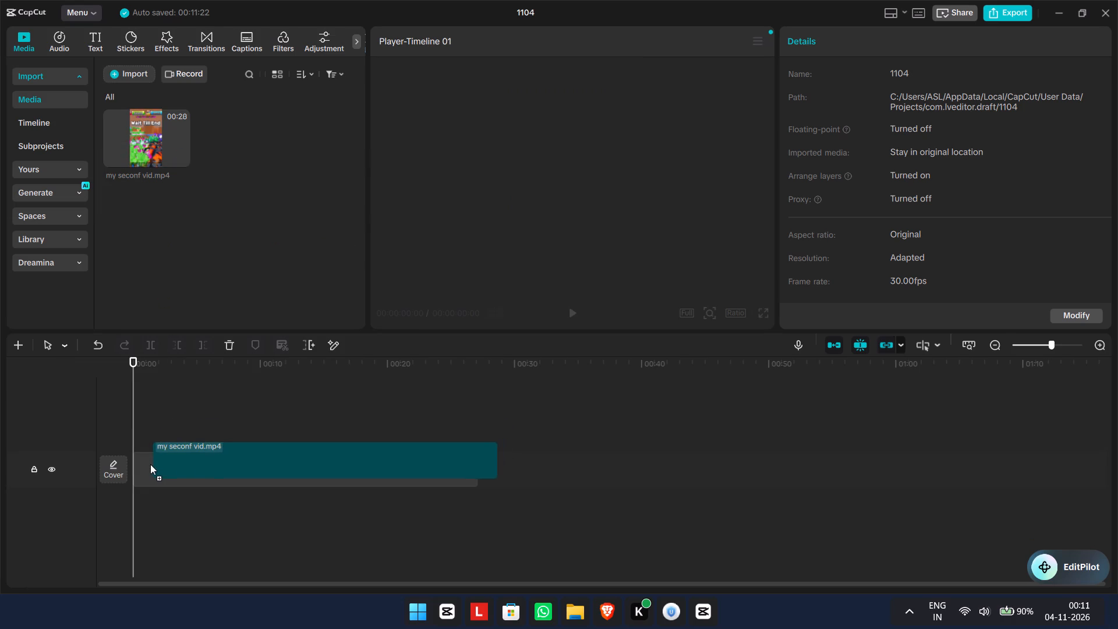
left_click_drag(150, 464, 128, 470)
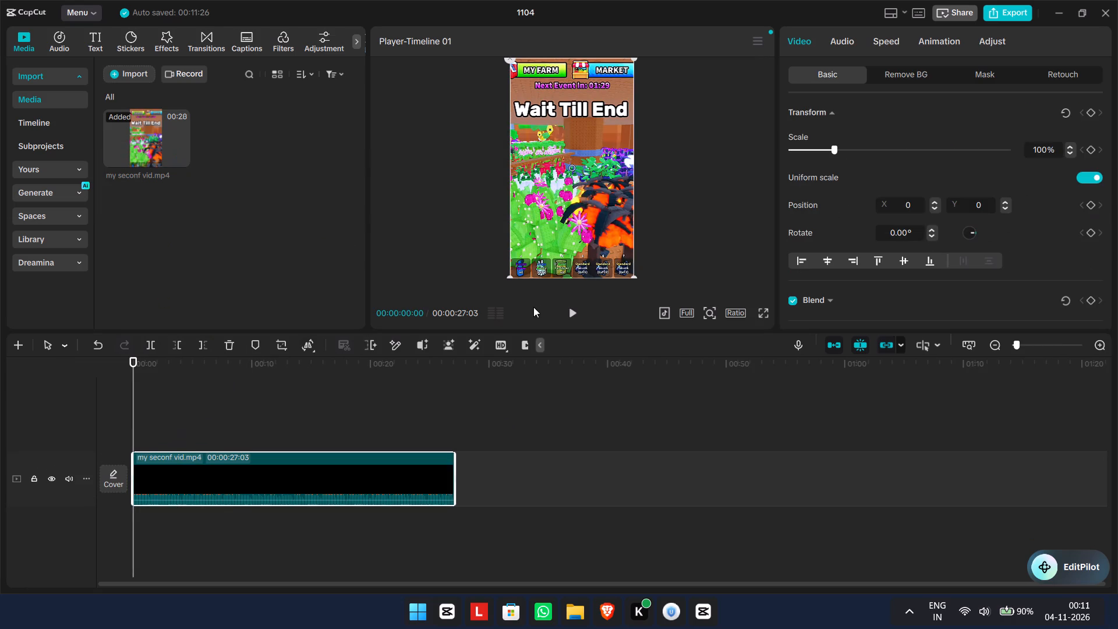
Generate captions for the clip using the Trending caption template with bold italic capitals and a purple glow.
left_click(249, 37)
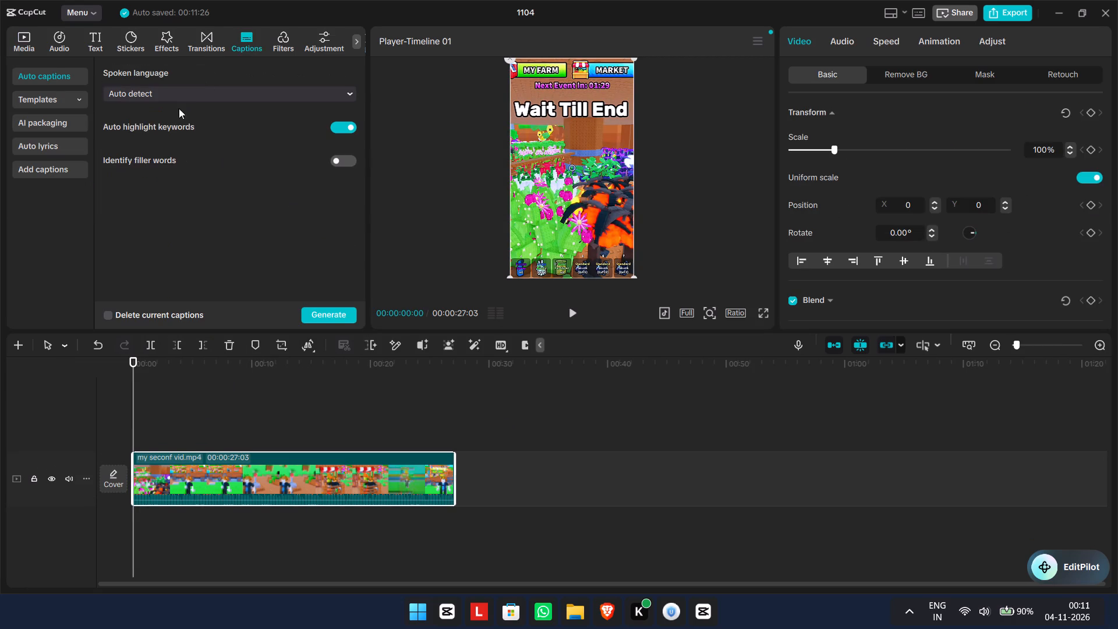
left_click(32, 97)
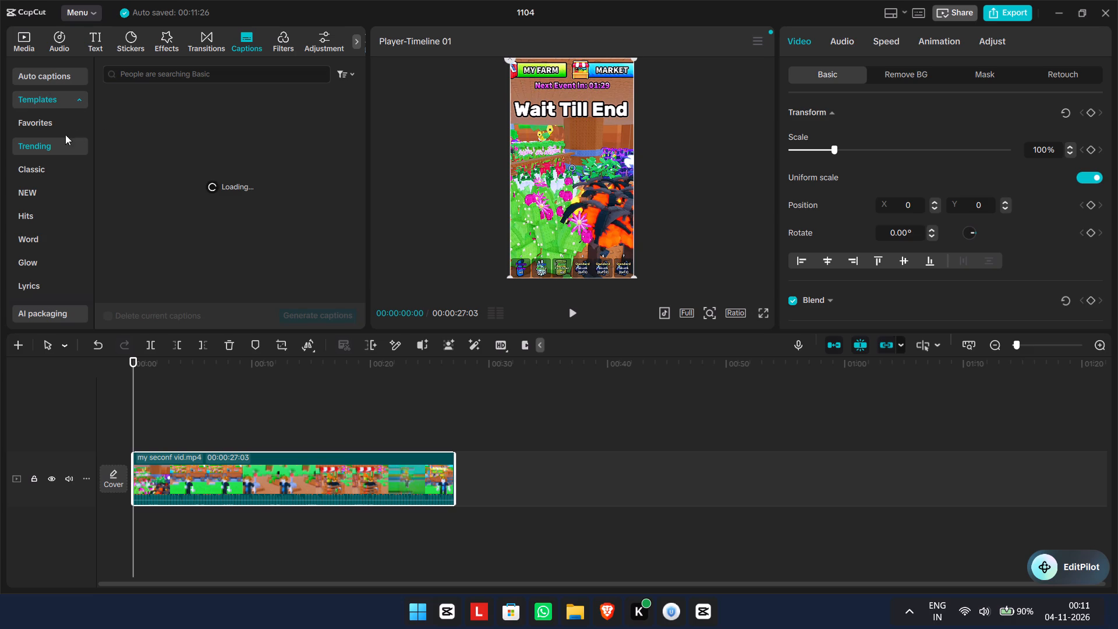
left_click(41, 130)
left_click(41, 144)
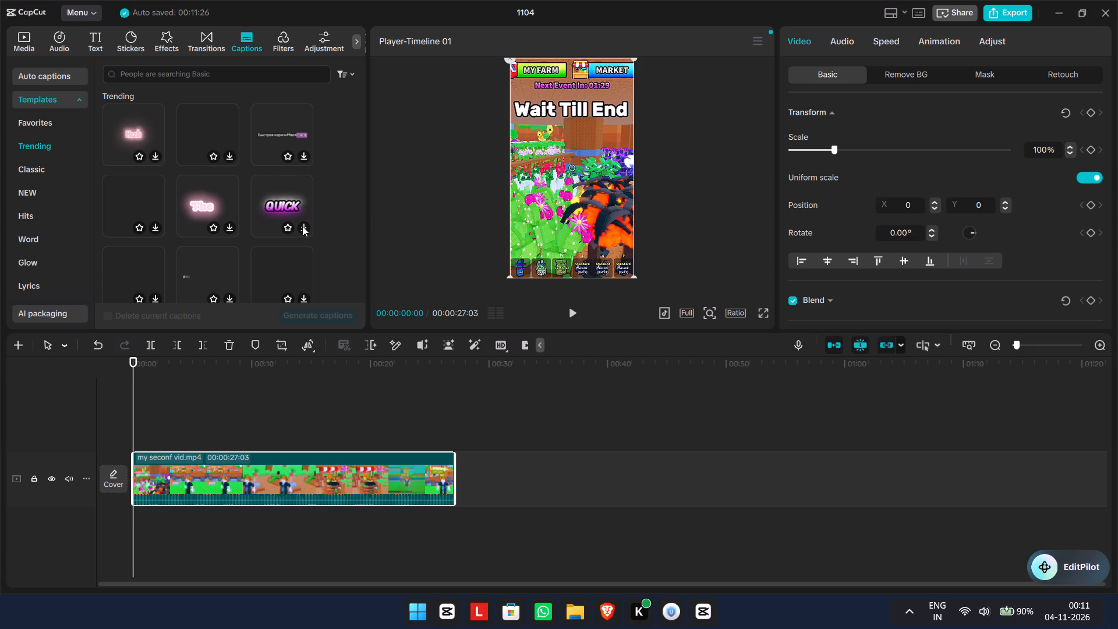
left_click(293, 209)
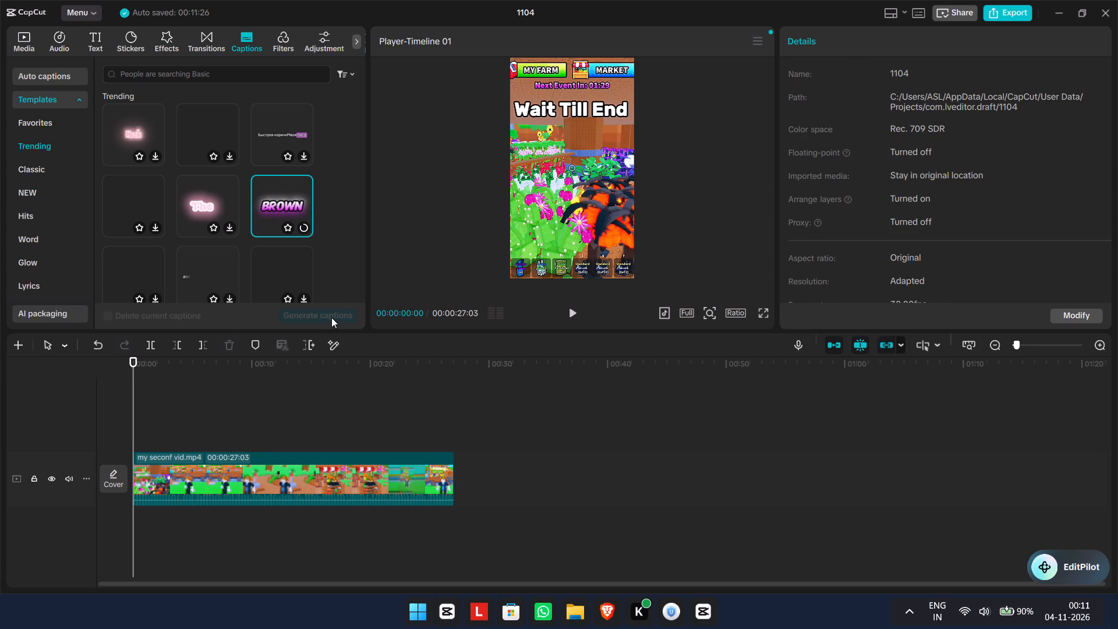
left_click(331, 317)
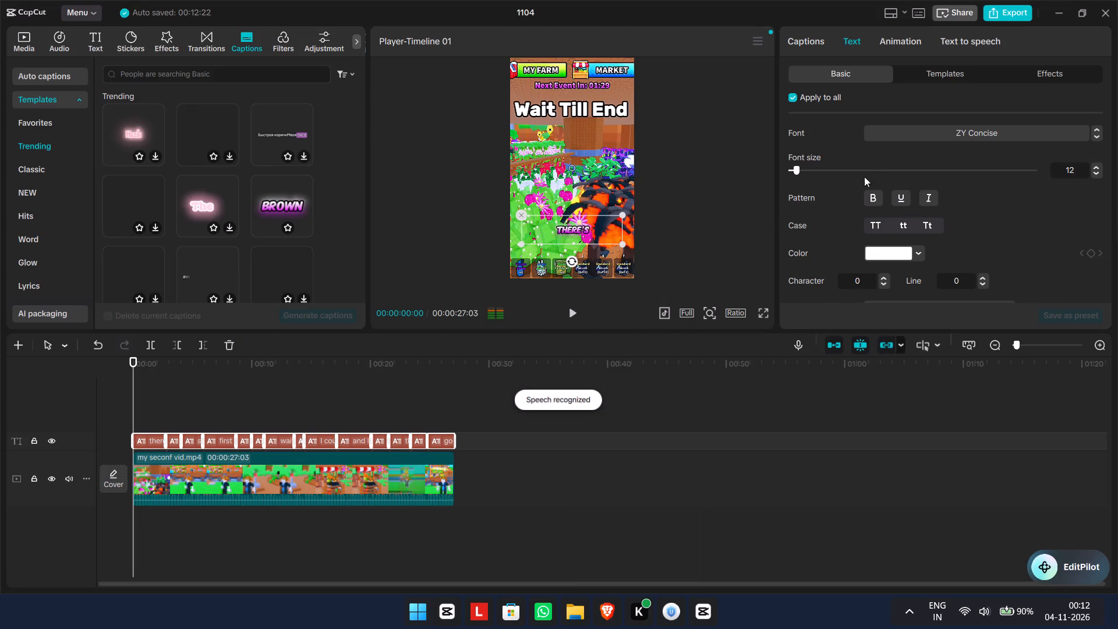
Enlarge all the captions to font size 21 and move them slightly higher in the video frame.
left_click(801, 172)
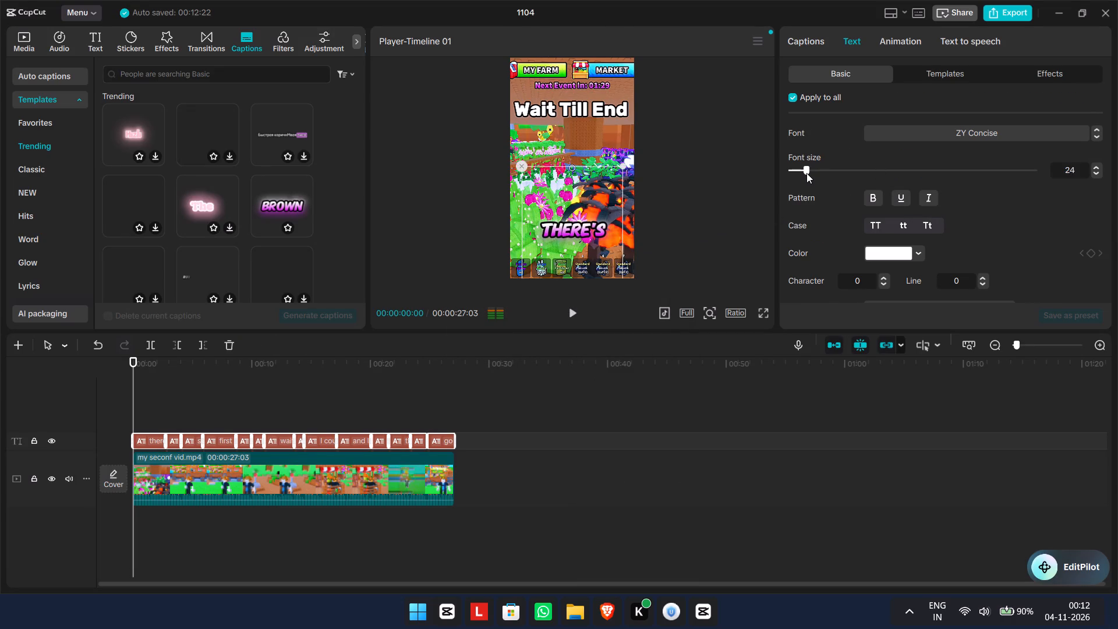
left_click_drag(585, 228, 584, 217)
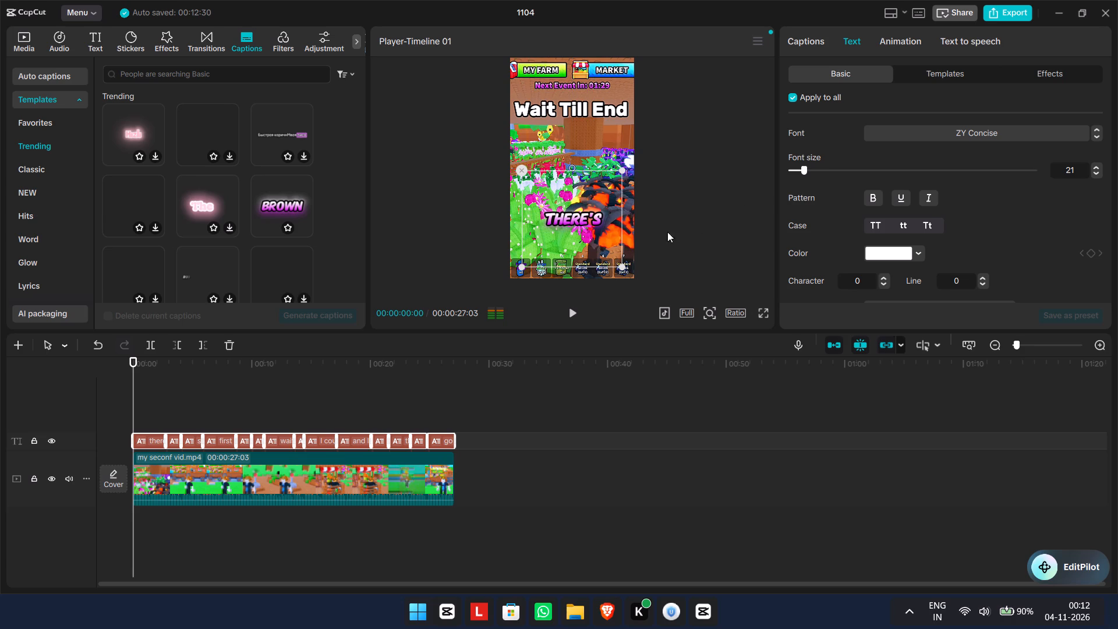
Preview the caption placement with the YouTube Shorts overlay, and switch the overlay to Instagram Reels.
left_click(667, 308)
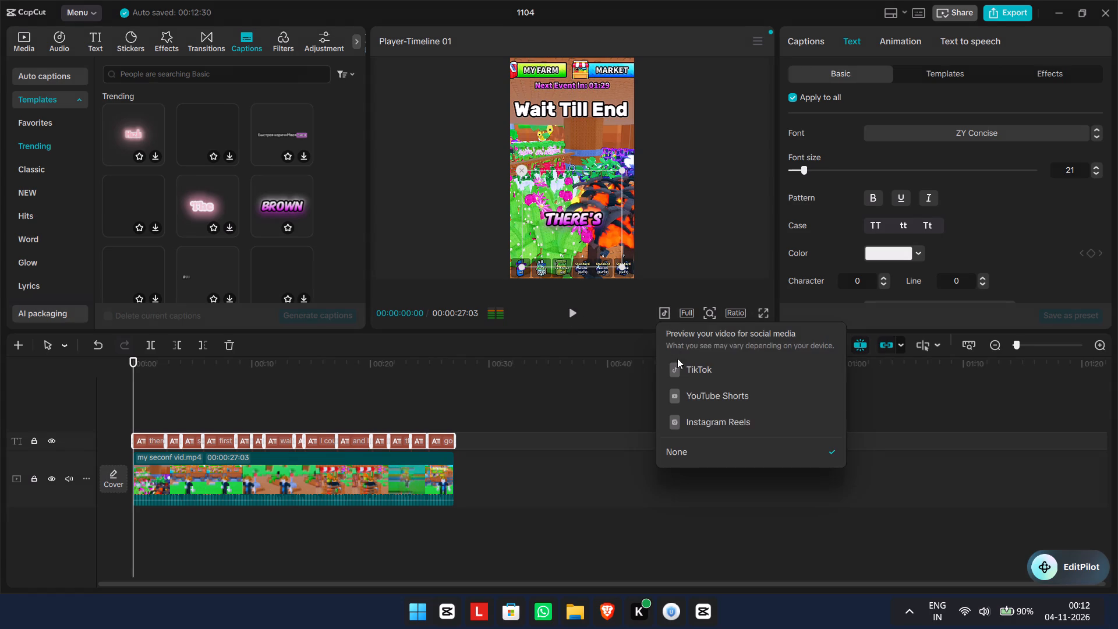
left_click(741, 394)
left_click(667, 310)
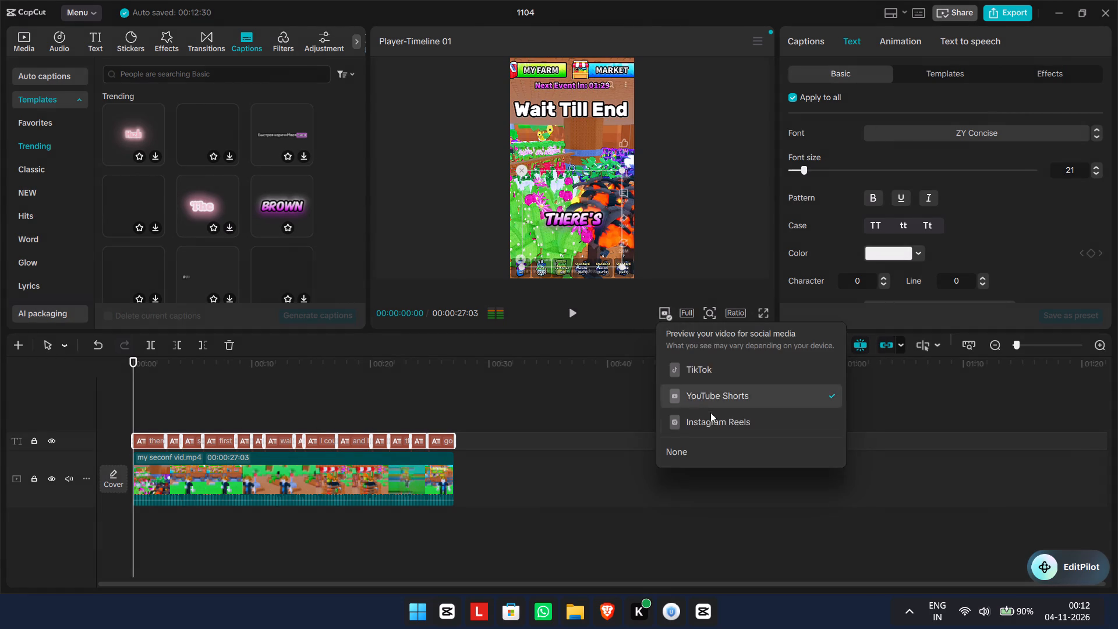
left_click(713, 418)
Play the captioned video from the start in full screen to review the captions.
left_click(576, 313)
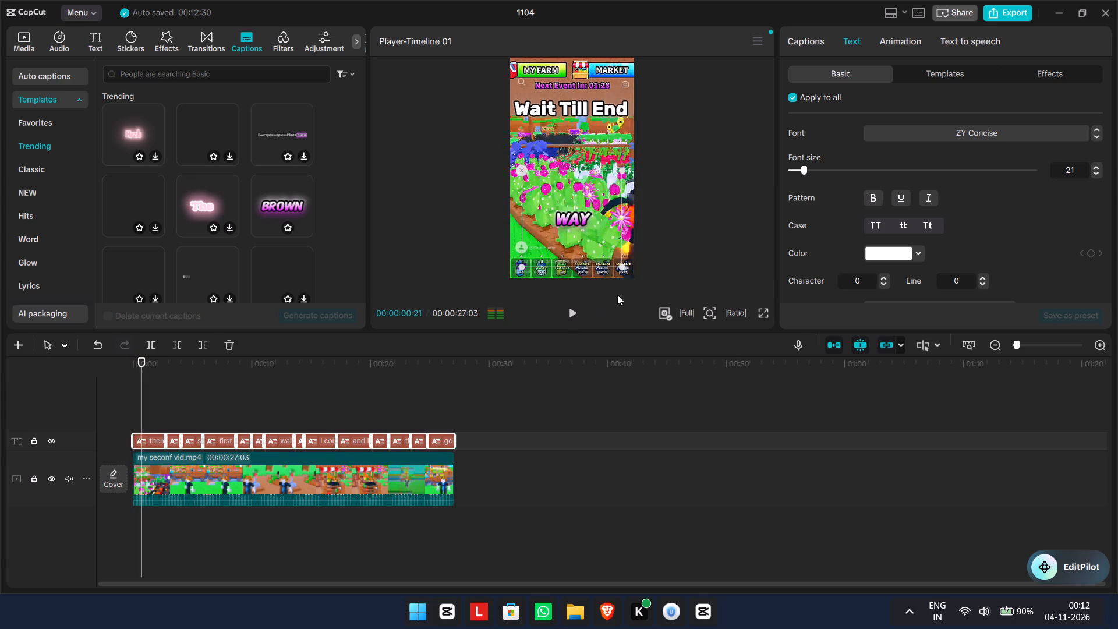
left_click(765, 316)
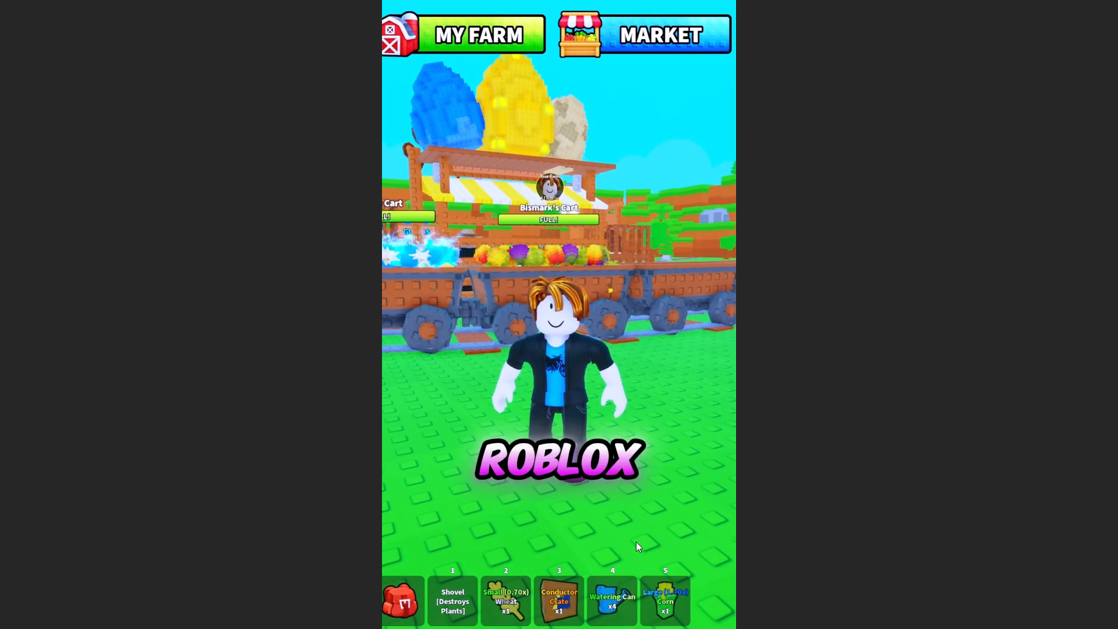
Leave the full-screen playback and return the playhead to the start of the timeline.
key("Escape")
left_click_drag(438, 365, 143, 334)
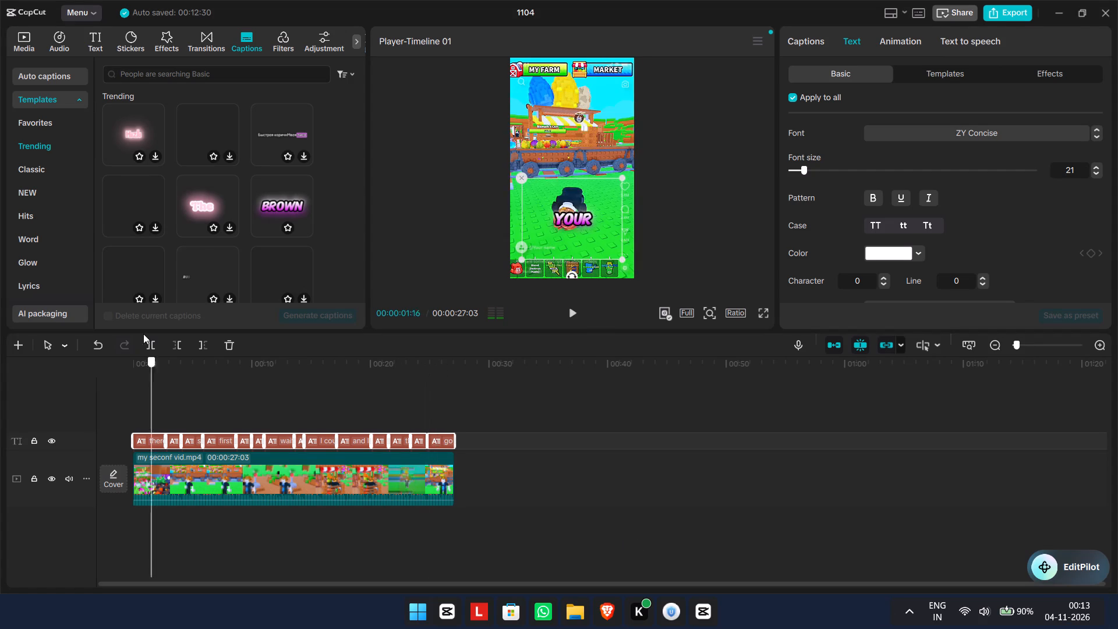
left_click_drag(143, 334, 143, 334)
Add the purple-glow Trending caption template to the favorites.
left_click(287, 222)
left_click(288, 227)
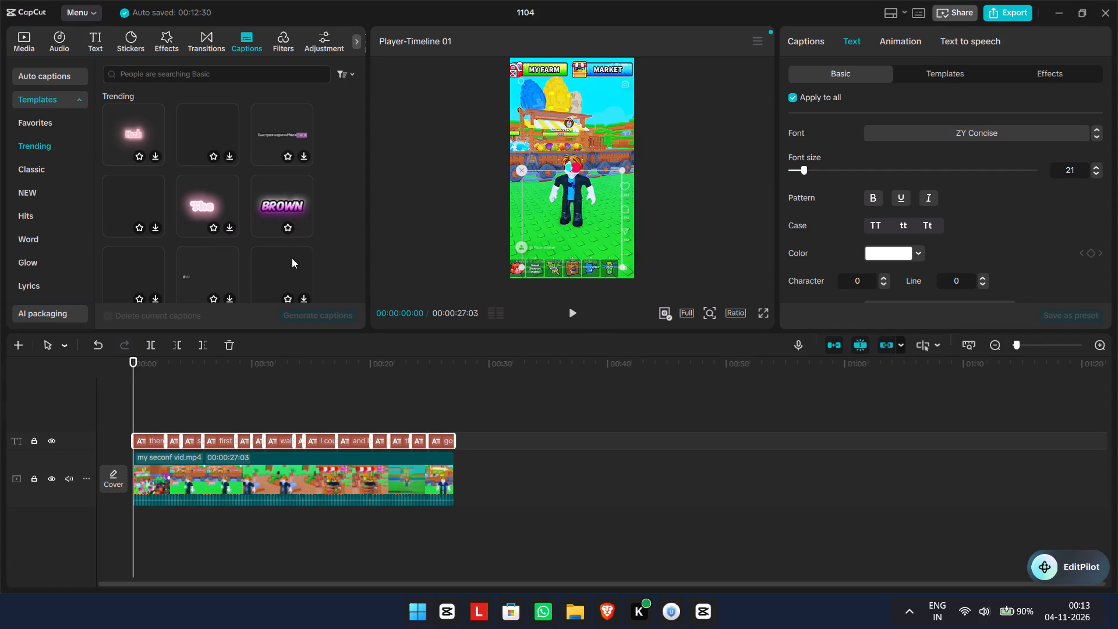
scroll(208, 250, "down", 1)
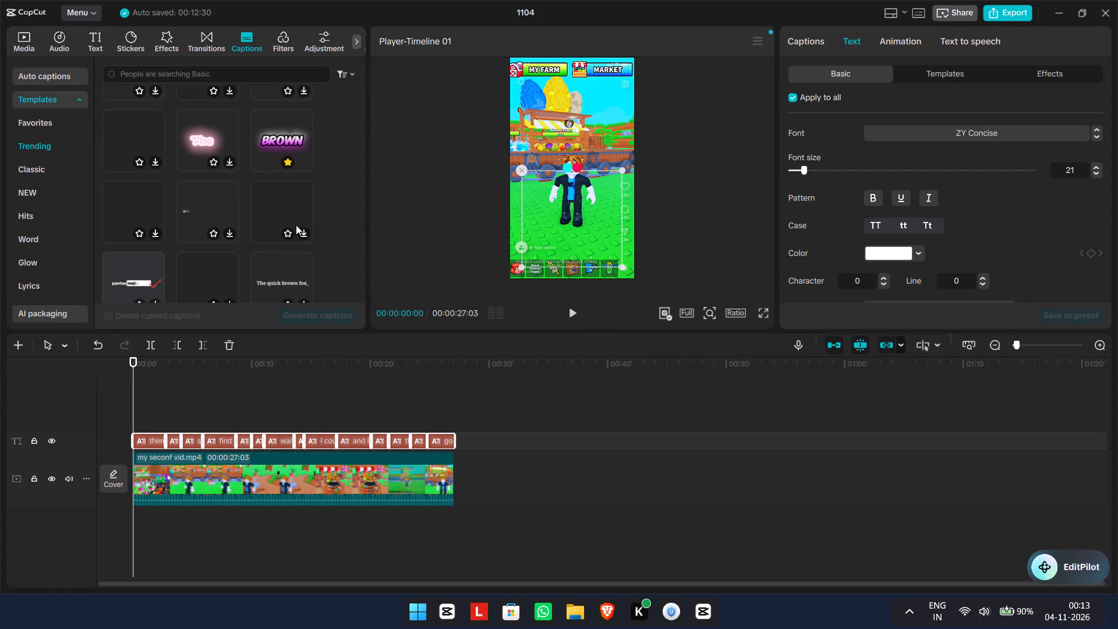
scroll(296, 227, "up", 1)
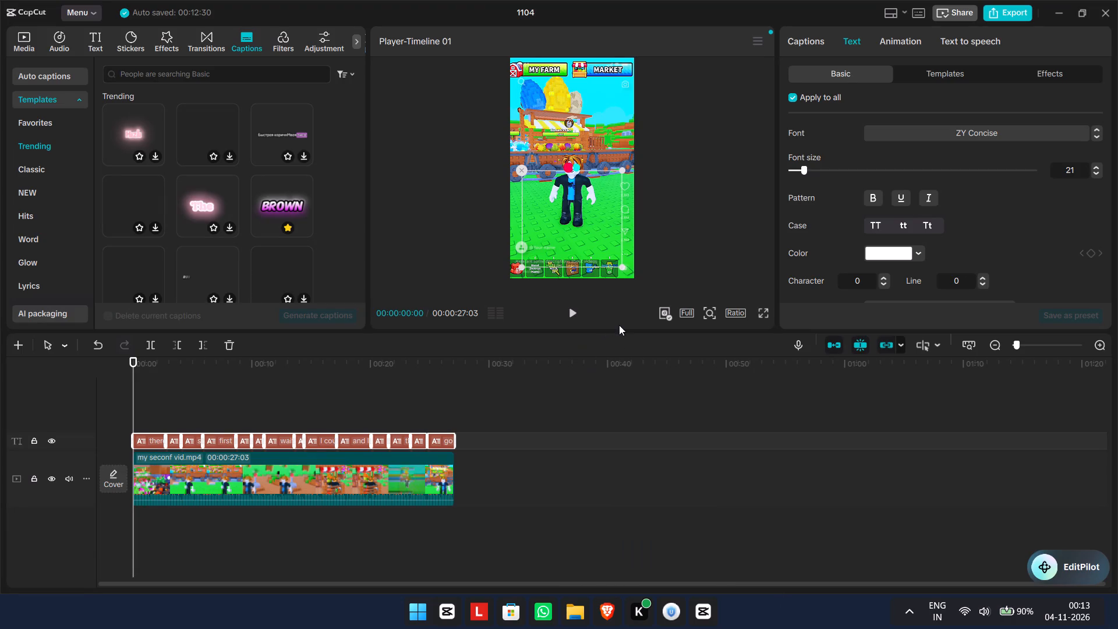
Deselect the captions and preview the opening of the captioned video from the start of the timeline.
left_click(619, 323)
left_click(198, 403)
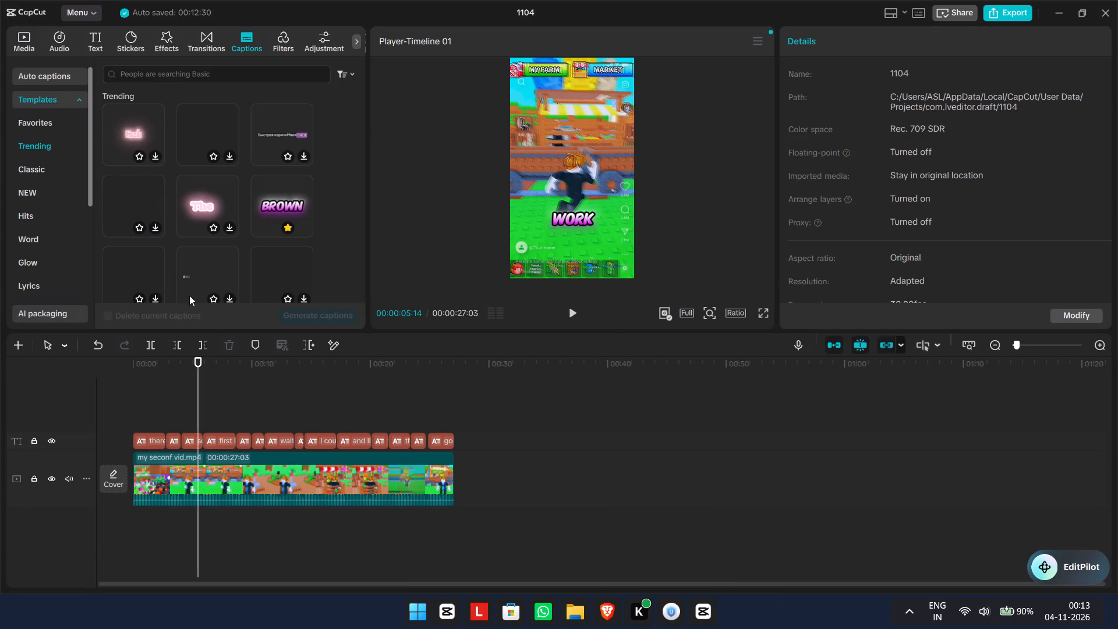
left_click_drag(199, 380, 66, 356)
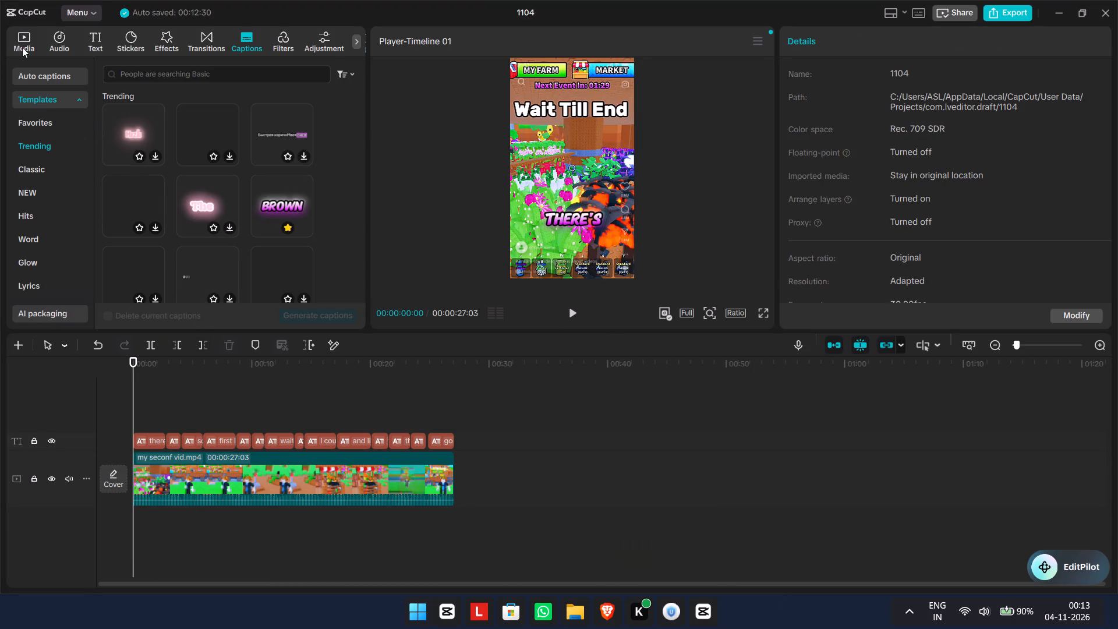
left_click(26, 39)
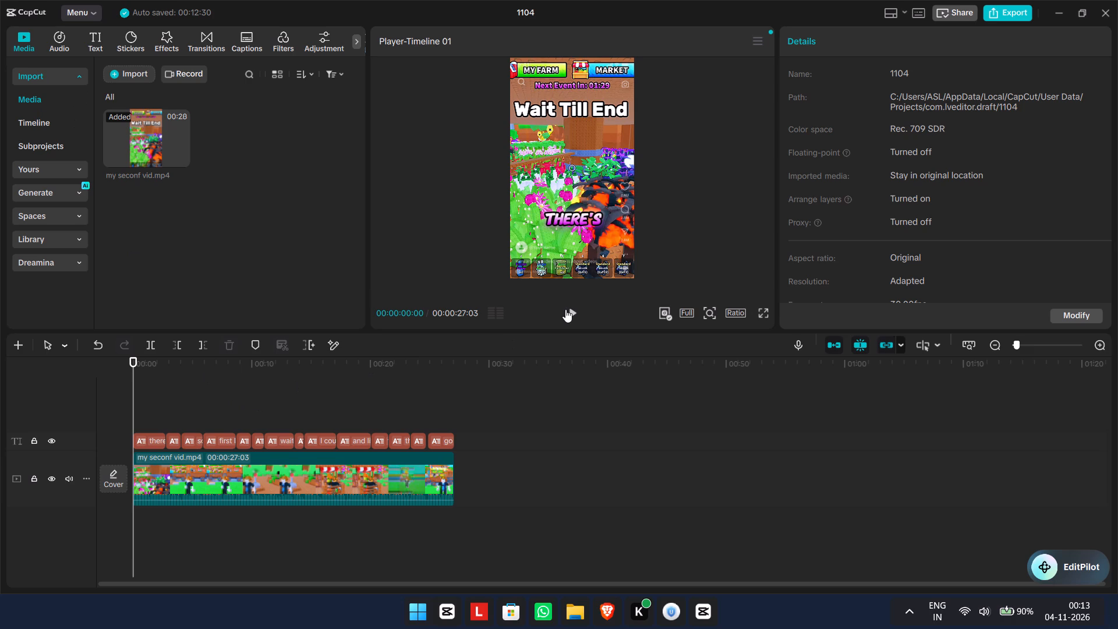
left_click(565, 309)
left_click(565, 309)
left_click(136, 64)
left_click(135, 72)
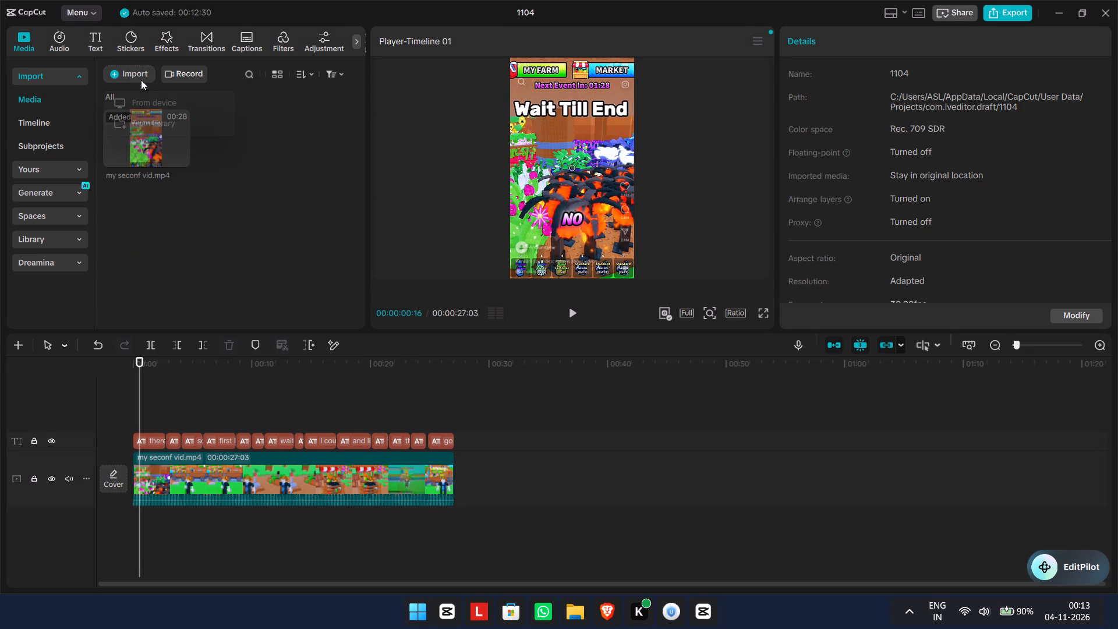
left_click(156, 102)
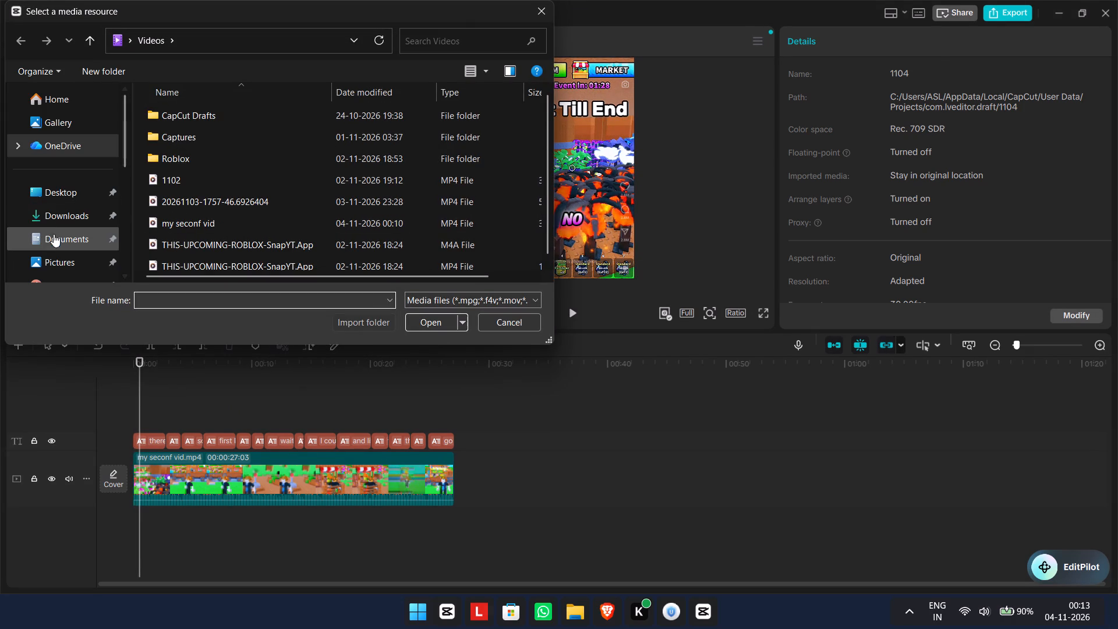
scroll(72, 248, "down", 1)
left_click(72, 248)
left_click(429, 147)
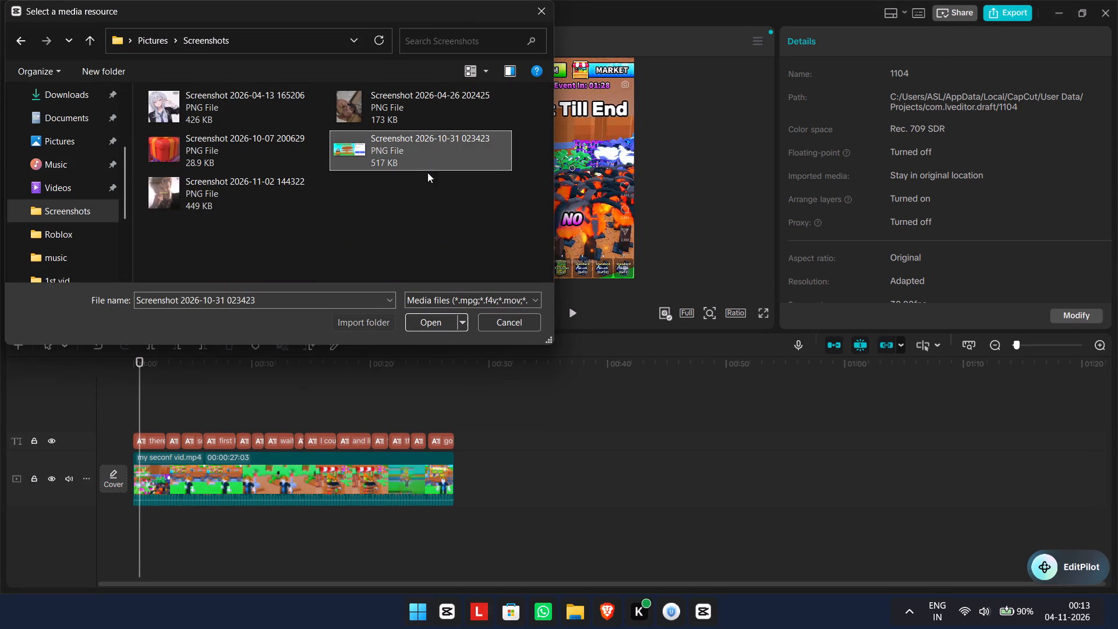
left_click(430, 321)
Import all the "Last month" MP3 sound effects from the 1st vid folder in Downloads.
left_click(129, 70)
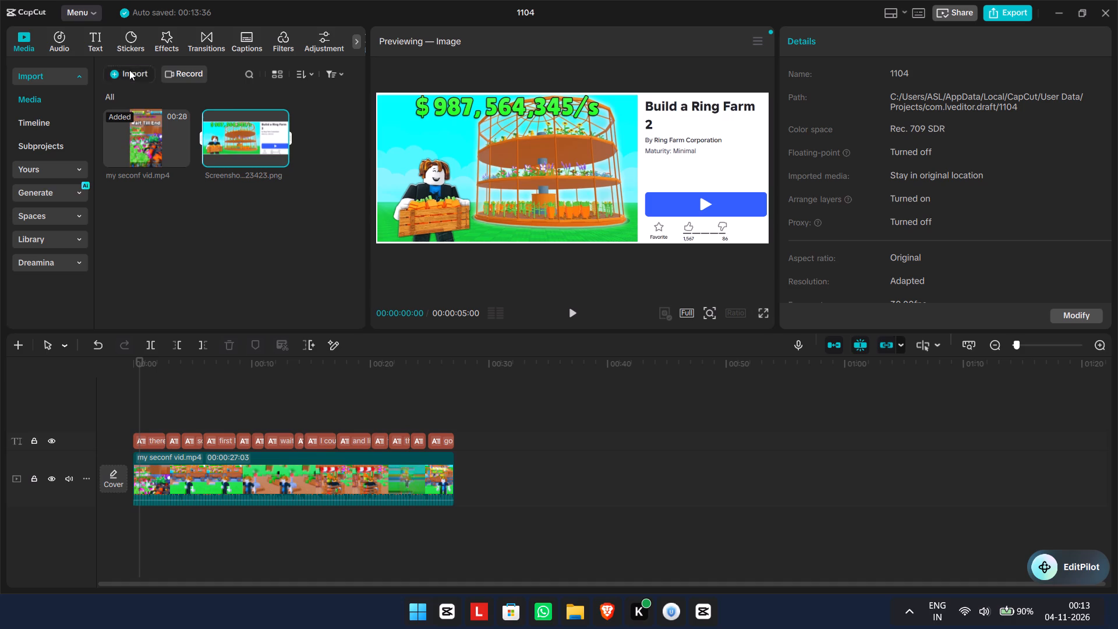
left_click(153, 100)
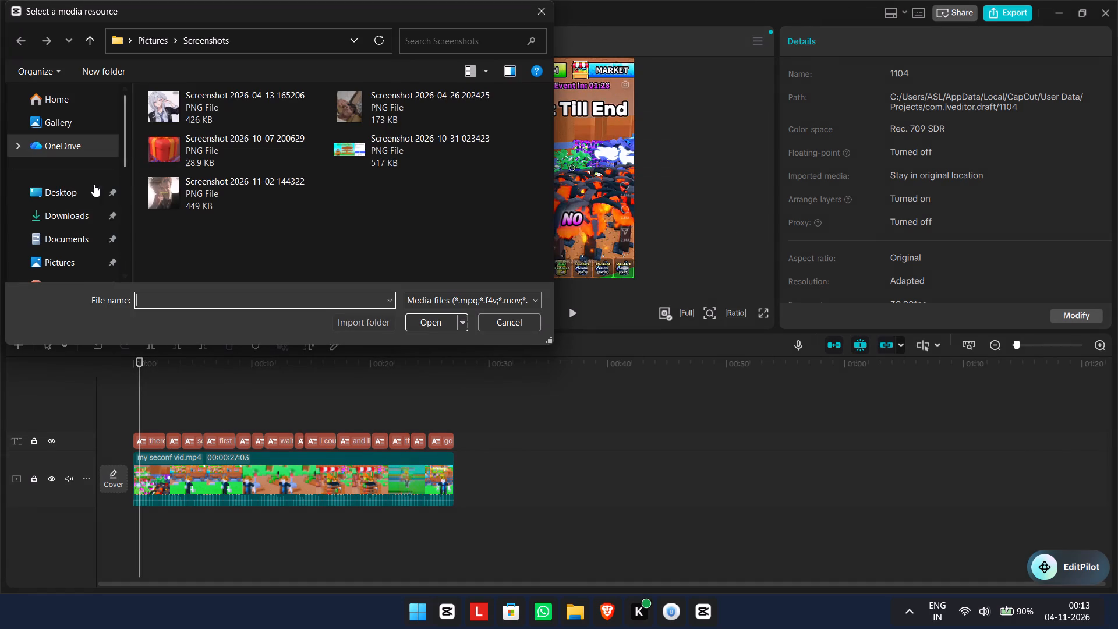
left_click(94, 225)
left_click(193, 214)
left_click(193, 214)
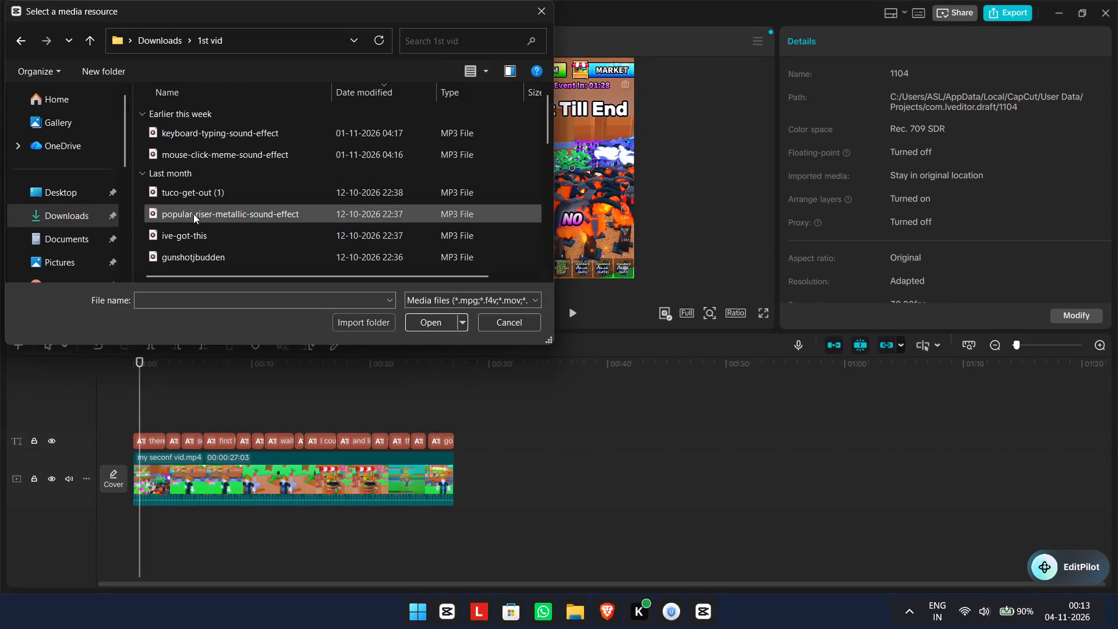
left_click(186, 187)
left_click(182, 174)
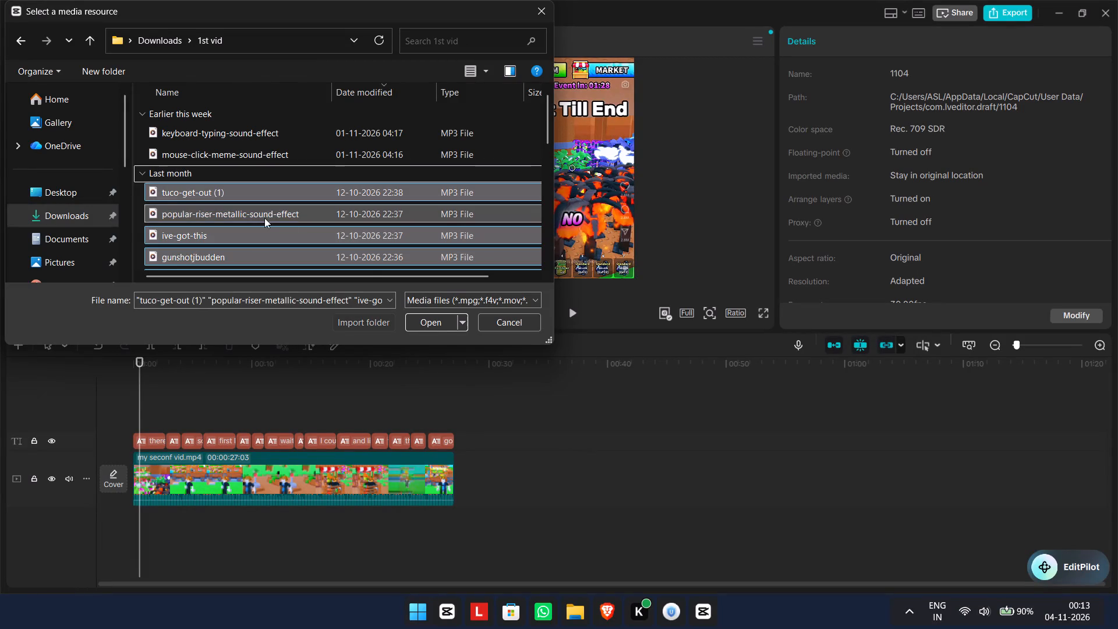
left_click(435, 326)
scroll(232, 182, "up", 5)
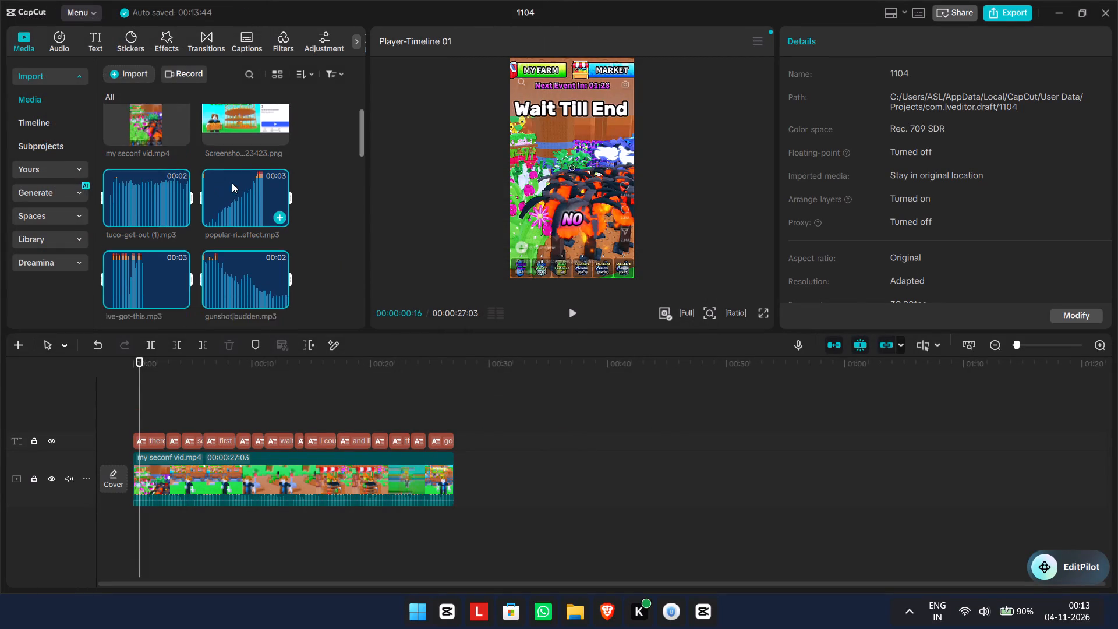
Find the caption word "BUILD" near the end and overlay the Build a Ring Farm 2 screenshot above the captions at 00:00:20:18.
left_click_drag(139, 387, 428, 414)
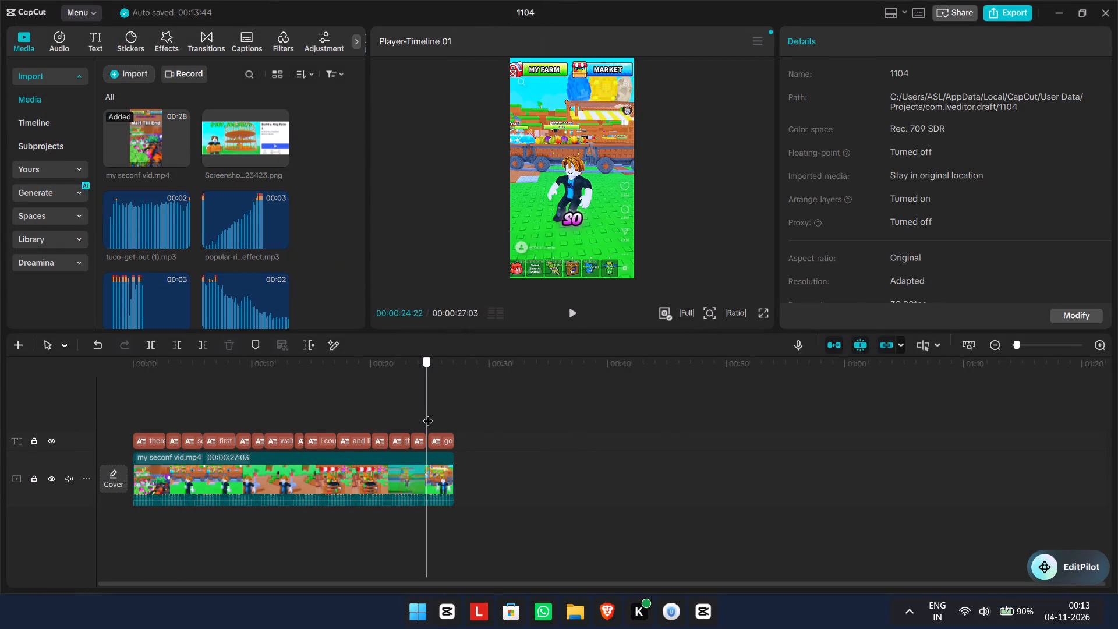
left_click_drag(428, 414, 429, 414)
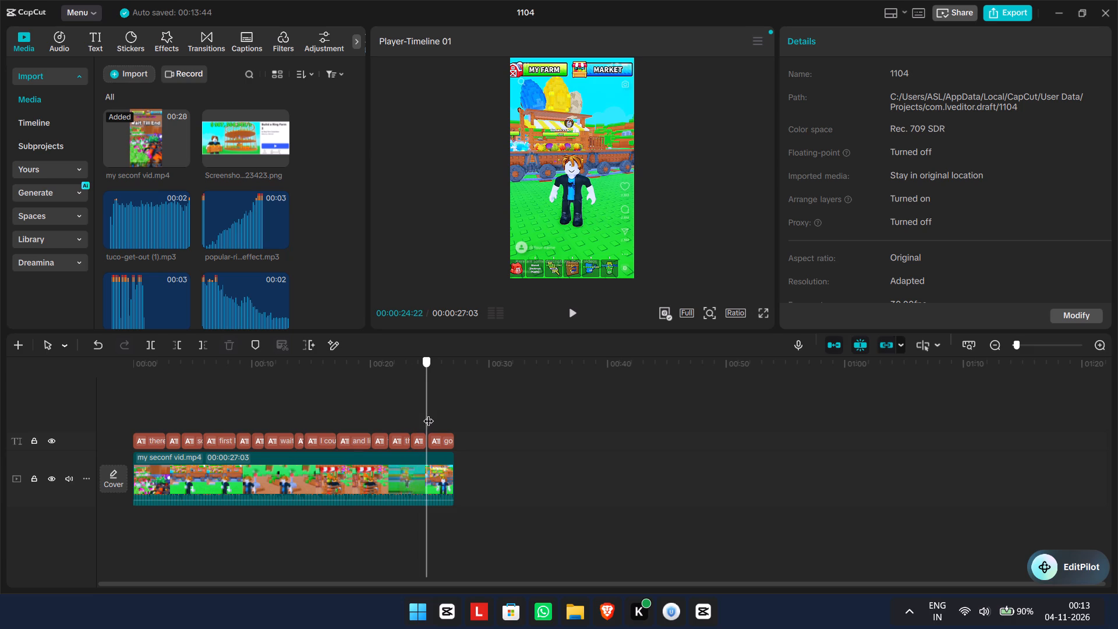
left_click_drag(429, 414, 411, 413)
left_click(580, 321)
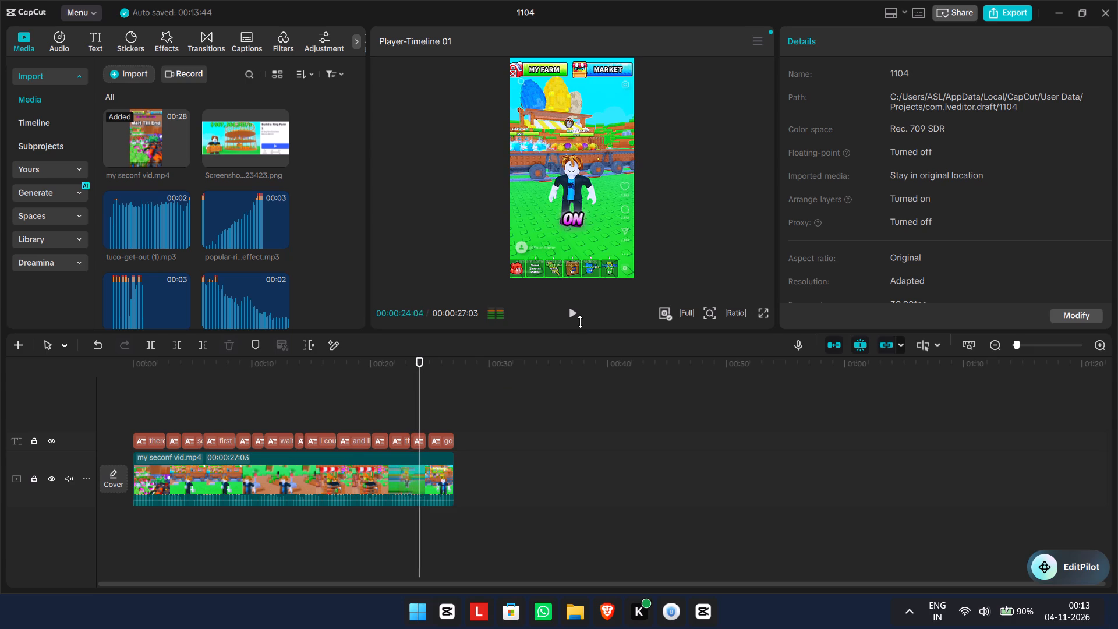
left_click(580, 321)
left_click_drag(423, 391, 397, 388)
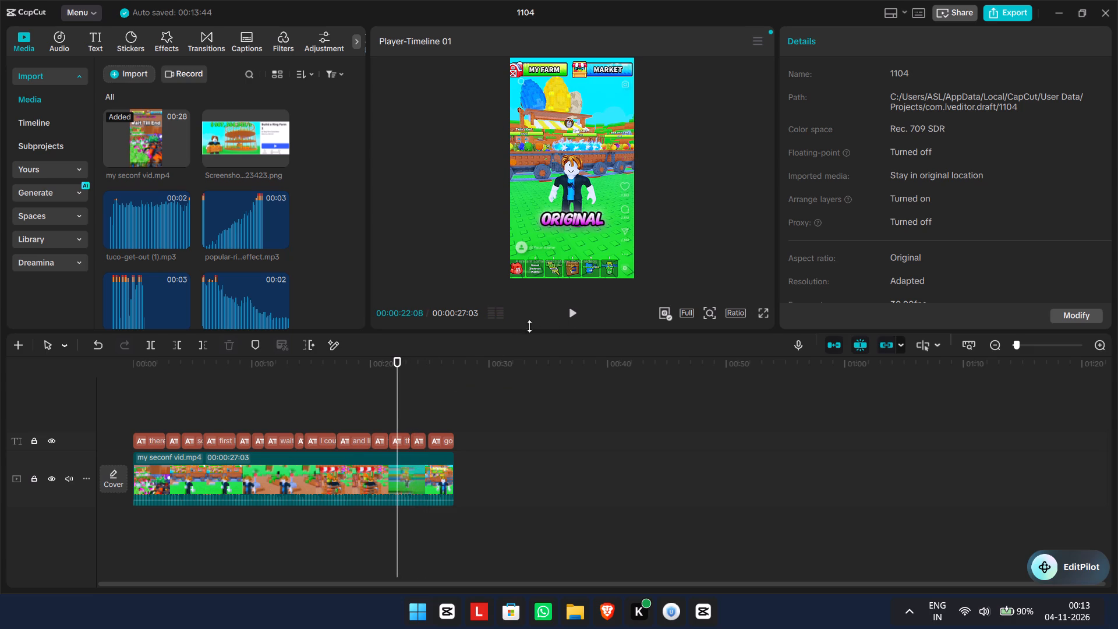
left_click_drag(397, 384, 340, 381)
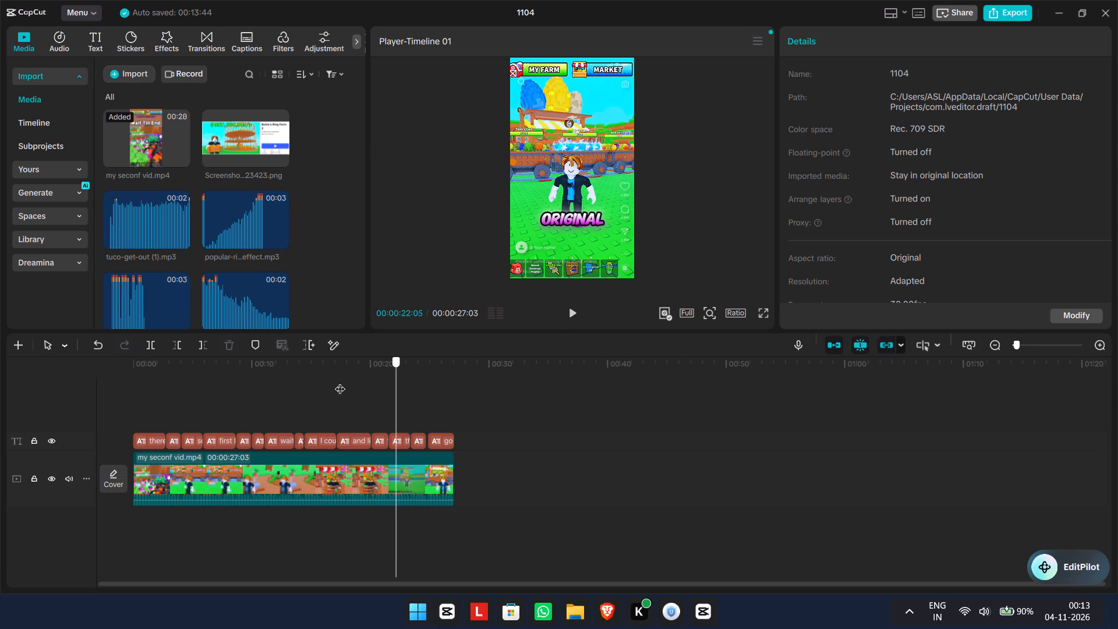
left_click_drag(340, 381, 339, 381)
left_click(580, 318)
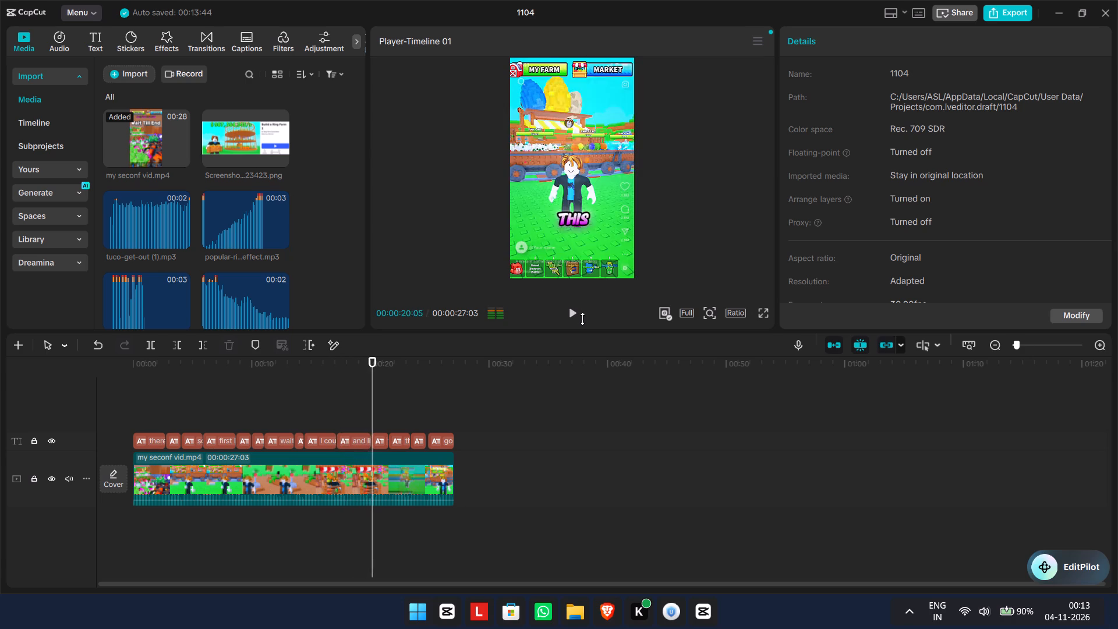
left_click(582, 319)
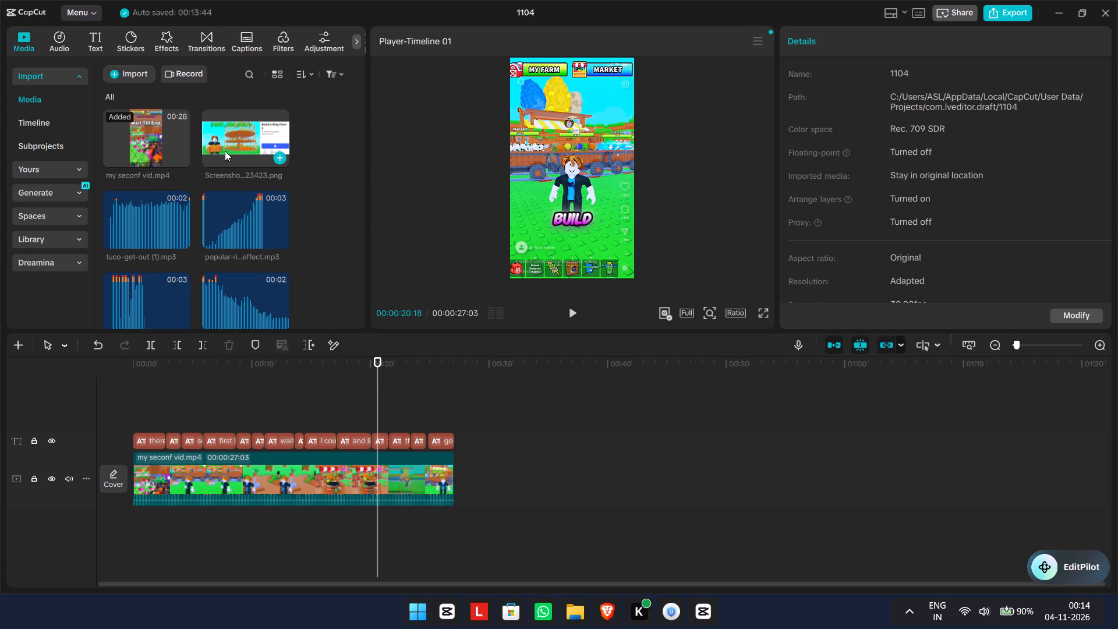
left_click_drag(229, 149, 378, 414)
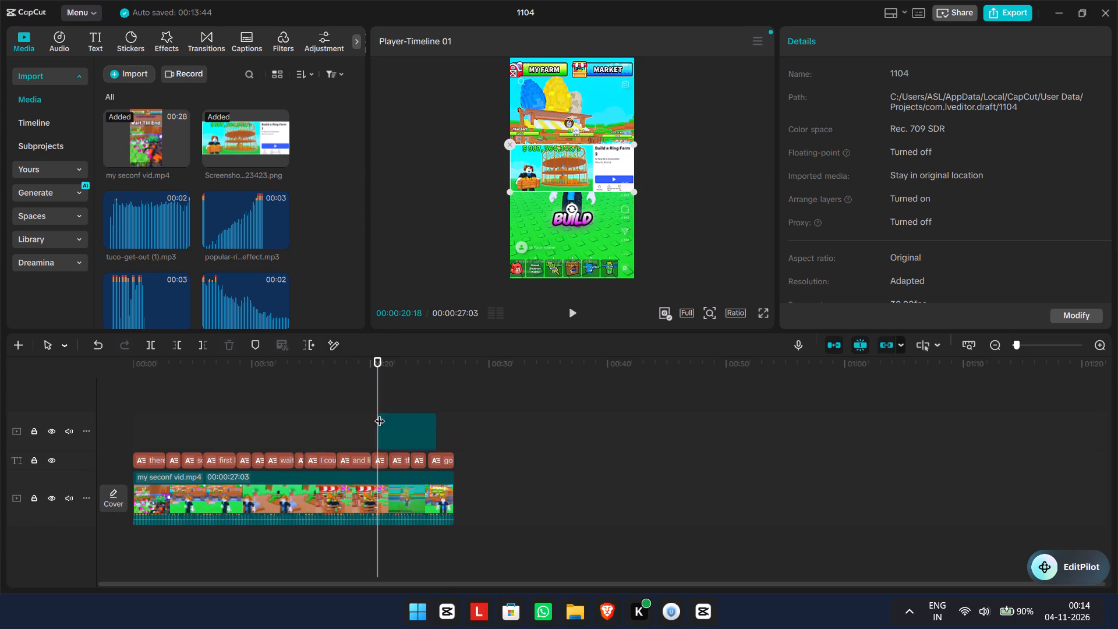
Move the overlaid game screenshot up in the frame to just below the MY FARM and MARKET signs.
left_click_drag(579, 171, 580, 115)
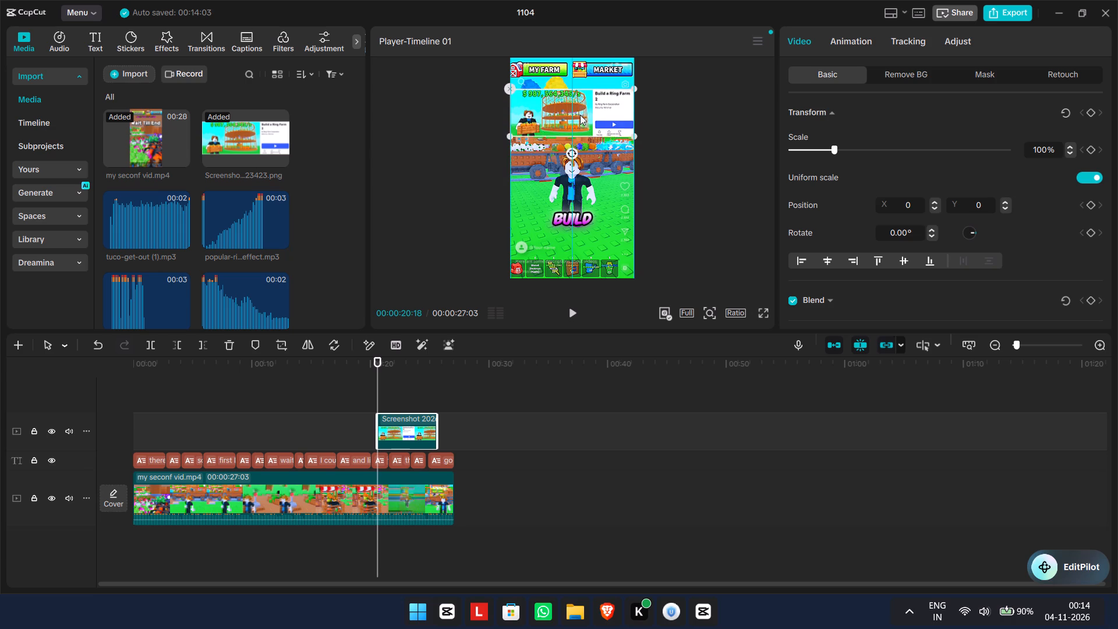
Move the overlaid game screenshot higher in the frame, to a Y position of 1121.
left_click_drag(580, 115, 578, 106)
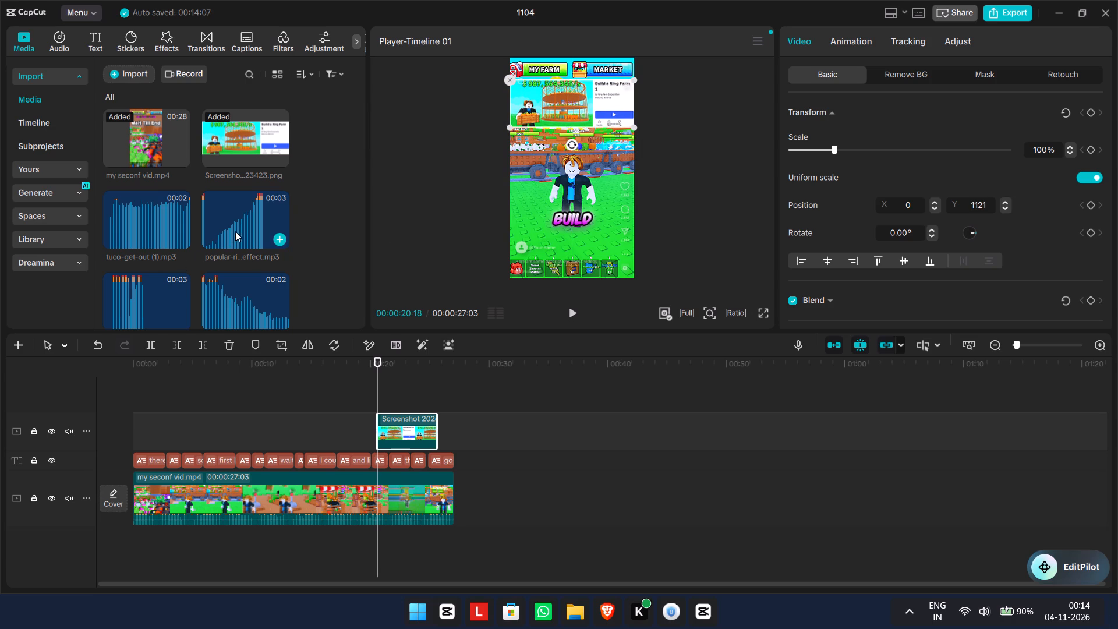
Add the pop_7e9IsBL.mp3 sound effect on an audio track below the video, starting with the screenshot overlay at 00:00:20:18.
scroll(215, 220, "down", 13)
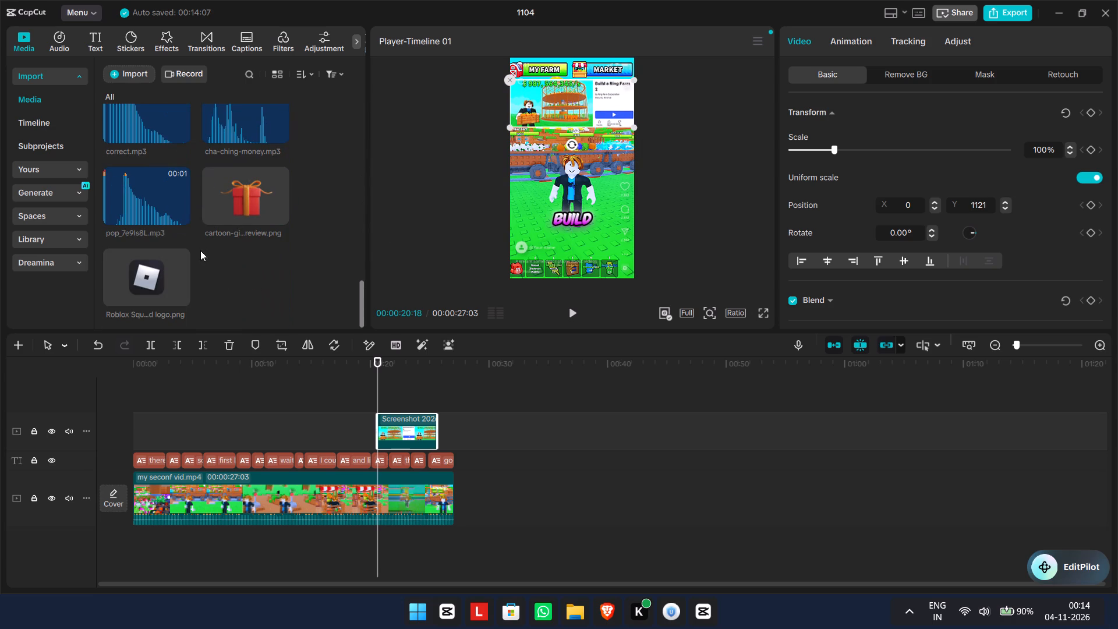
scroll(199, 255, "down", 1)
left_click_drag(140, 195, 375, 535)
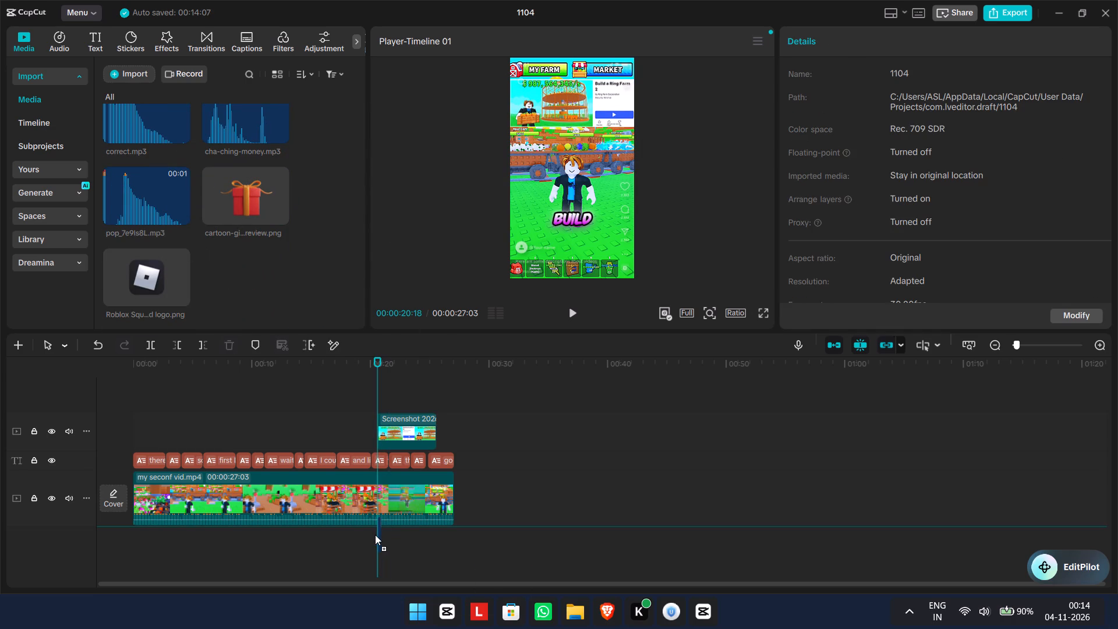
left_click_drag(375, 535, 376, 545)
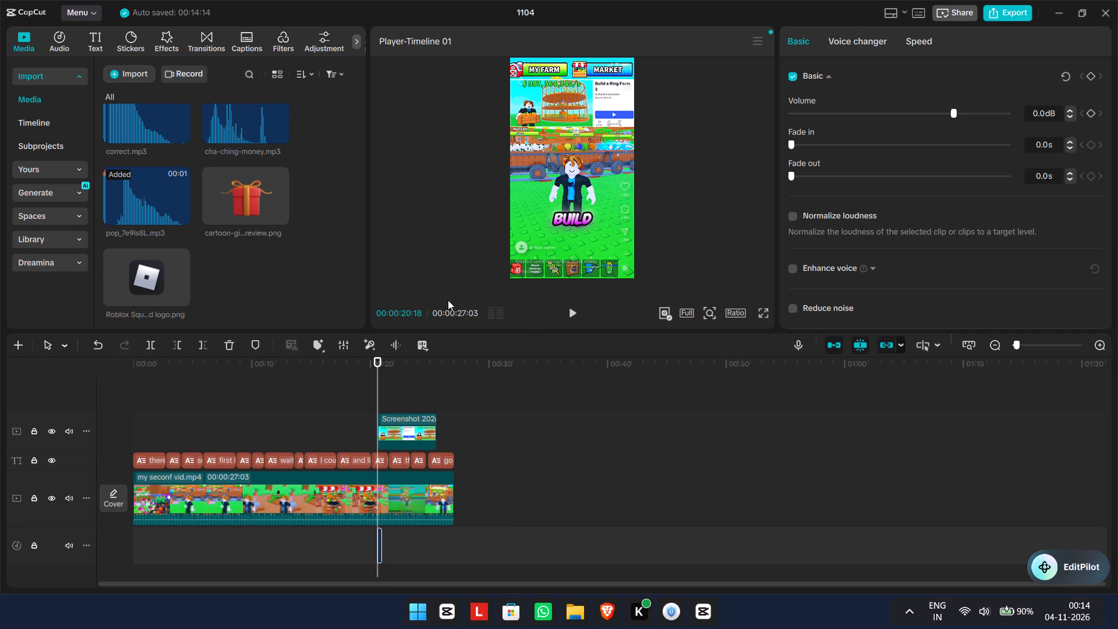
Add the rock-sliding.mp3 sound effect directly after the pop sound on the same audio track and normalize its loudness.
scroll(190, 227, "up", 2)
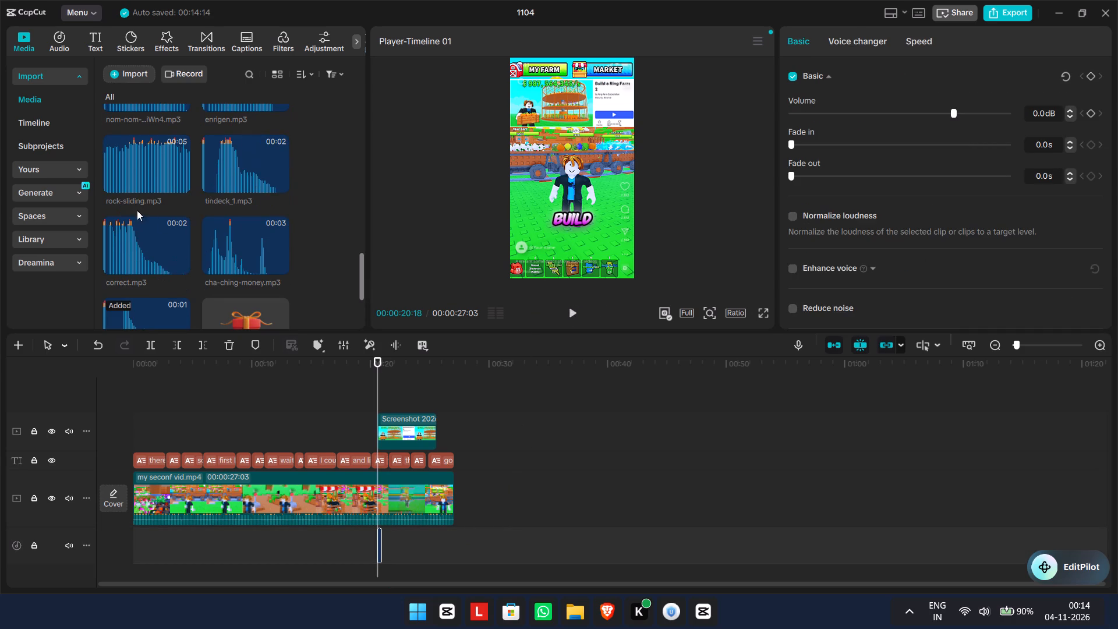
left_click_drag(146, 167, 385, 546)
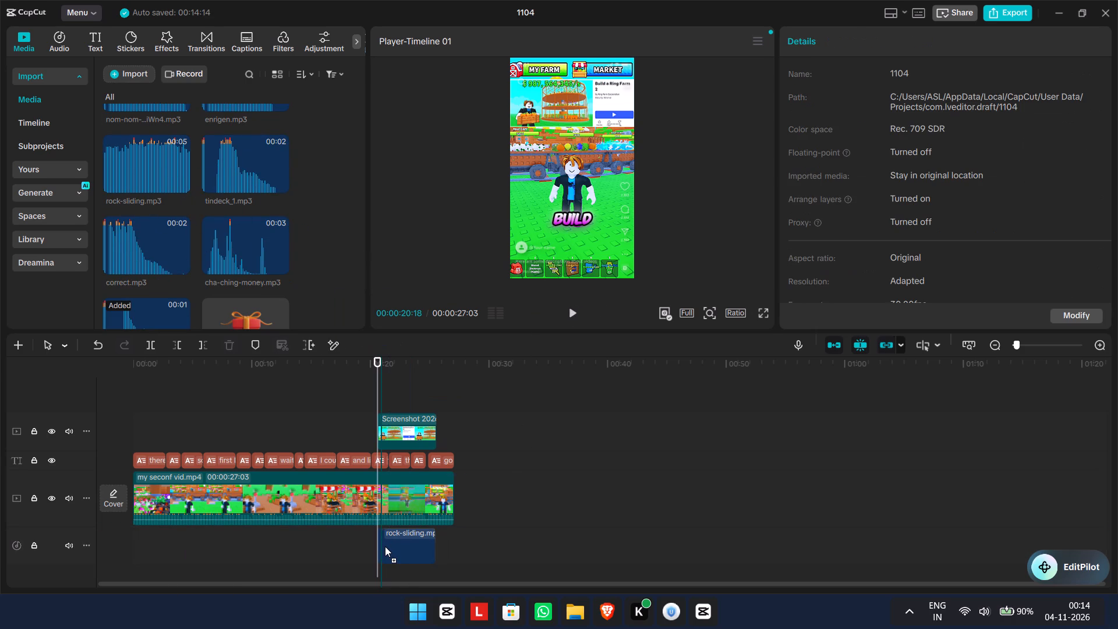
left_click_drag(385, 546, 383, 545)
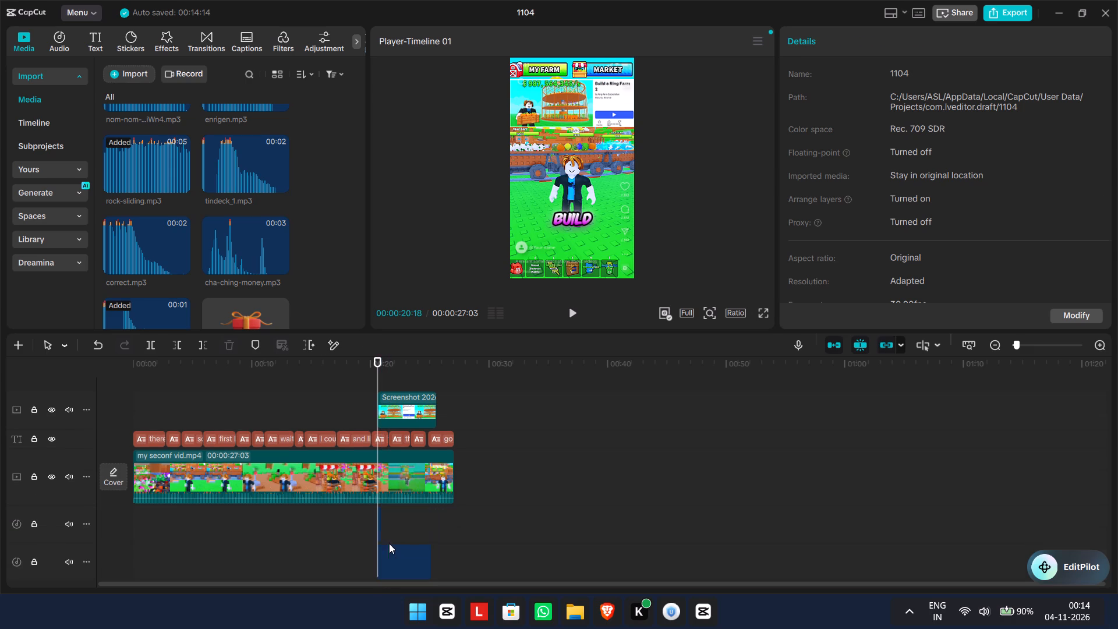
left_click_drag(397, 553, 403, 531)
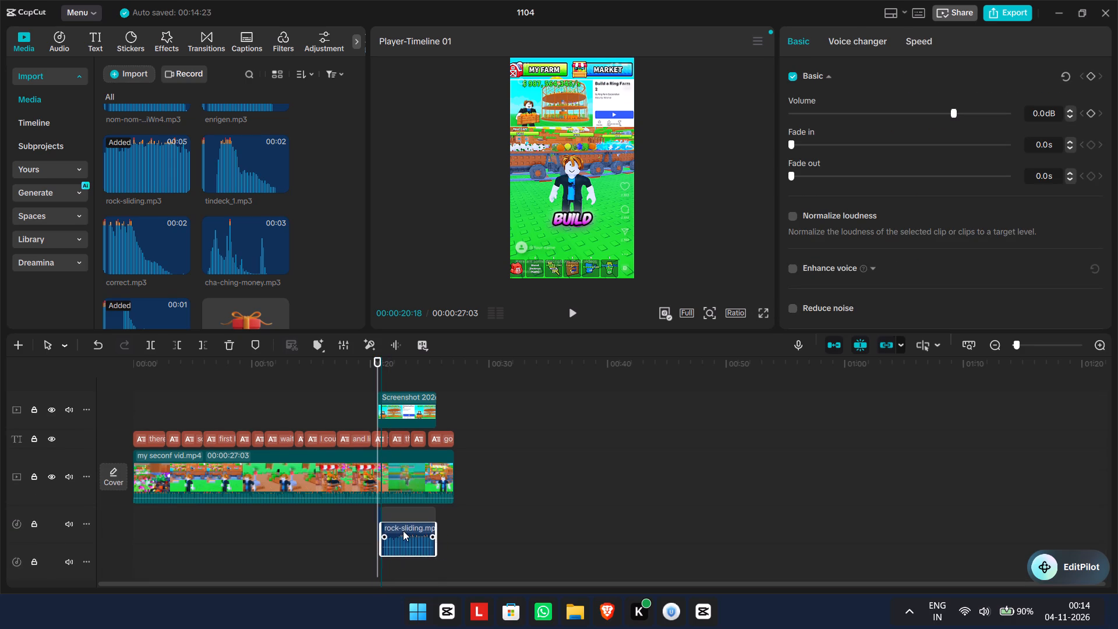
left_click_drag(403, 531, 404, 530)
left_click(790, 217)
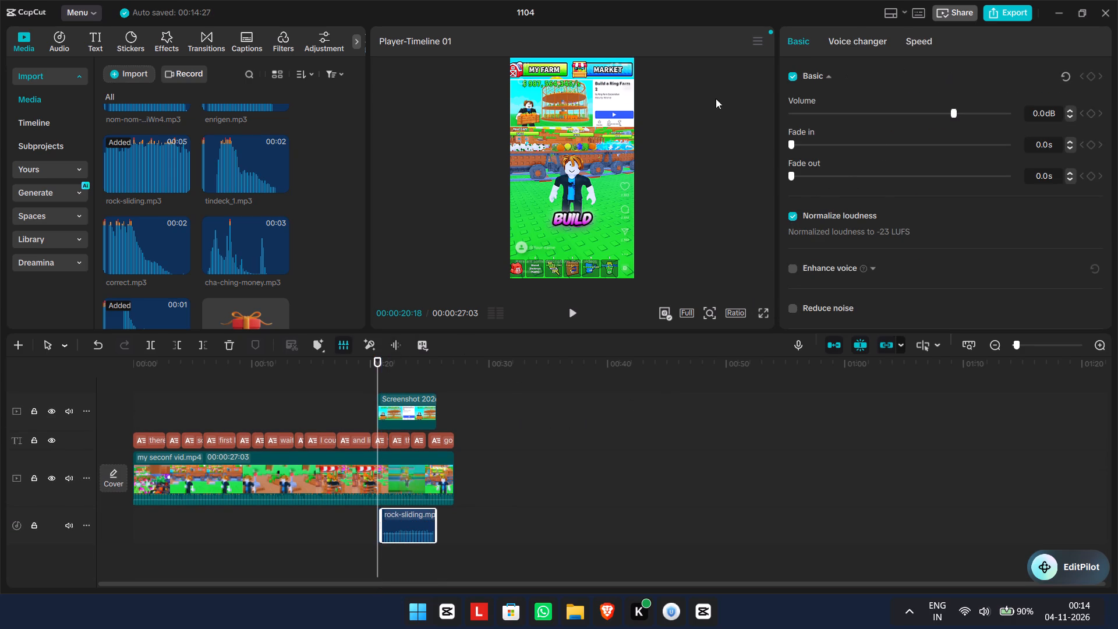
Add scale and position keyframes to the screenshot overlay at its start, 00:00:20:18.
left_click(421, 402)
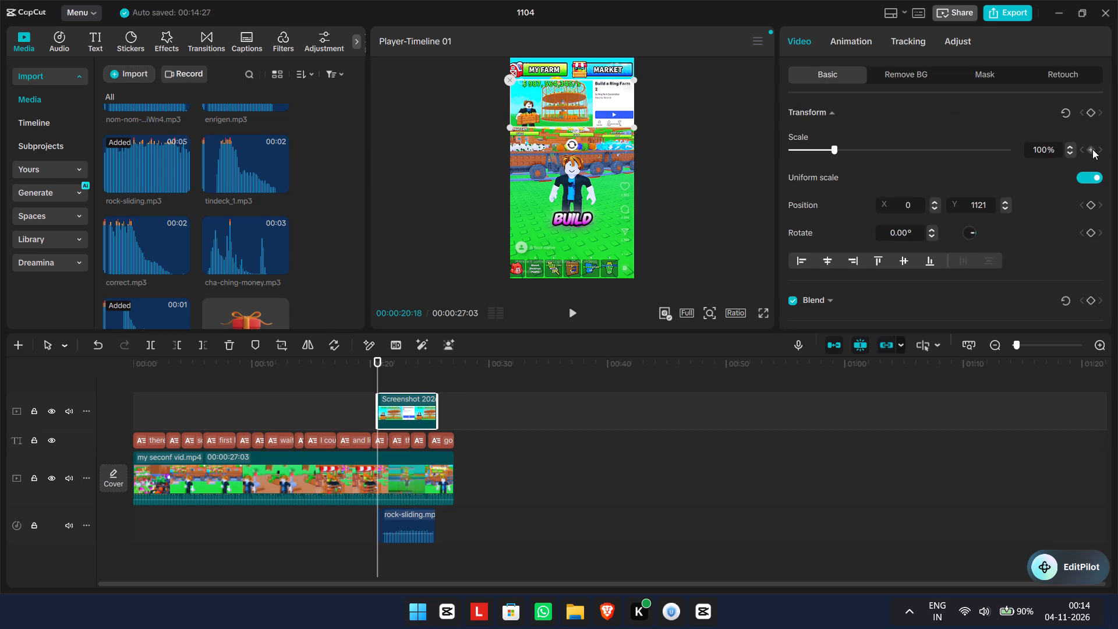
left_click(1091, 153)
left_click(1096, 202)
left_click(1093, 202)
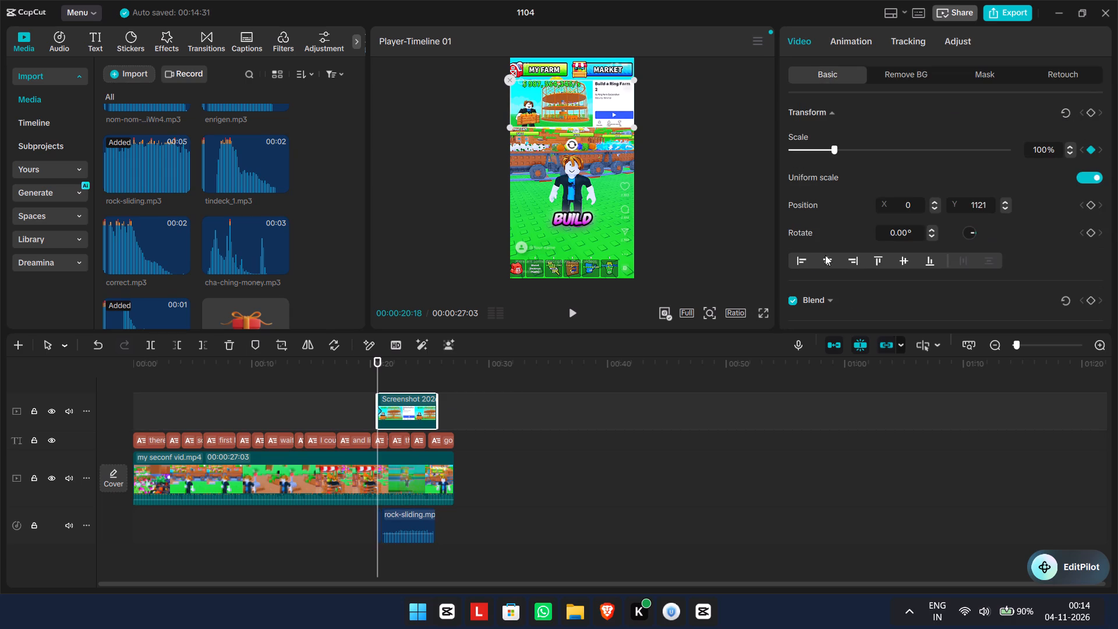
left_click(1087, 207)
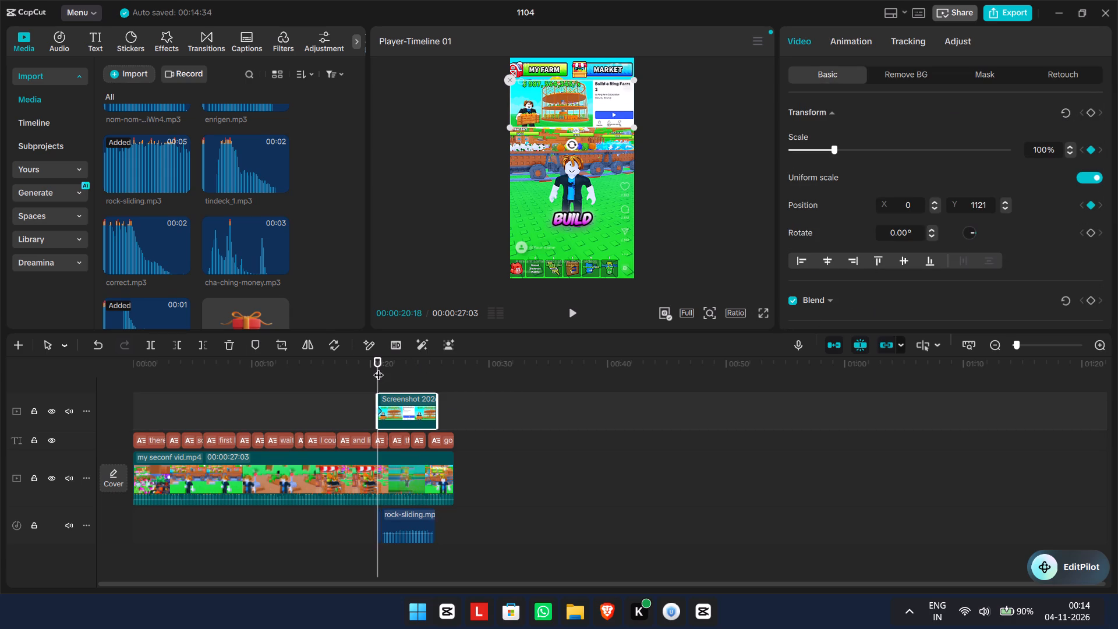
Add scale and position keyframes to the screenshot overlay at 00:00:20:28 and lower its Y position to 836.
left_click(377, 367)
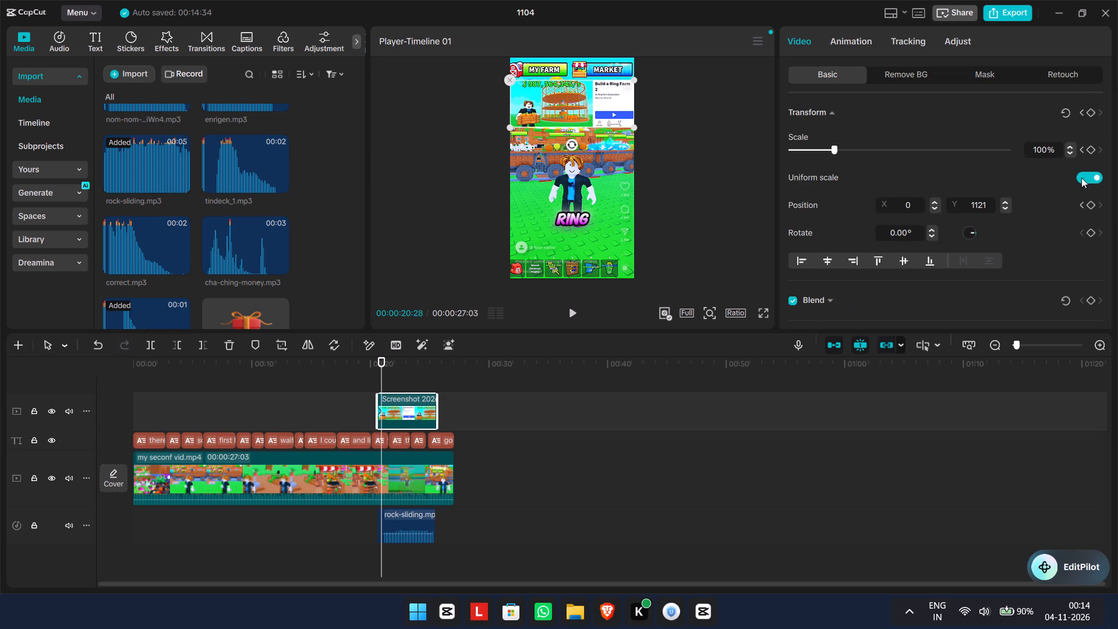
left_click(1096, 147)
left_click(1092, 156)
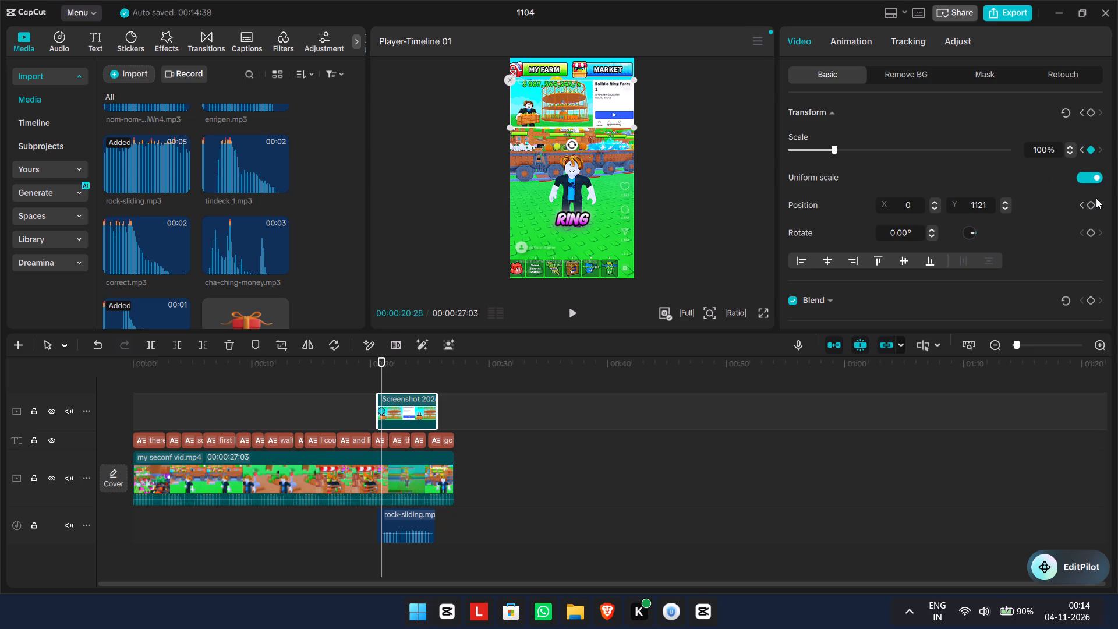
left_click(1092, 207)
left_click(1007, 209)
left_click(1006, 209)
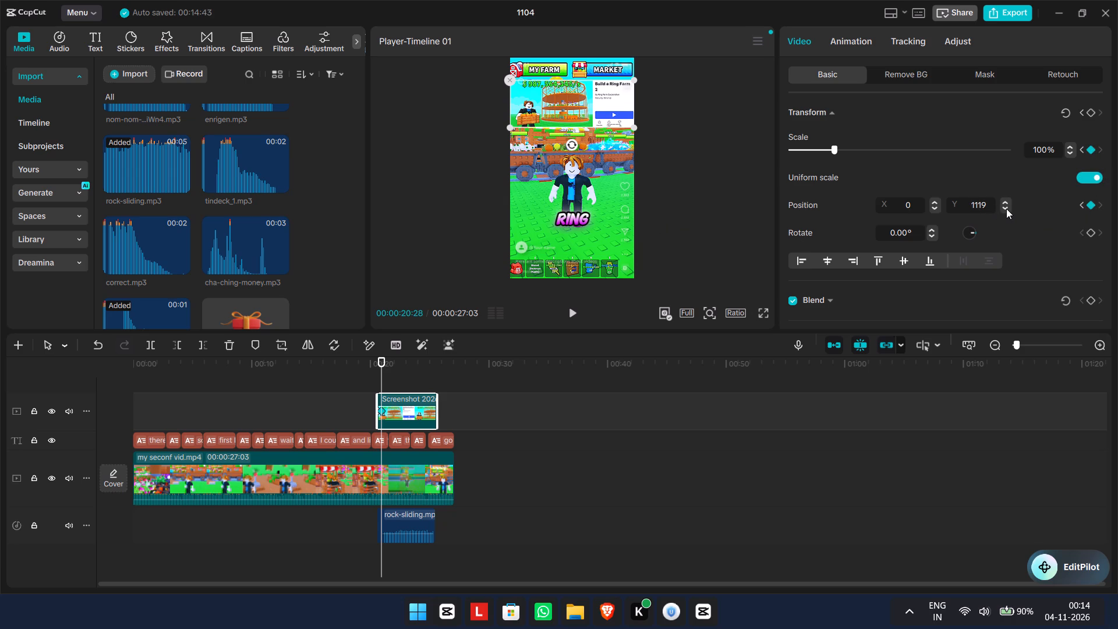
triple_click(1006, 209)
triple_click(1006, 209)
left_click(1006, 209)
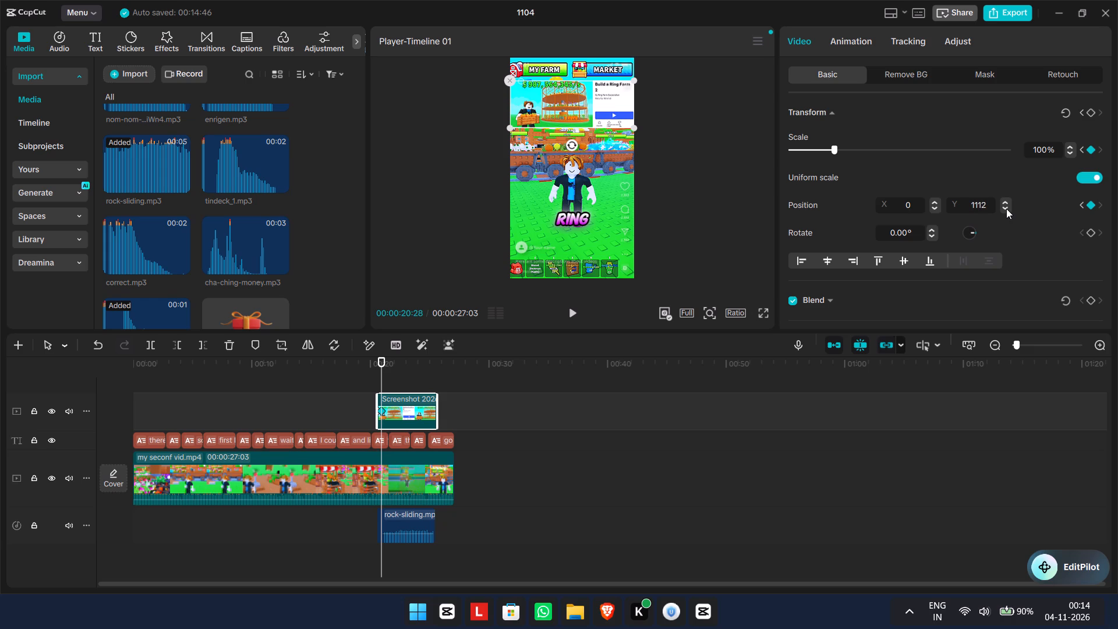
triple_click(1006, 209)
triple_click(1006, 209)
left_click(1006, 209)
left_click(1006, 209)
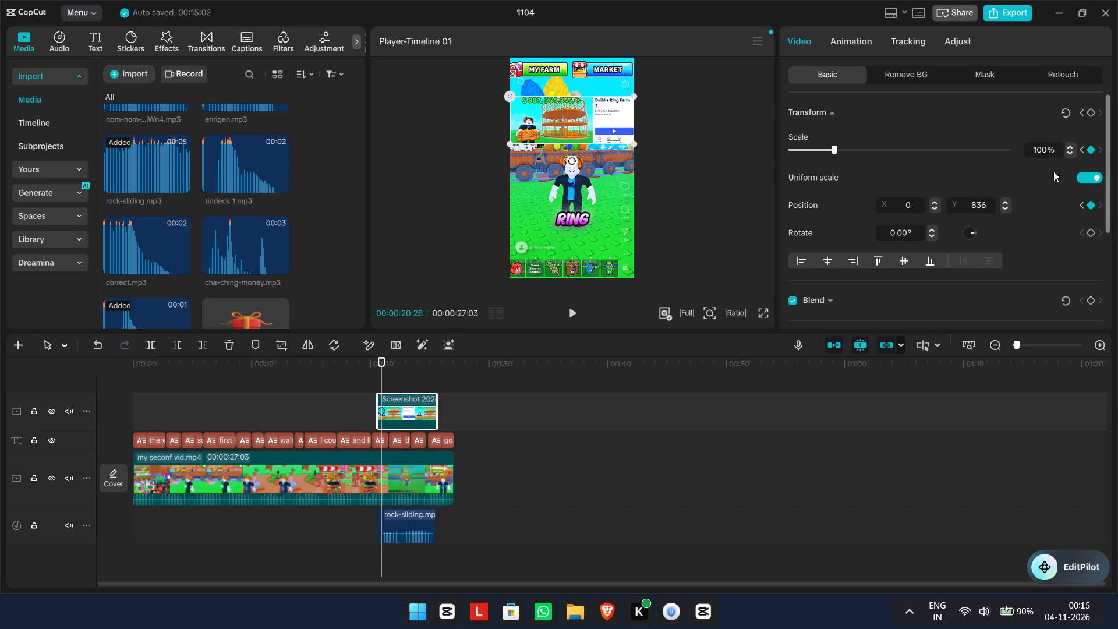
Add scale and position keyframes to the screenshot overlay at 00:00:21:17 and lower its Y position to 502.
left_click(386, 374)
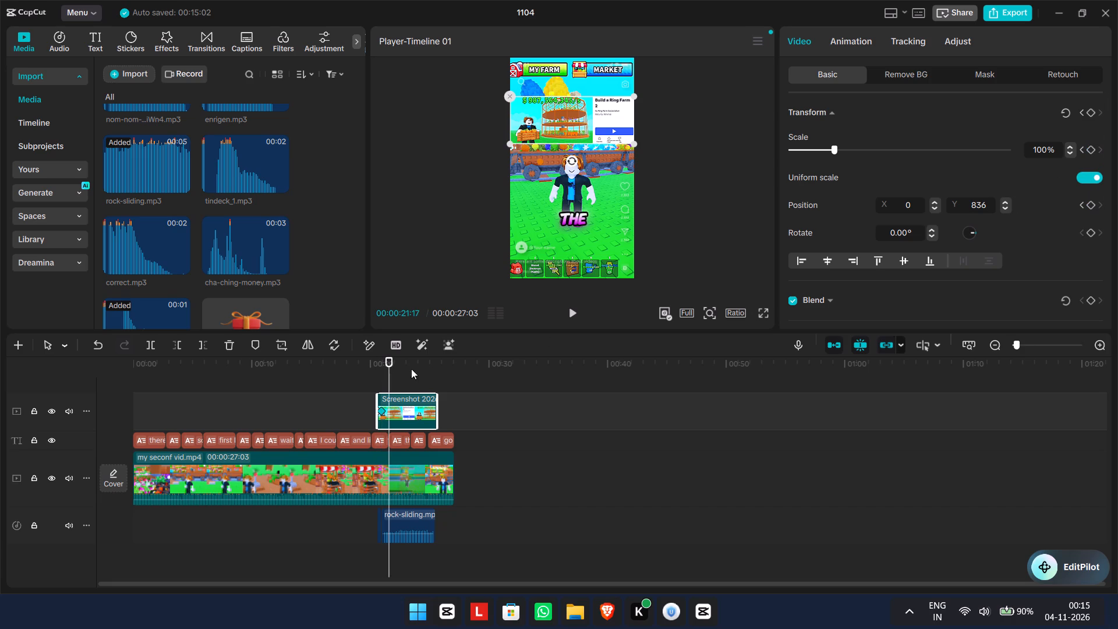
left_click(391, 370)
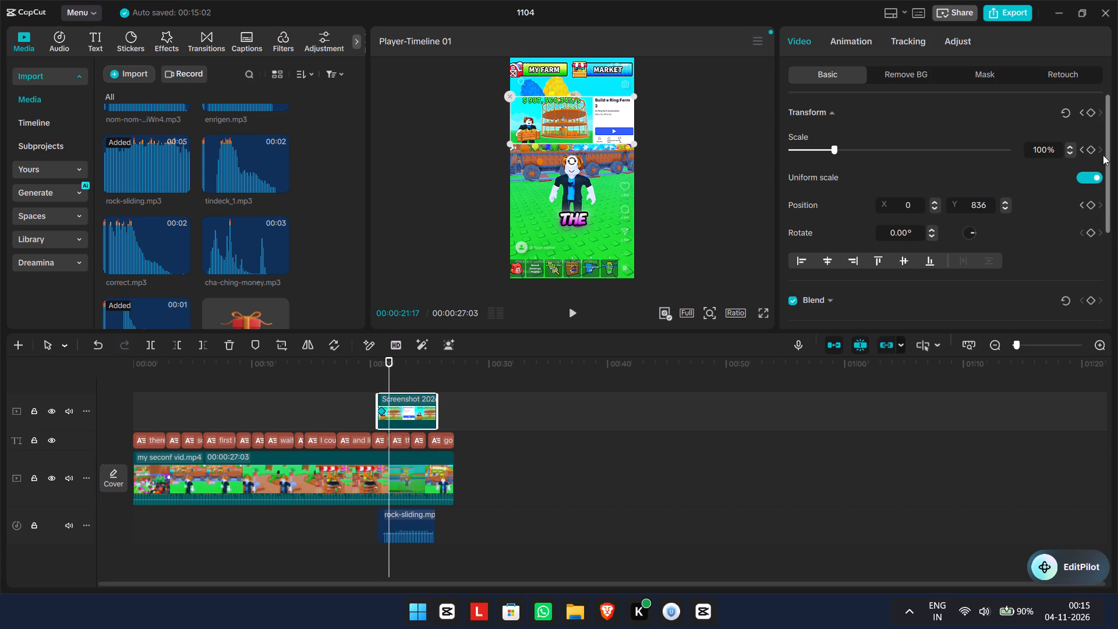
left_click(1092, 144)
left_click(1091, 206)
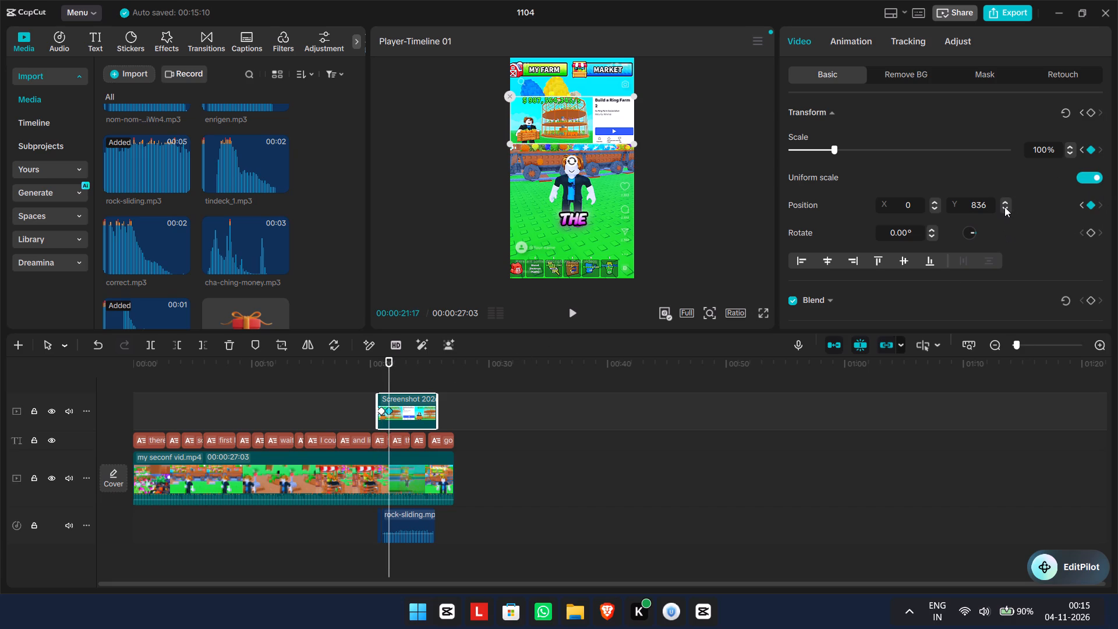
left_click(1004, 207)
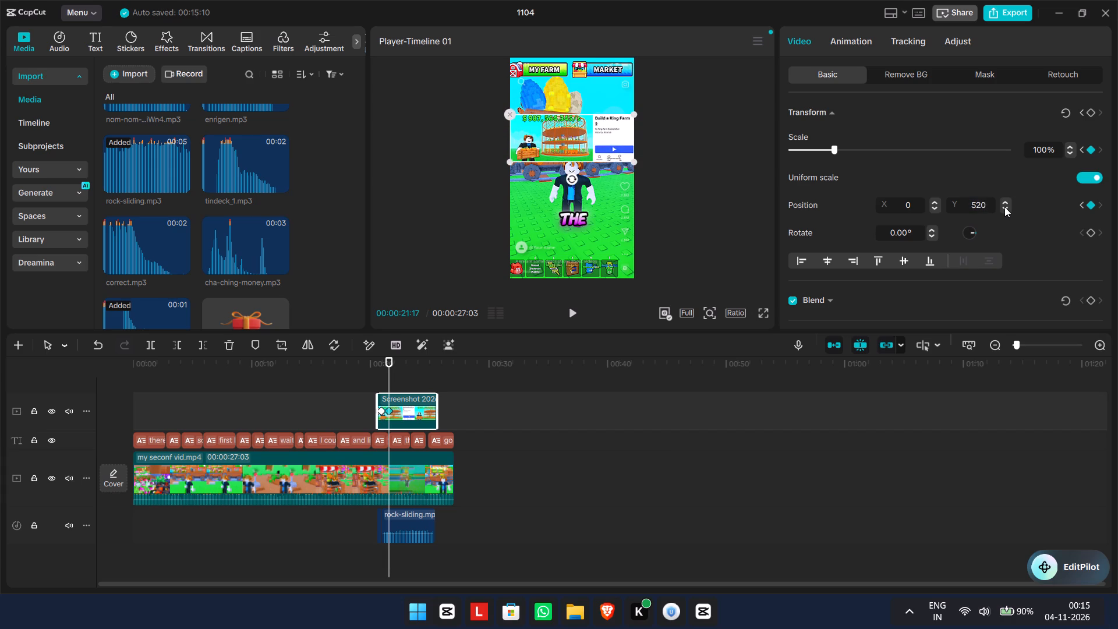
Keyframe the overlay's scale and position at 00:00:22:00 with Y set to 167, and play back the movement from 00:00:18:05.
left_click(390, 363)
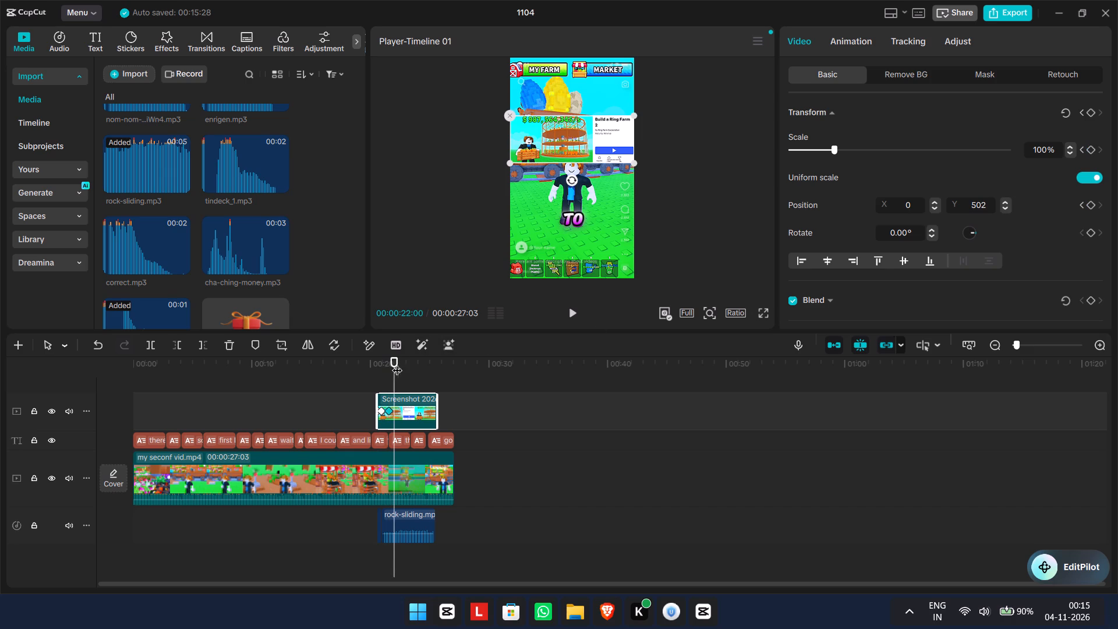
left_click(1091, 150)
left_click(1092, 203)
left_click(1004, 206)
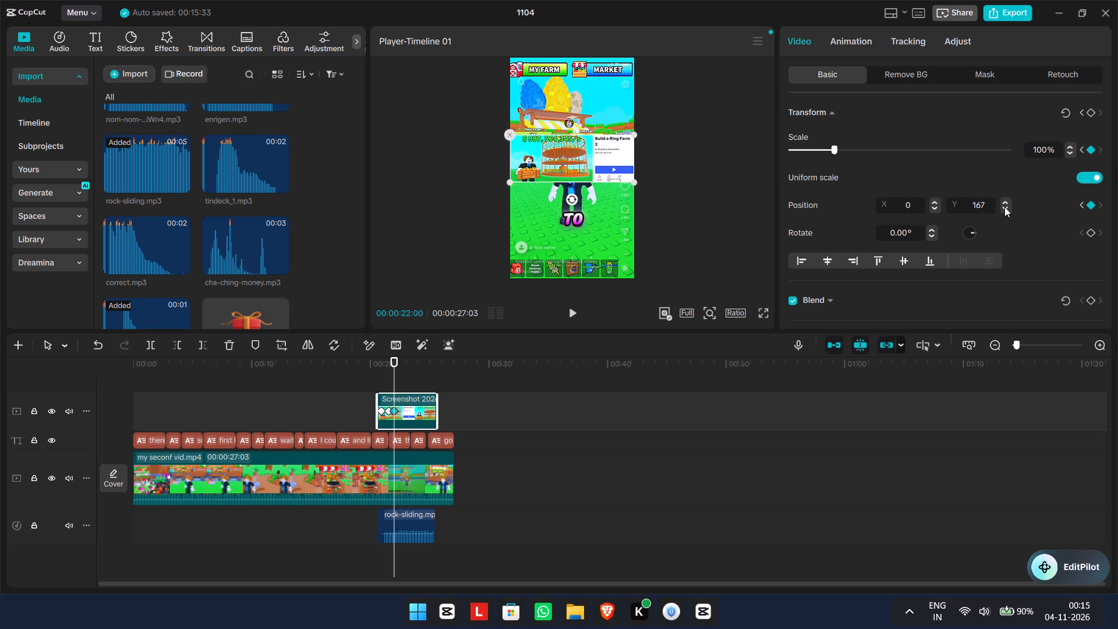
left_click_drag(394, 380, 349, 375)
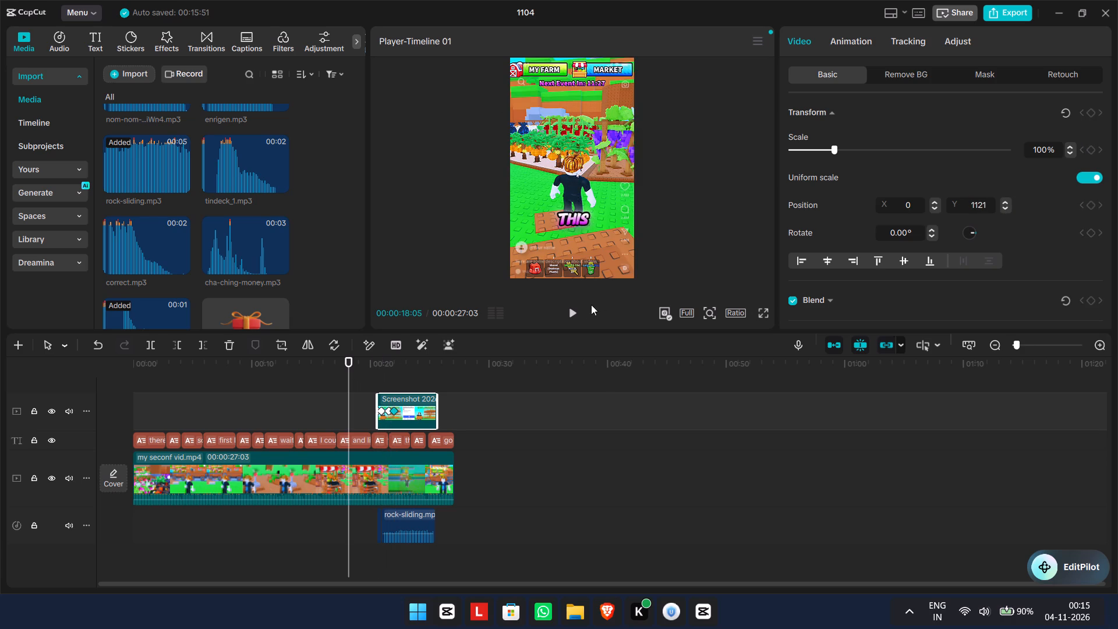
left_click(581, 310)
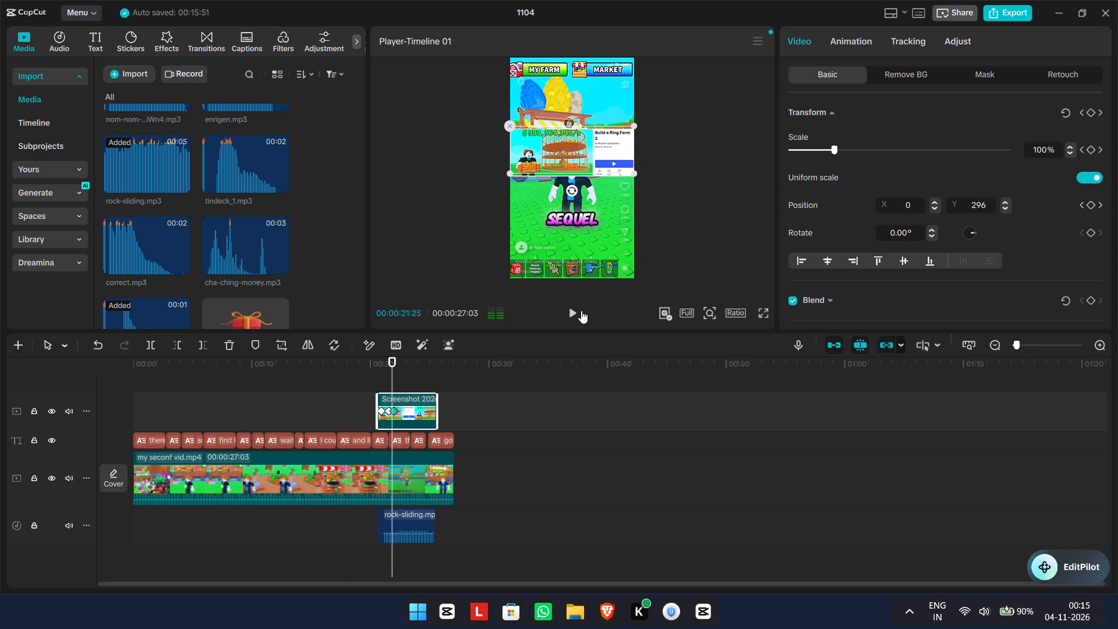
left_click_drag(561, 316, 576, 314)
left_click(576, 314)
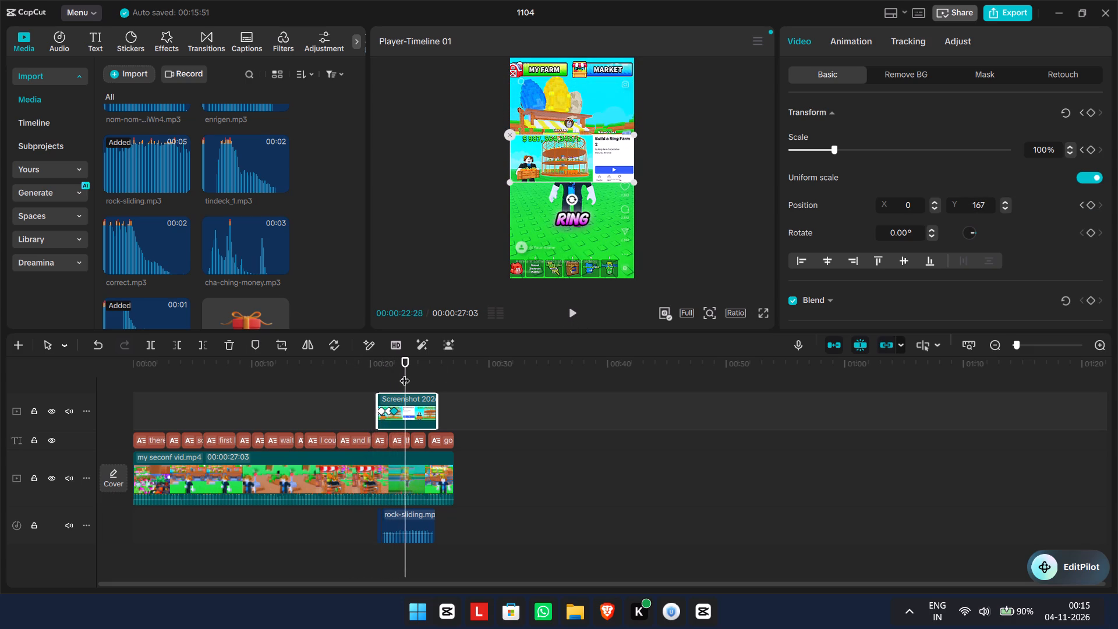
Move the rock-sliding sound to its own lower audio track, starting at 00:00:20:18 with the overlay, and play it back.
left_click_drag(405, 373, 380, 374)
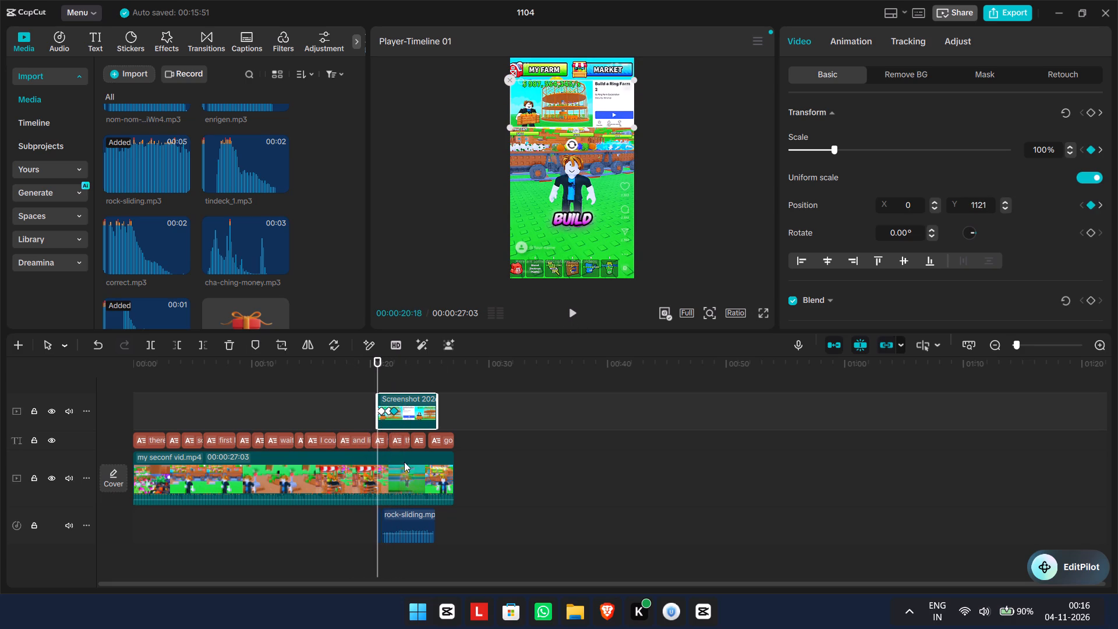
left_click_drag(407, 523, 405, 557)
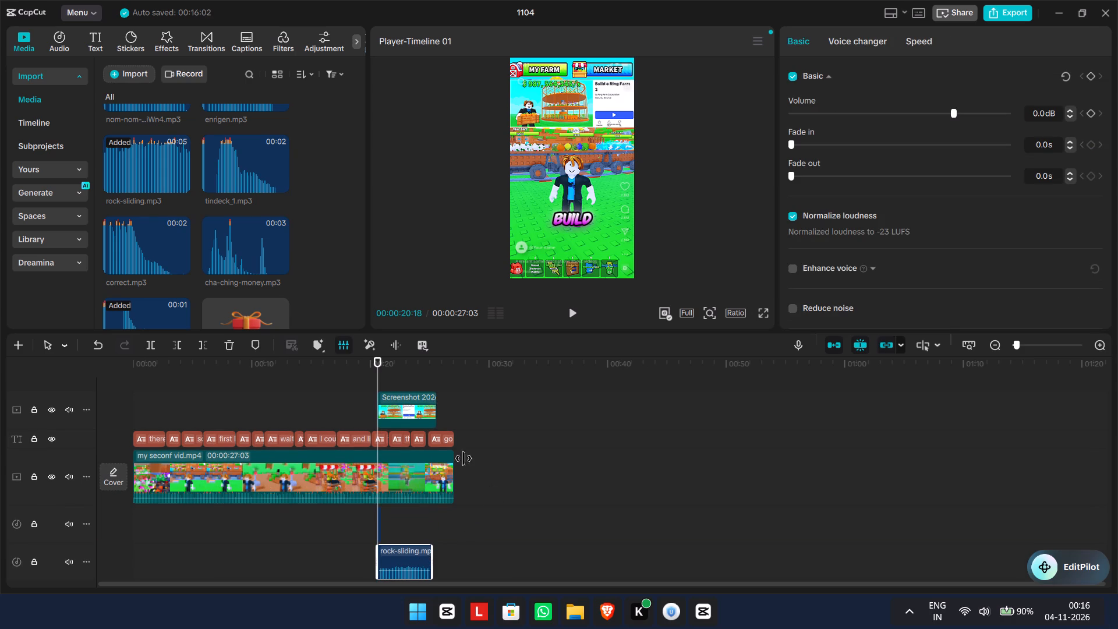
left_click(572, 308)
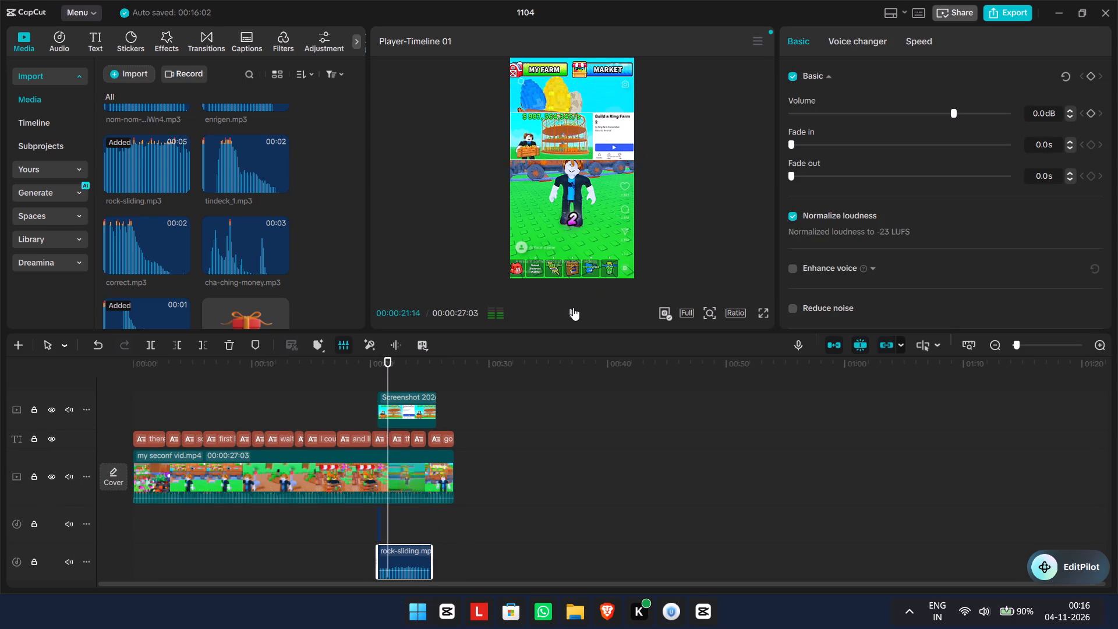
left_click(574, 308)
Trim off the rock-sliding sound after 00:00:22:12 and play back the overlay section.
left_click(404, 409)
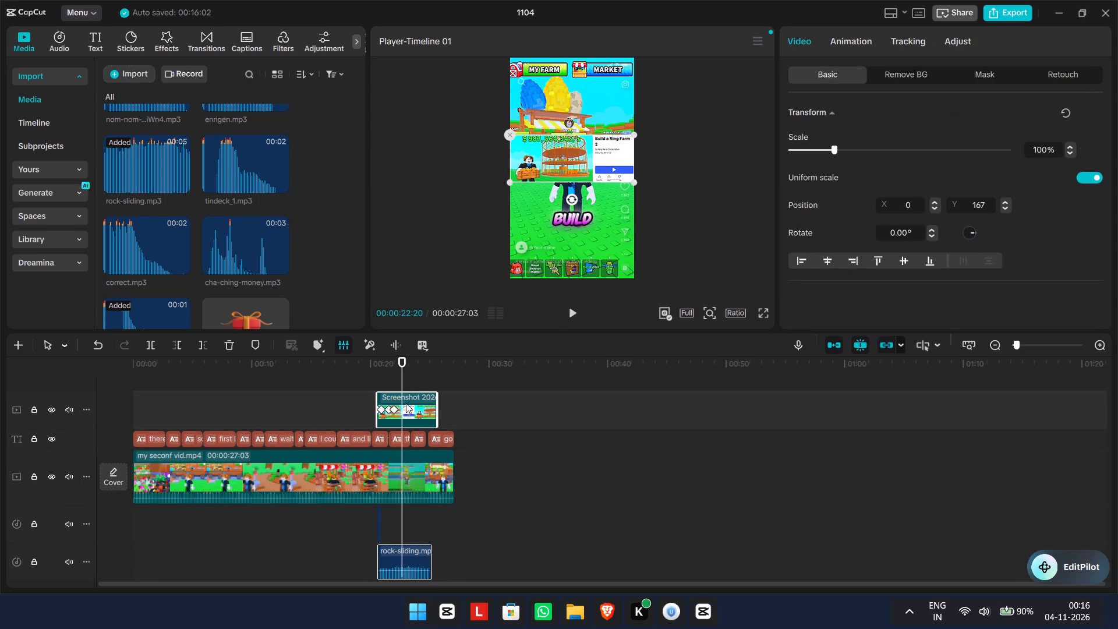
left_click(402, 376)
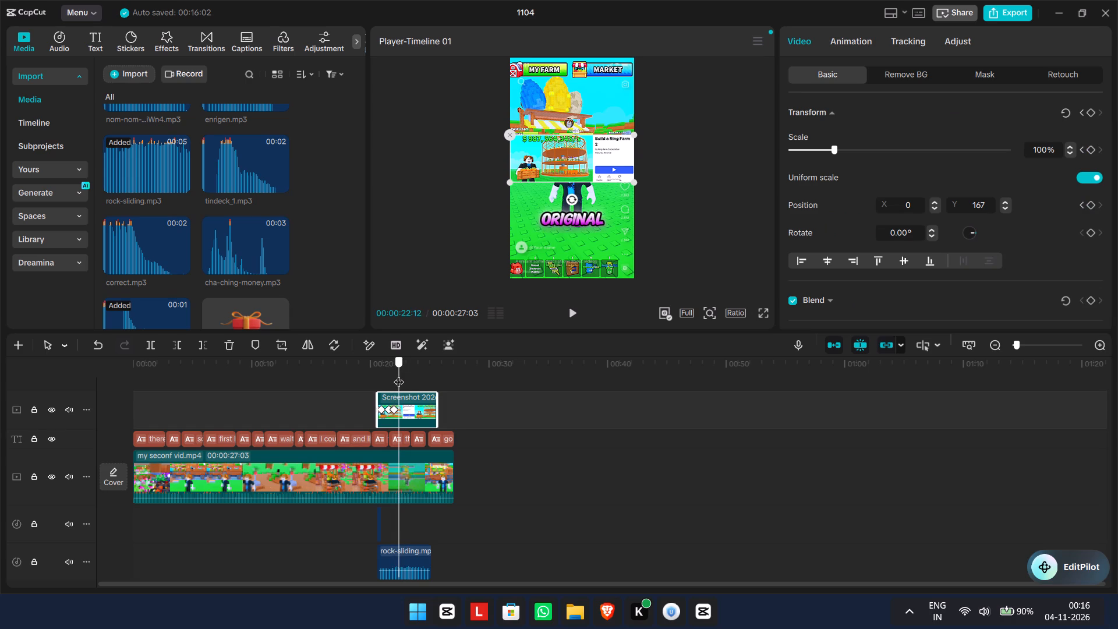
left_click(408, 552)
left_click(206, 344)
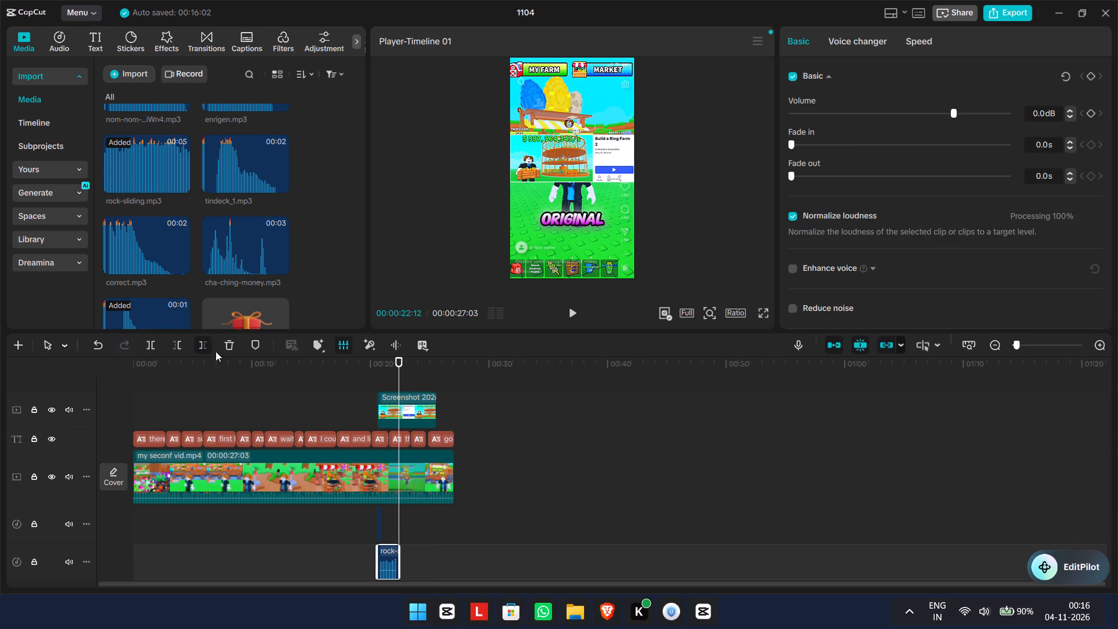
left_click_drag(401, 378, 363, 366)
left_click(577, 309)
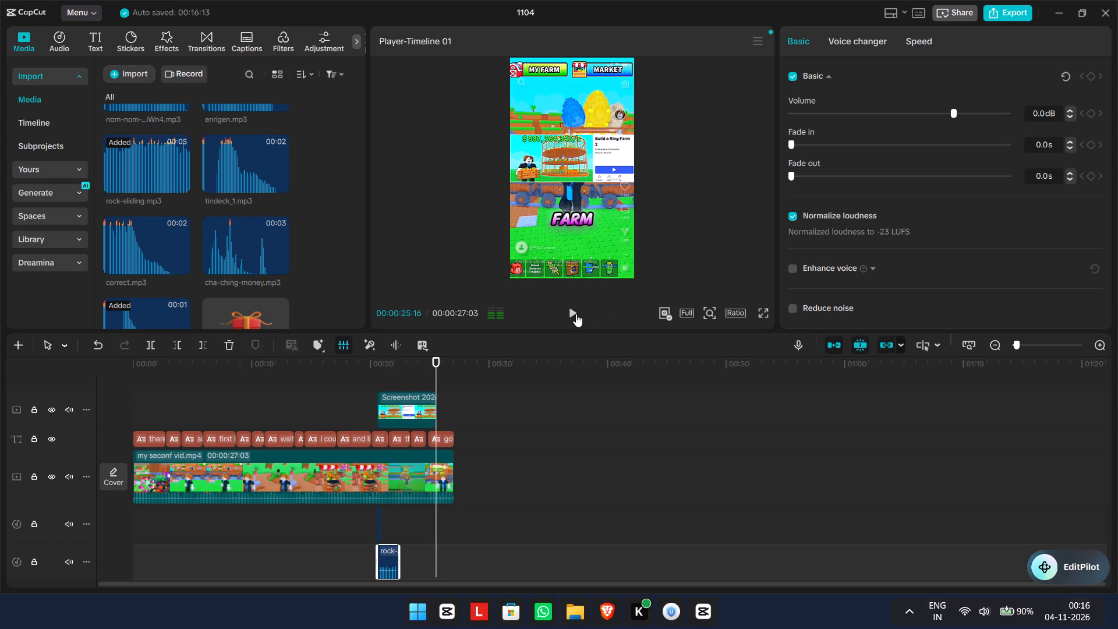
Play back the screenshot overlay section to find its end point and trim off the overlay after 00:00:23:11.
left_click(576, 313)
left_click_drag(439, 367, 383, 359)
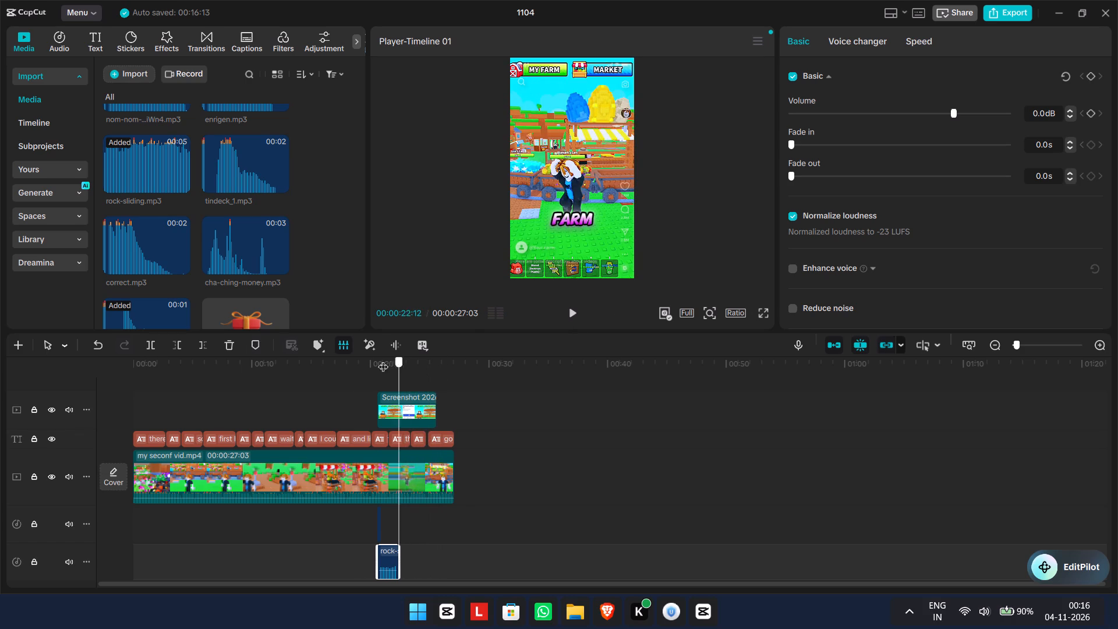
left_click_drag(383, 359, 363, 356)
left_click(571, 311)
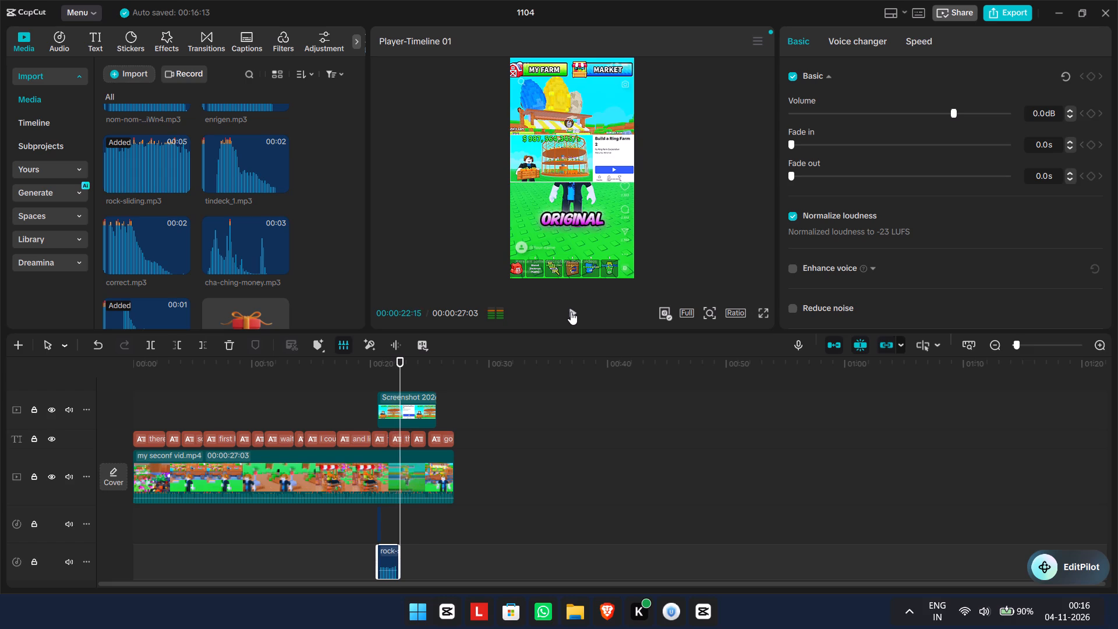
left_click(571, 312)
double_click(571, 312)
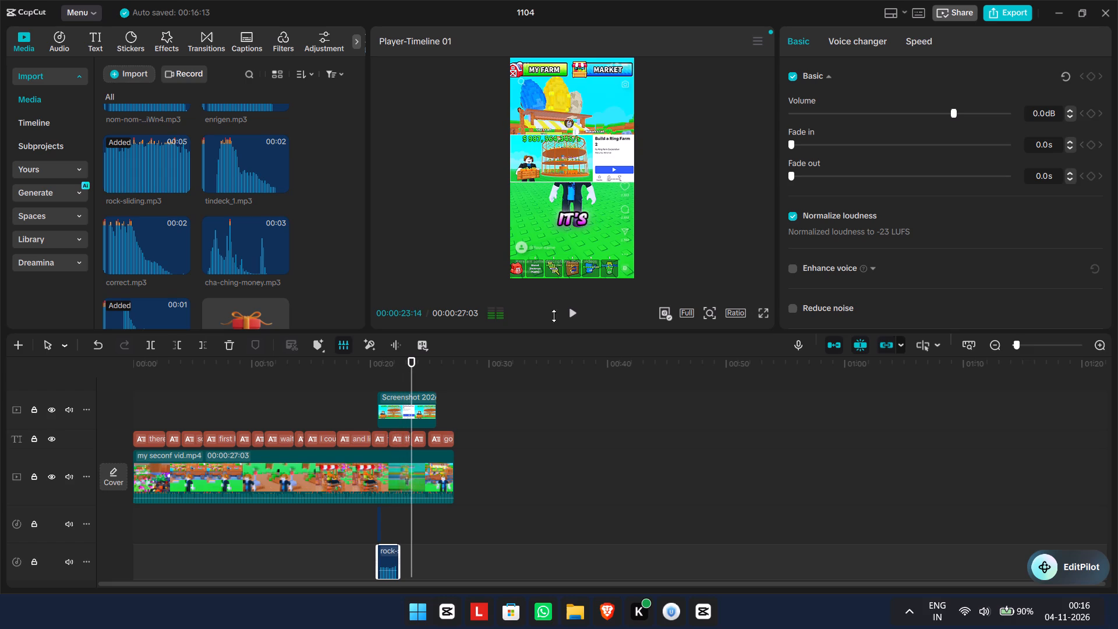
left_click_drag(411, 376, 409, 376)
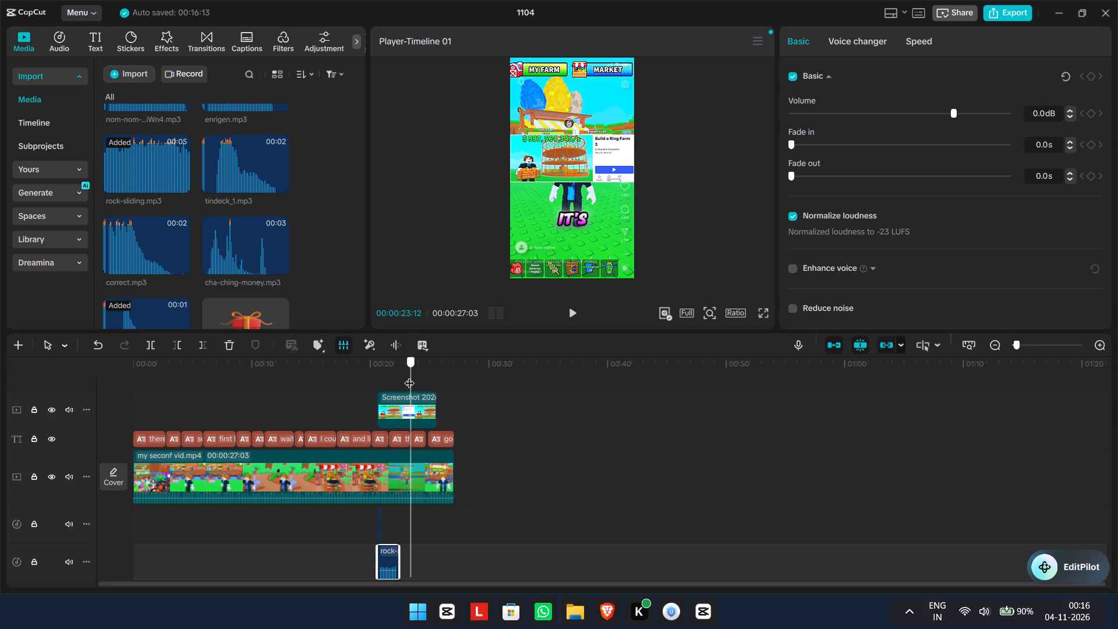
left_click_drag(409, 376, 405, 374)
left_click(568, 321)
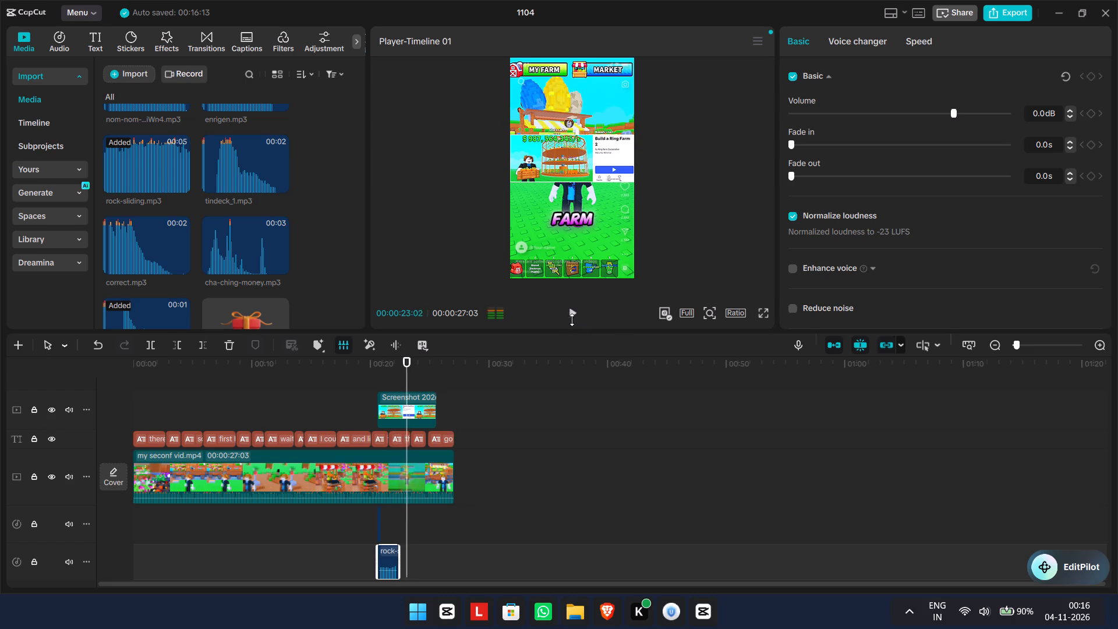
left_click(572, 319)
left_click(422, 397)
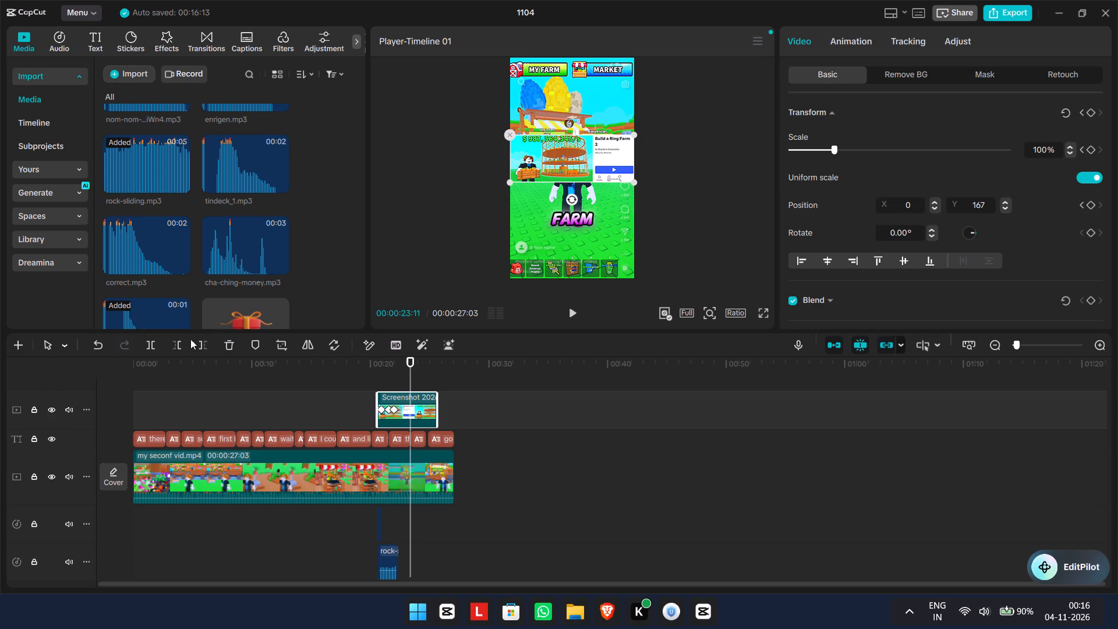
left_click(203, 347)
Place the Roblox square logo image directly after the screenshot overlay, scale it to 65%, and play back from 00:00:21:17.
scroll(220, 235, "down", 5)
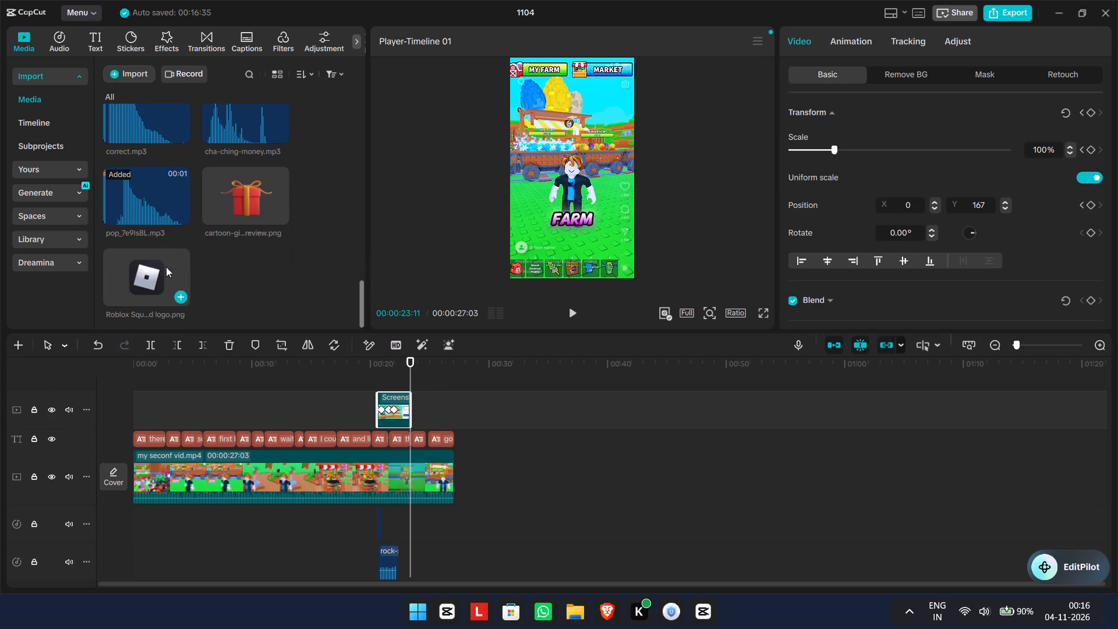
left_click_drag(136, 268, 412, 410)
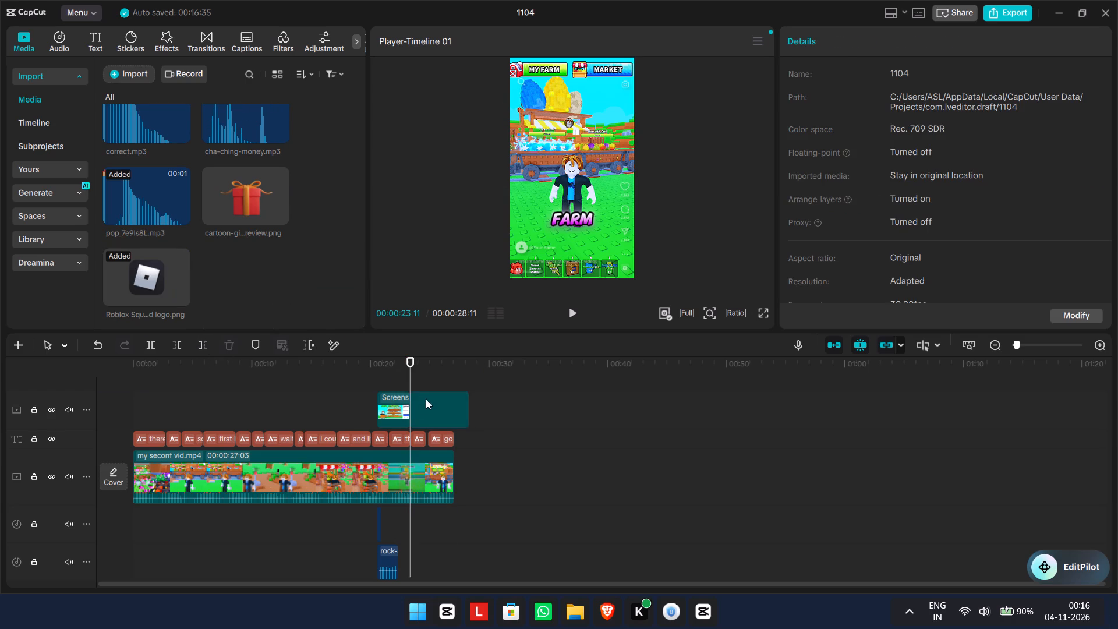
left_click_drag(629, 230, 583, 208)
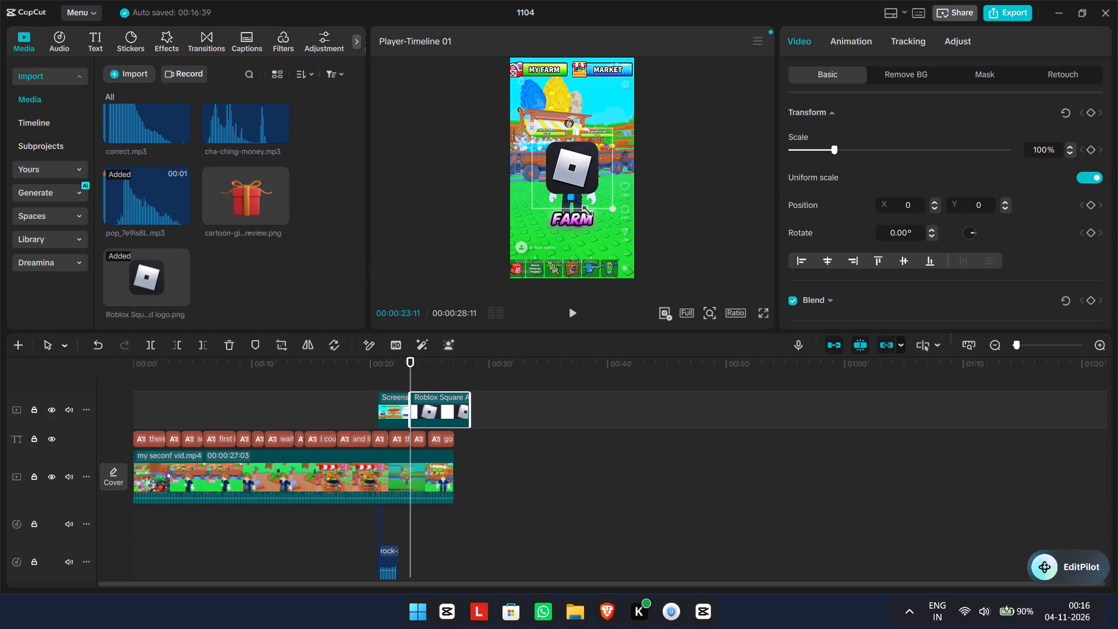
left_click_drag(583, 208, 584, 208)
left_click_drag(408, 366, 391, 365)
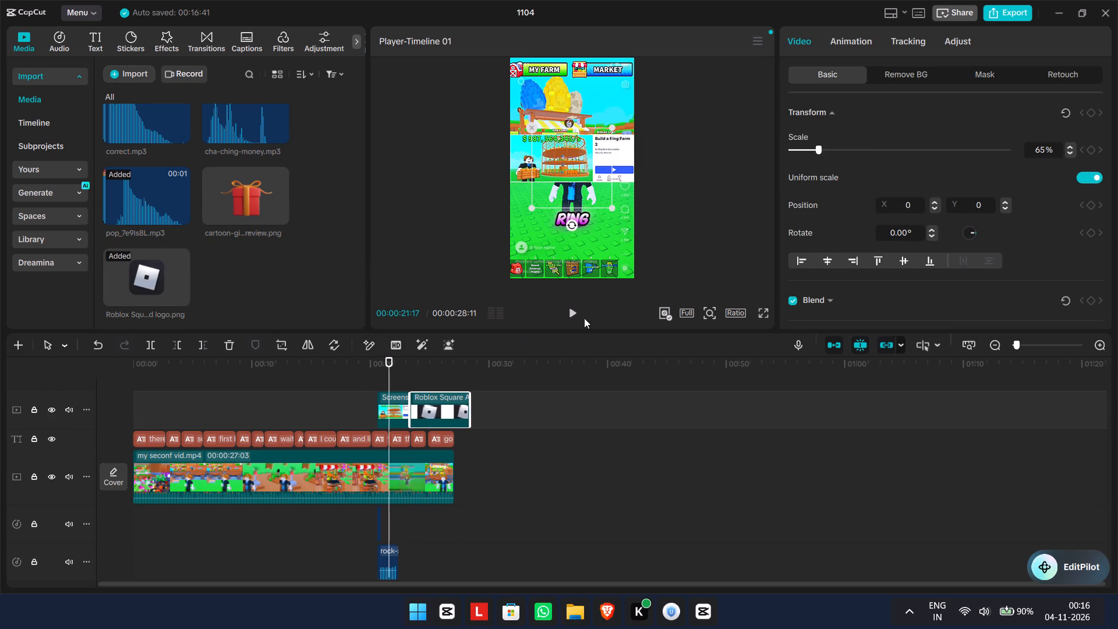
left_click(589, 317)
left_click(577, 312)
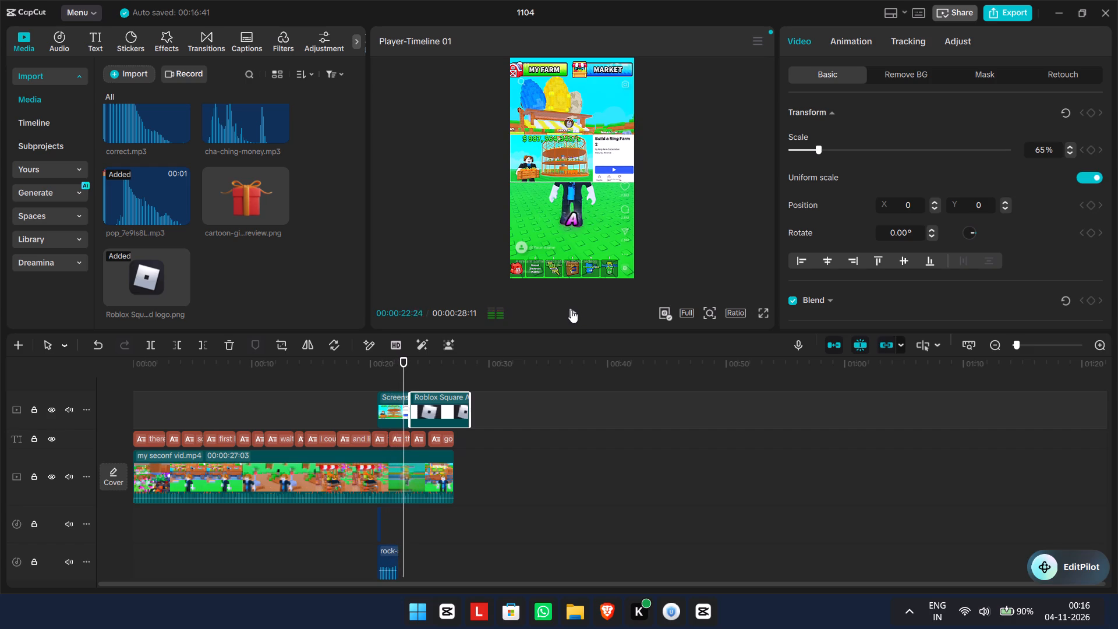
left_click(571, 310)
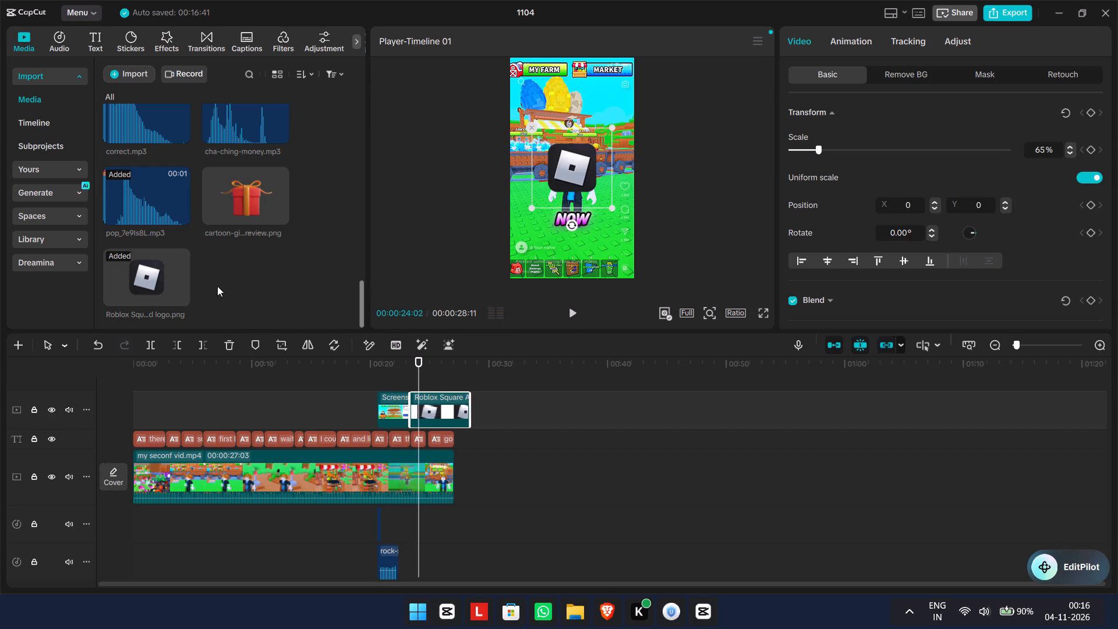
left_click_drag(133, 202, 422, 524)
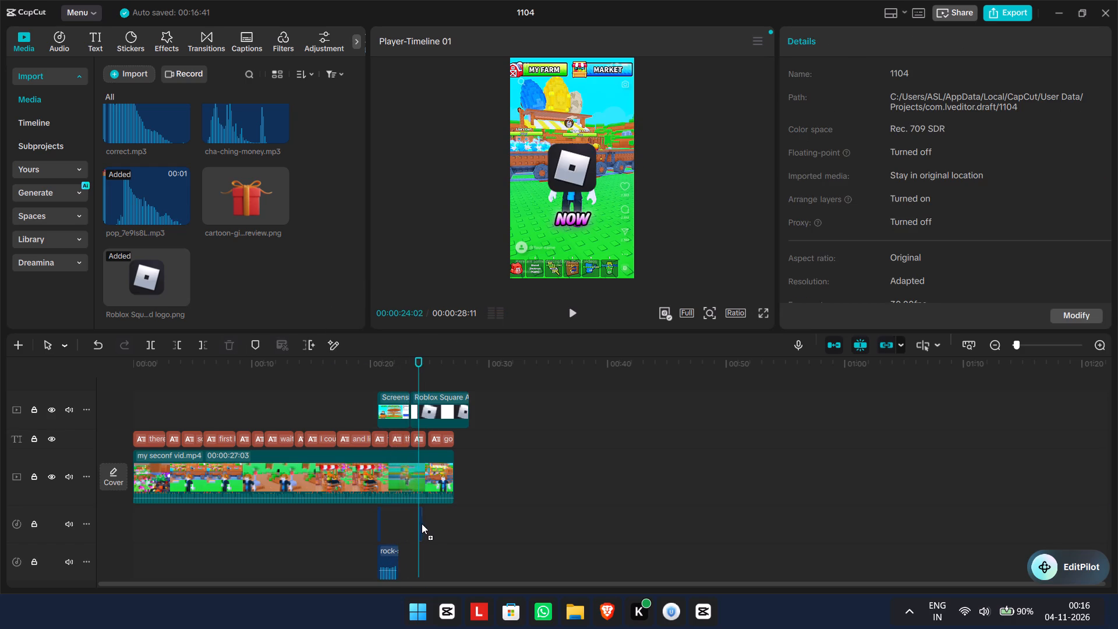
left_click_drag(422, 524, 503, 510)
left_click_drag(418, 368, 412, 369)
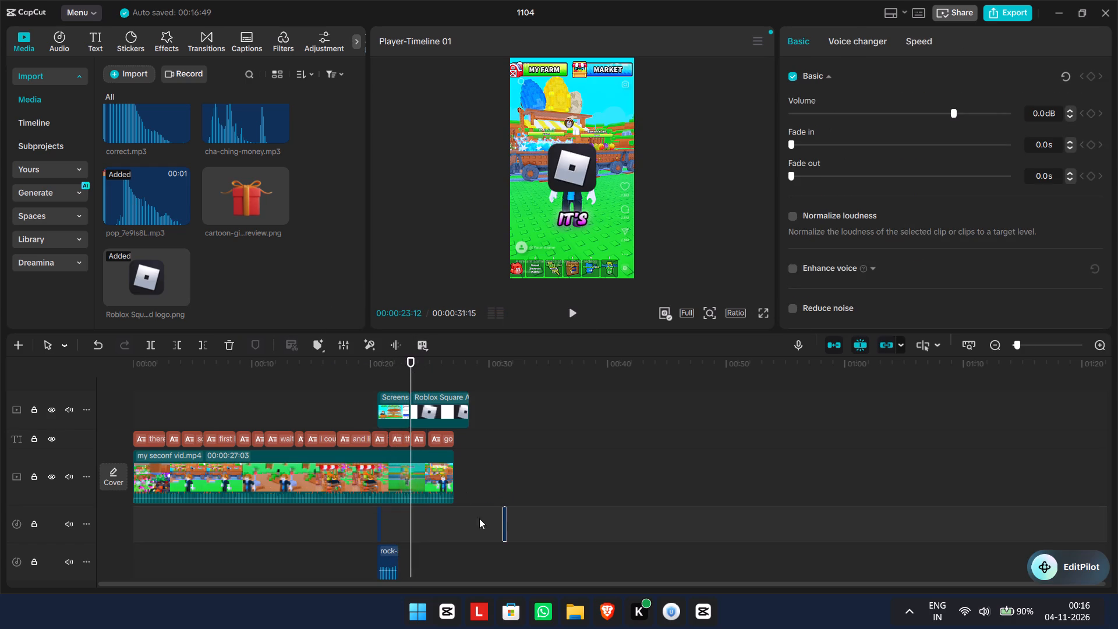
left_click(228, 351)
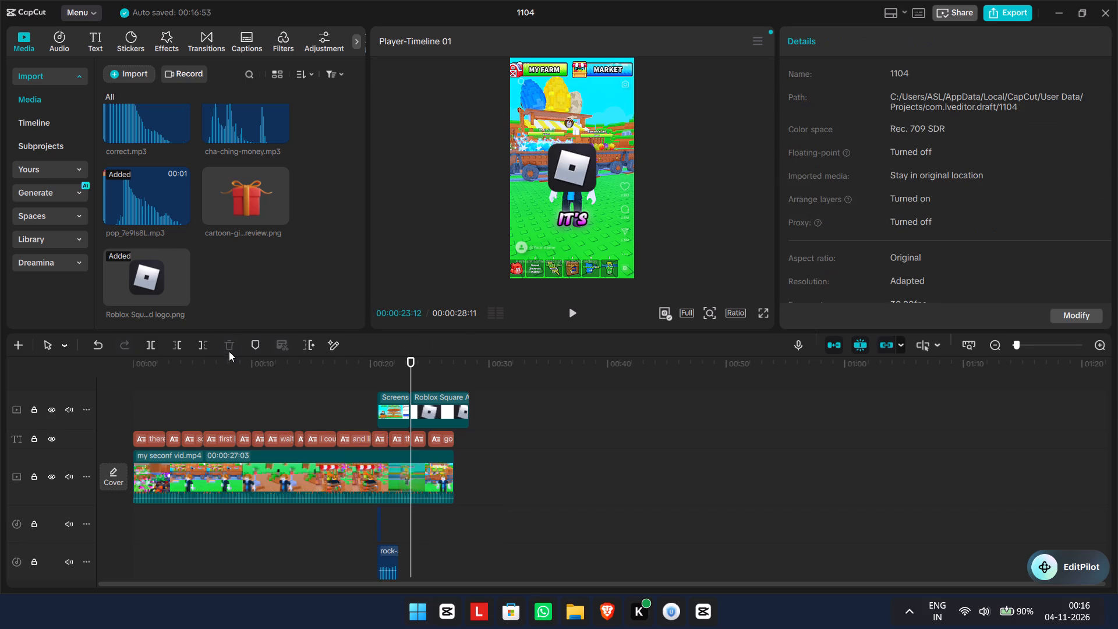
Add the pop sound to the upper audio track at 00:00:23:12, where the Roblox logo appears.
left_click_drag(135, 203, 412, 525)
Scale the Roblox logo overlay down to 47%.
left_click(565, 168)
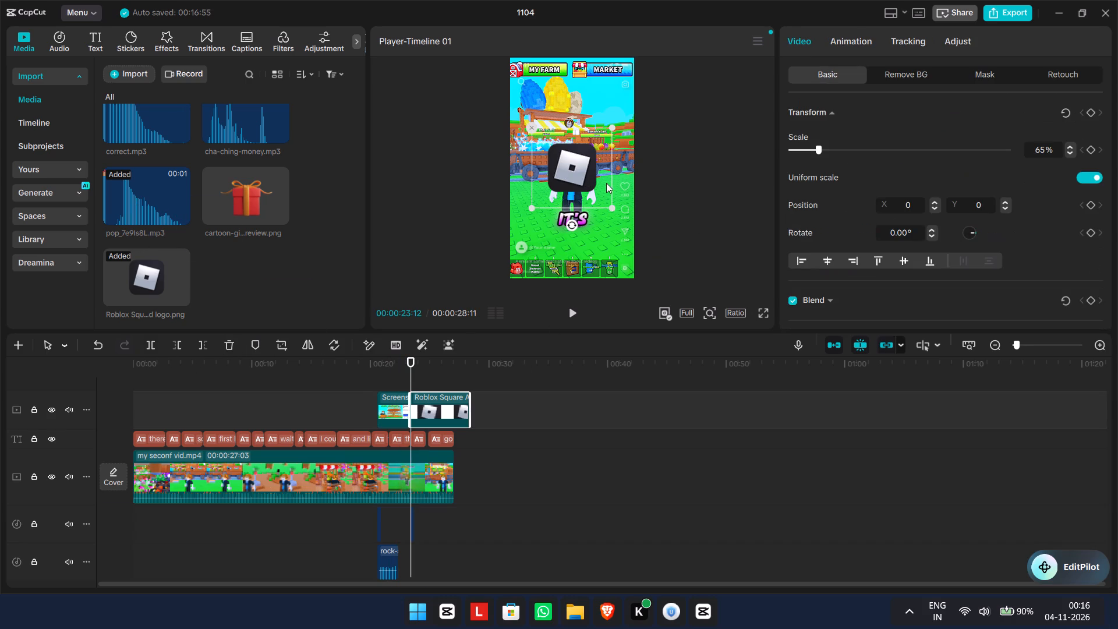
left_click_drag(609, 209, 581, 200)
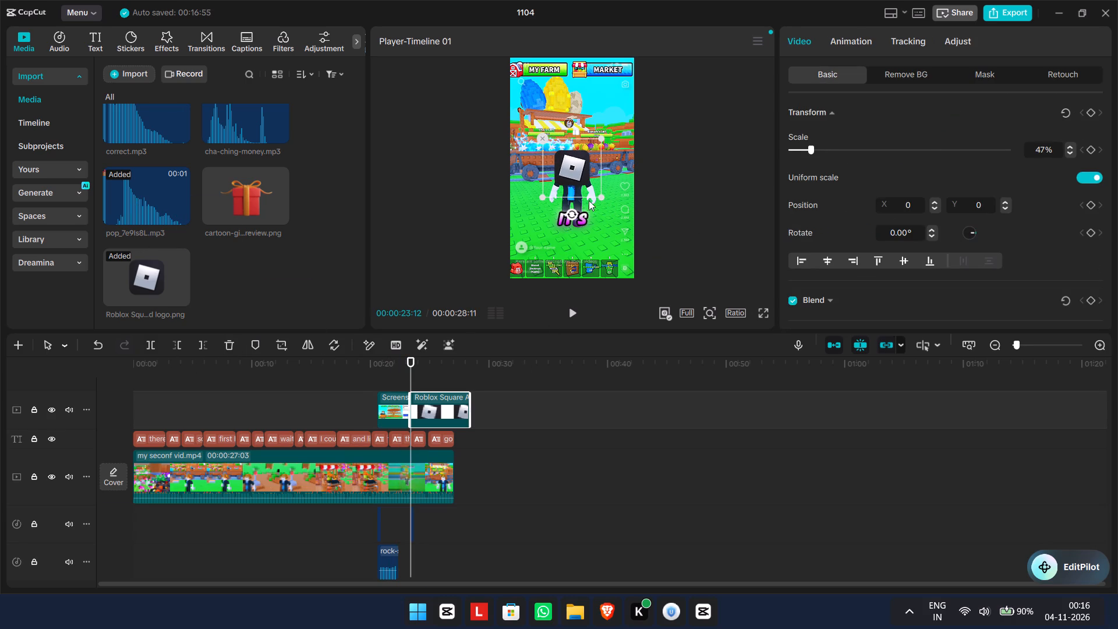
Apply the Wobble combo animation to the Roblox logo overlay and play it back.
left_click(848, 40)
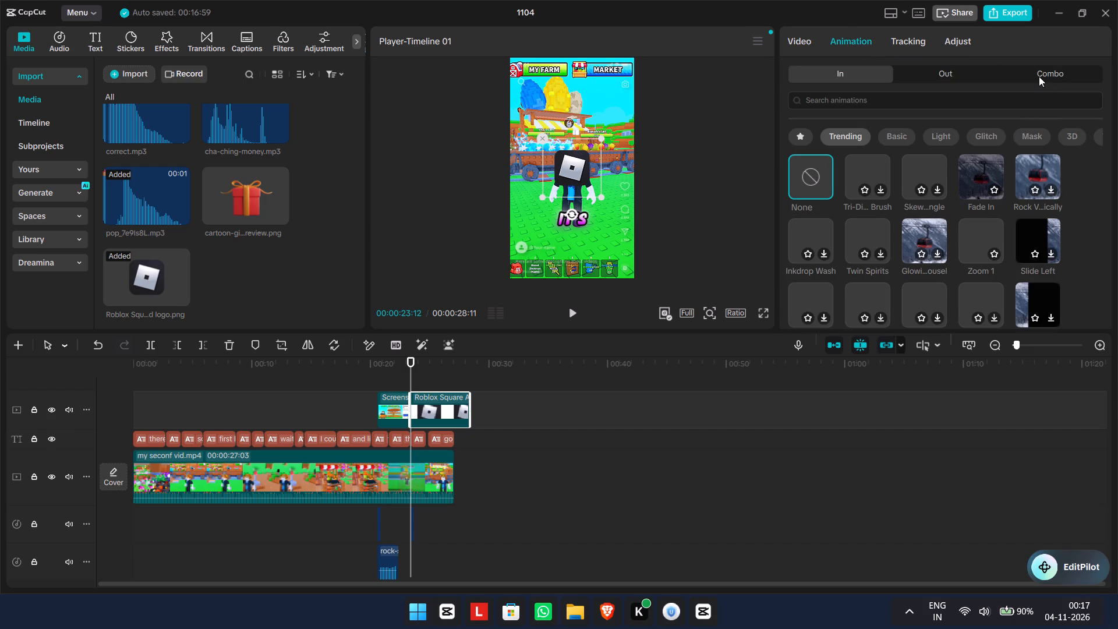
left_click(1041, 75)
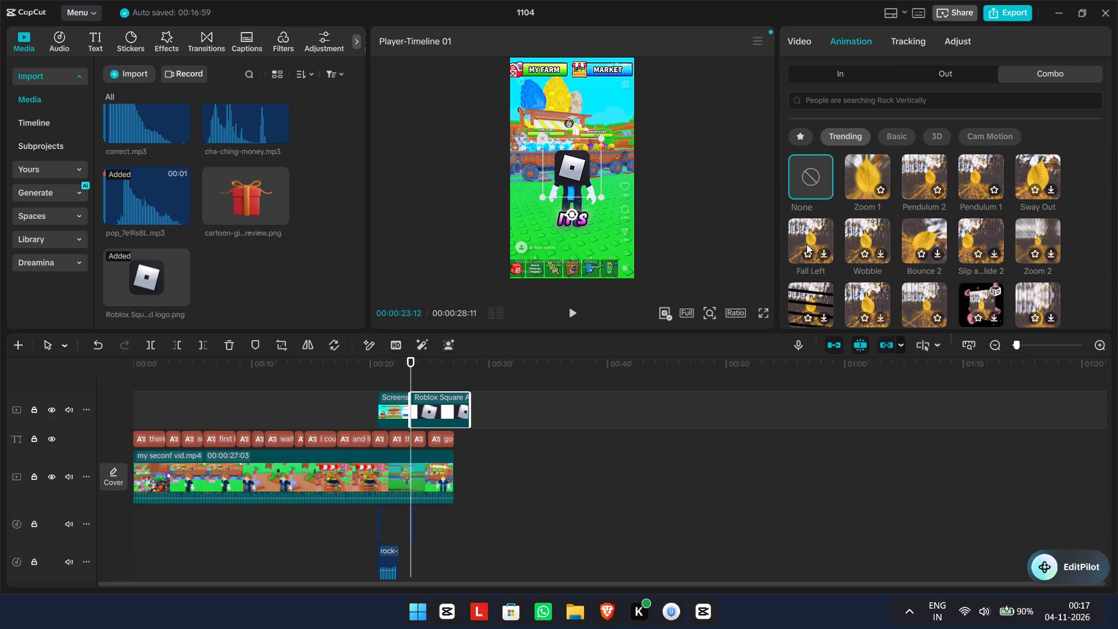
left_click(867, 245)
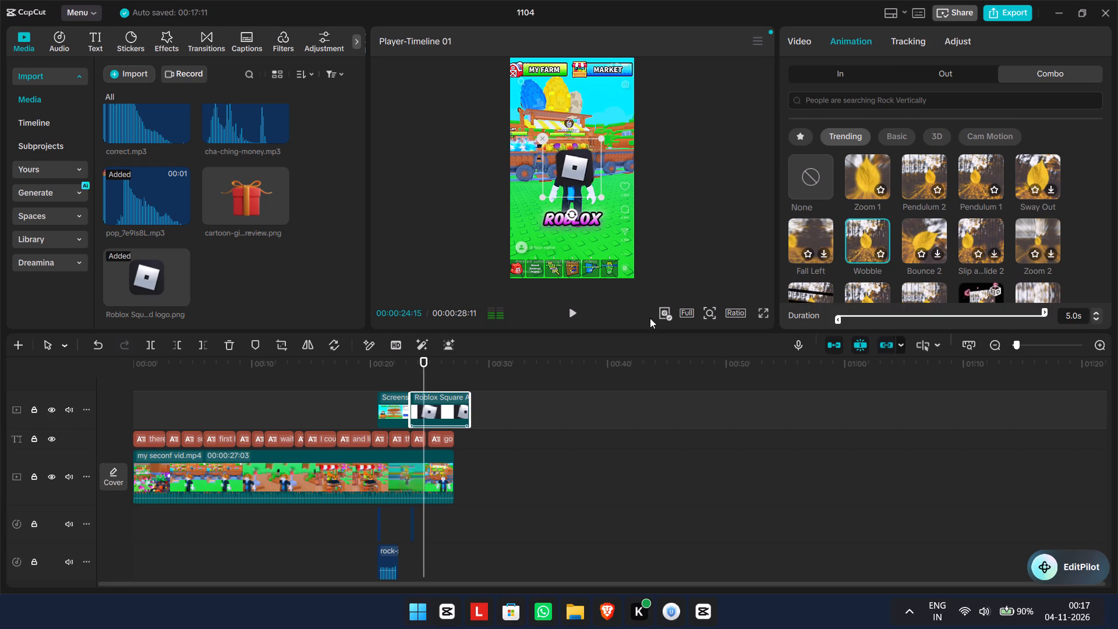
left_click(569, 312)
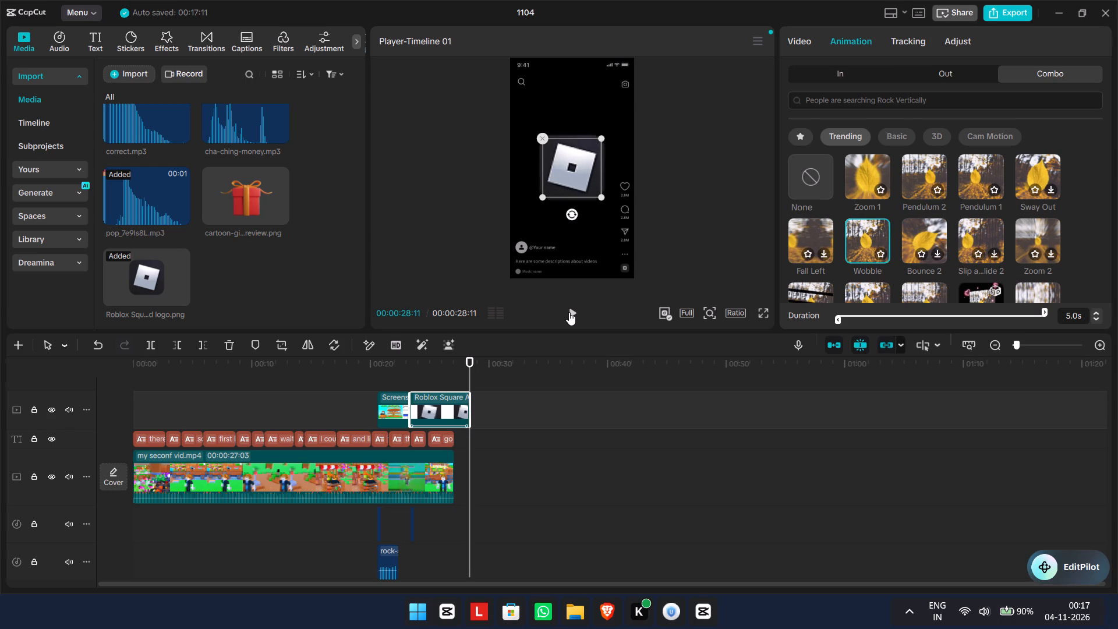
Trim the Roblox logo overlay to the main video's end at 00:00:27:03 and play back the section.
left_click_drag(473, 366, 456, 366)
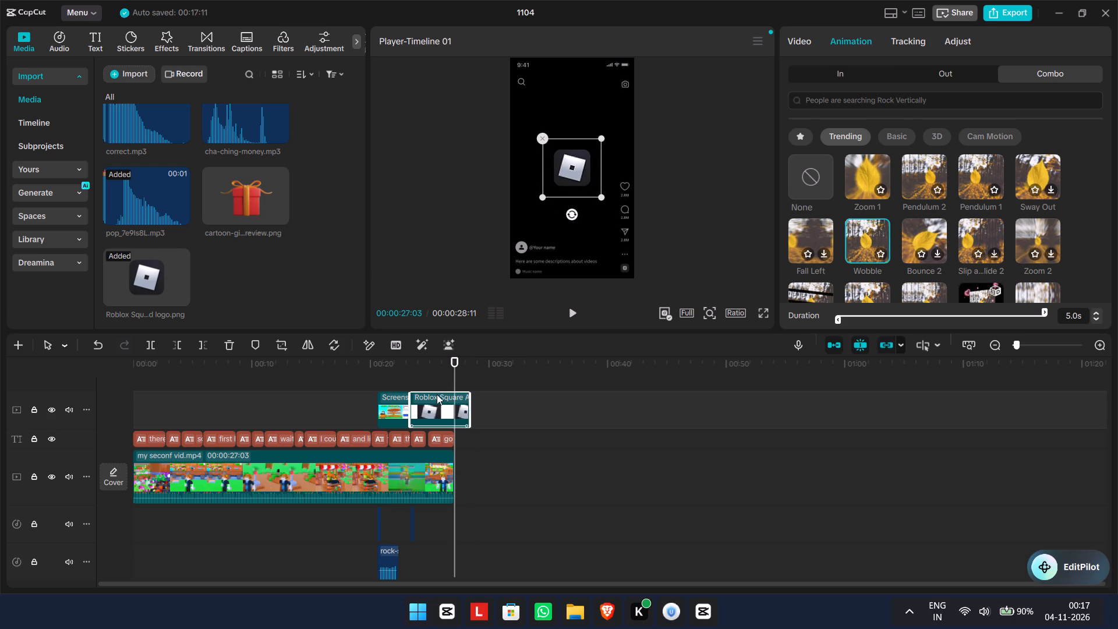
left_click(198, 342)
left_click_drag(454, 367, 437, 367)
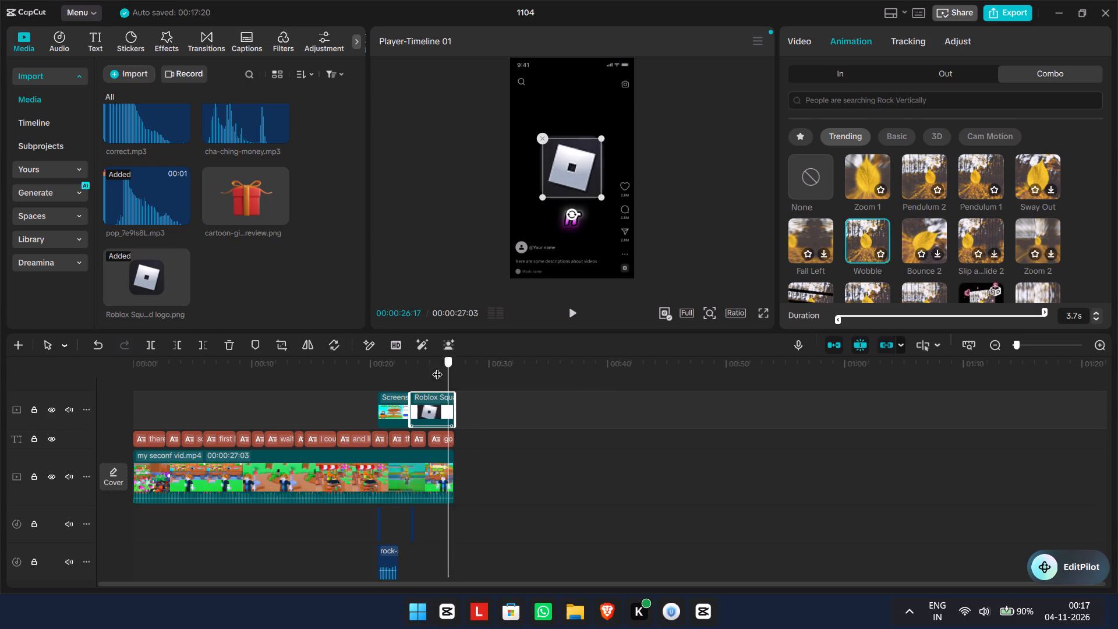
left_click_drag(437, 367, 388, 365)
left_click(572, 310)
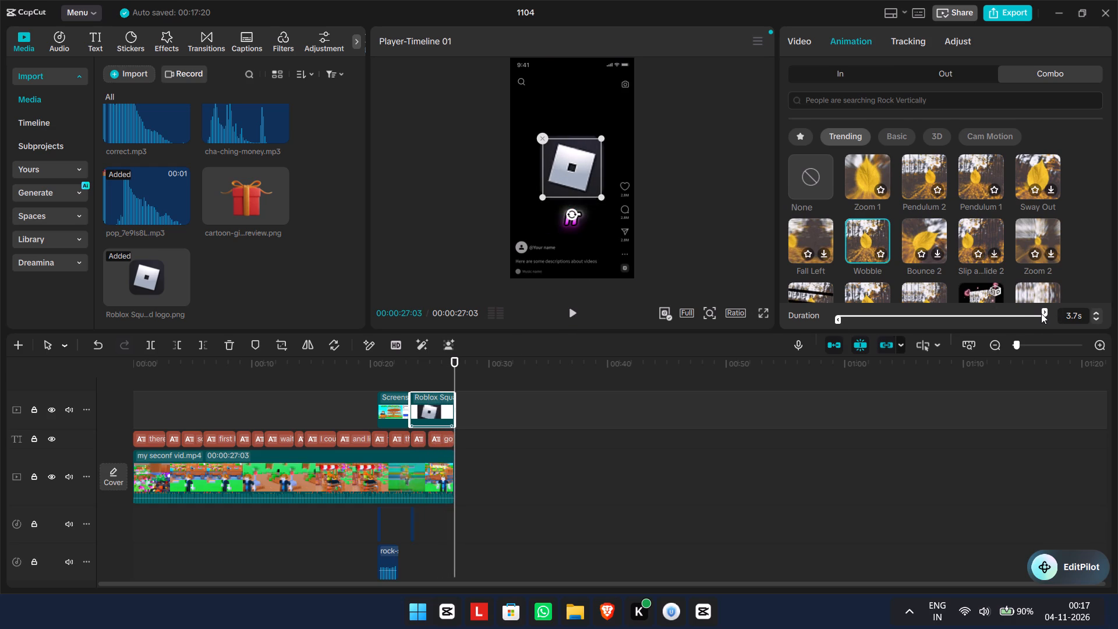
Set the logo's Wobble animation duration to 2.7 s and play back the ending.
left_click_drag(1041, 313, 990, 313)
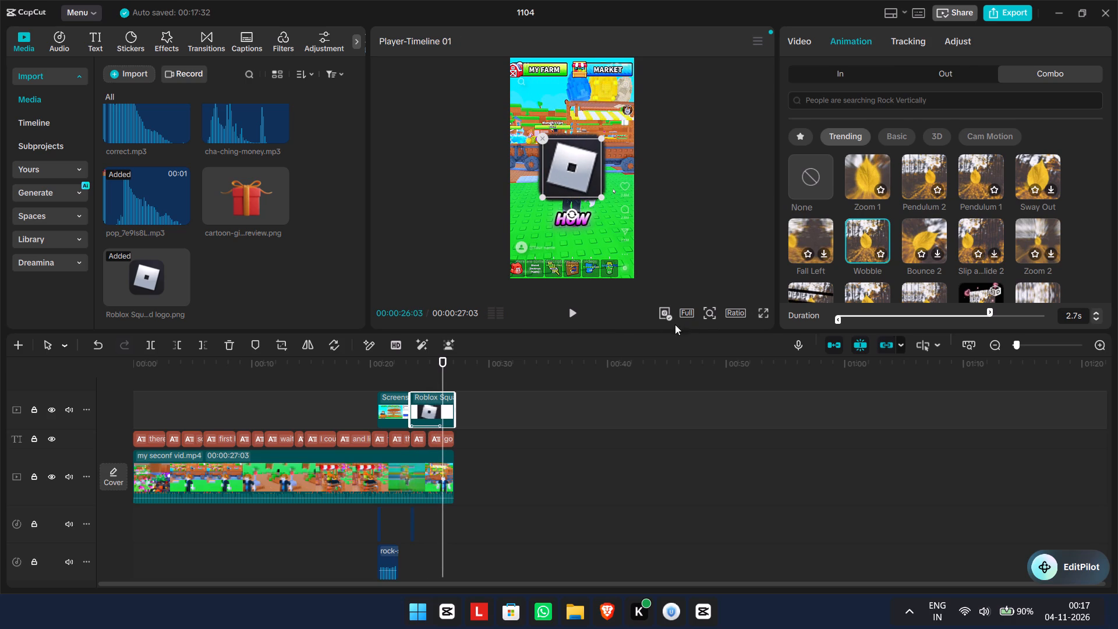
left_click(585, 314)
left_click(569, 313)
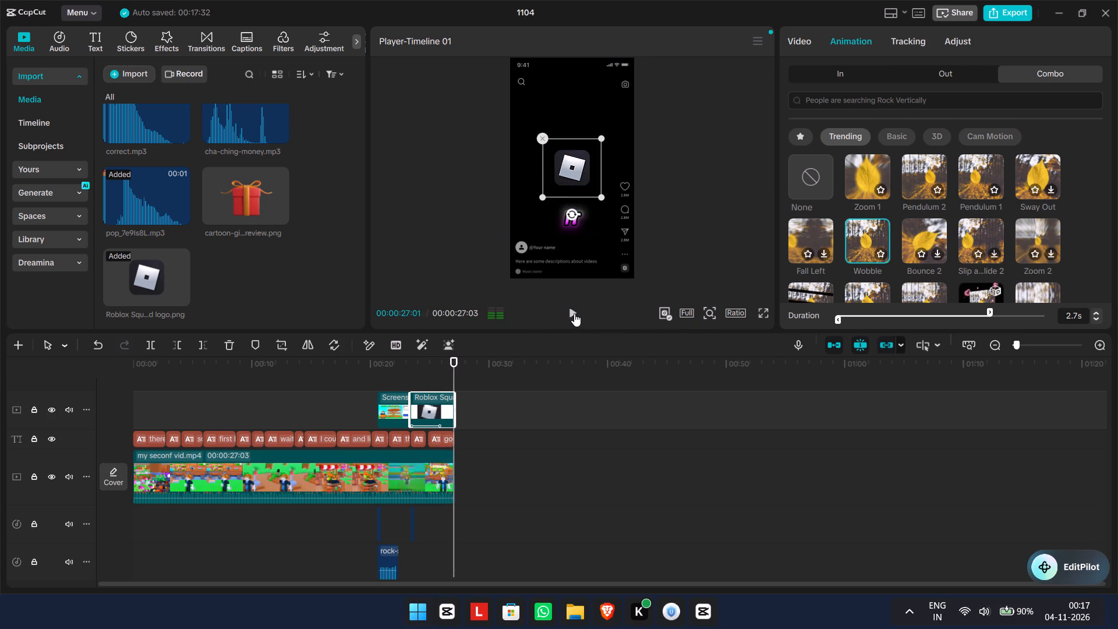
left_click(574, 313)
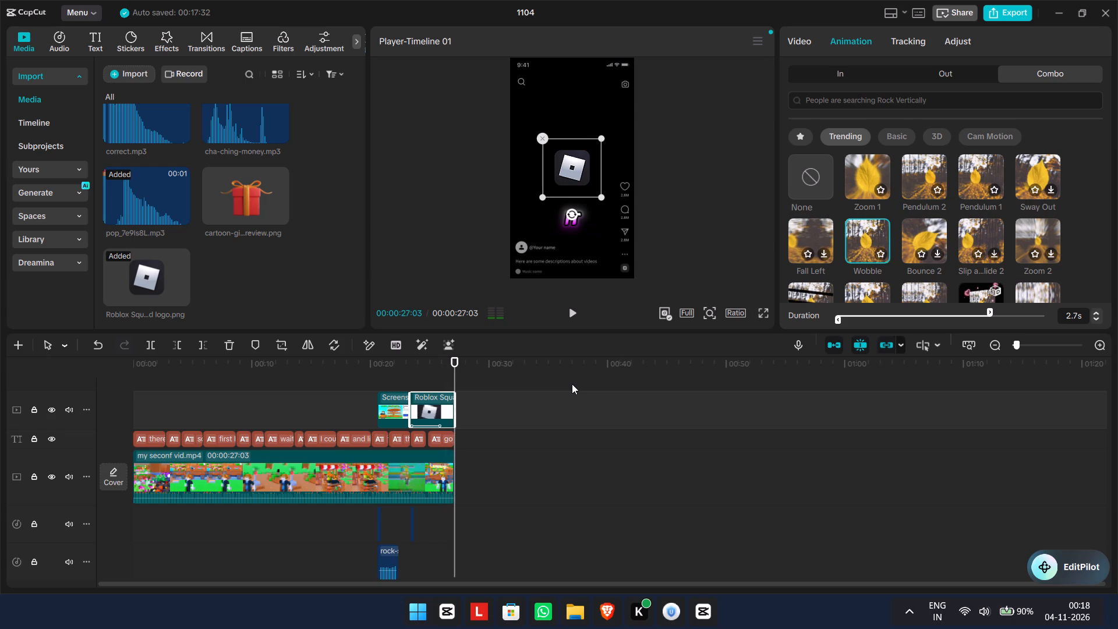
Trim off the Roblox logo overlay after 00:00:26:00 and play back the overlay section to the end.
left_click_drag(453, 368, 450, 368)
left_click_drag(450, 368, 441, 368)
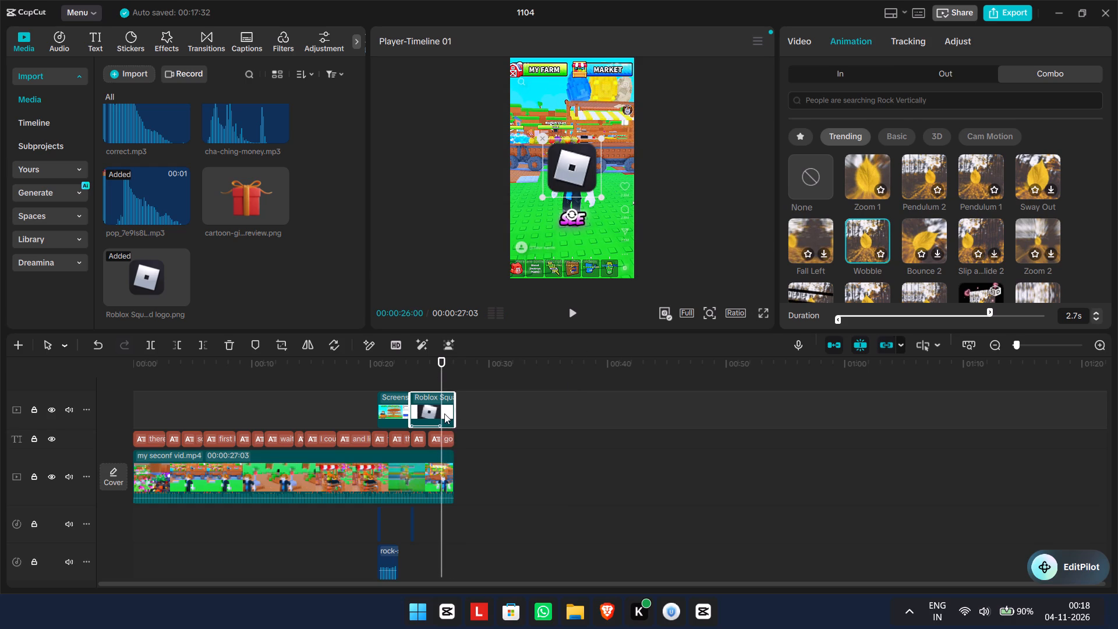
left_click(203, 348)
left_click_drag(443, 373, 443, 373)
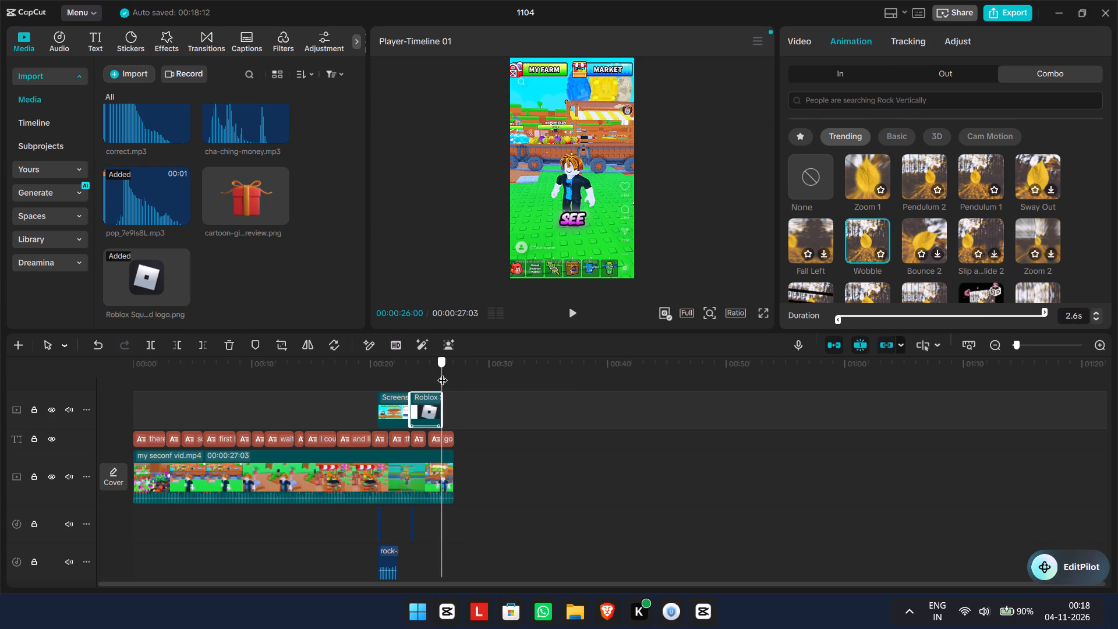
left_click_drag(443, 373, 365, 362)
left_click(573, 310)
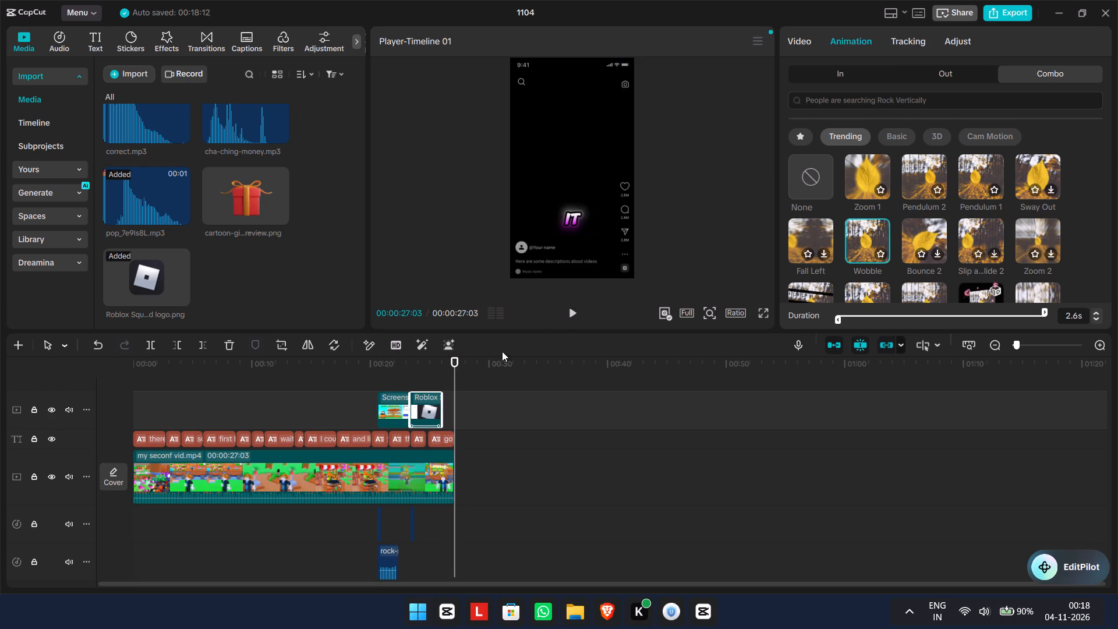
Play back the overlays from 00:00:21:17 and set the logo's Wobble animation duration to 2.1 s.
left_click_drag(452, 372, 388, 363)
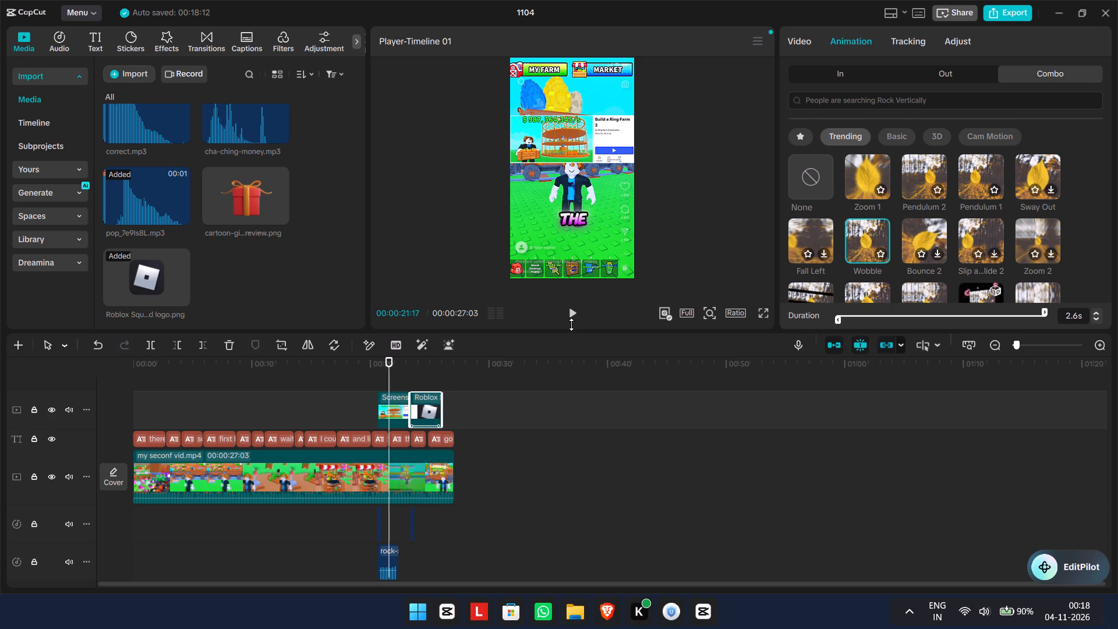
left_click(578, 321)
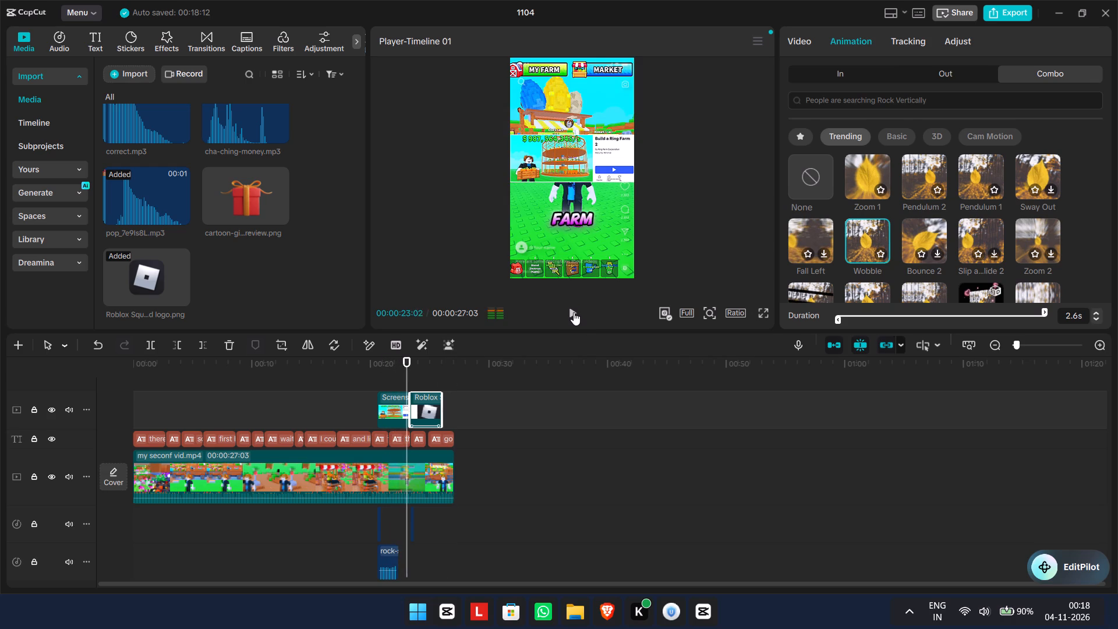
left_click(574, 312)
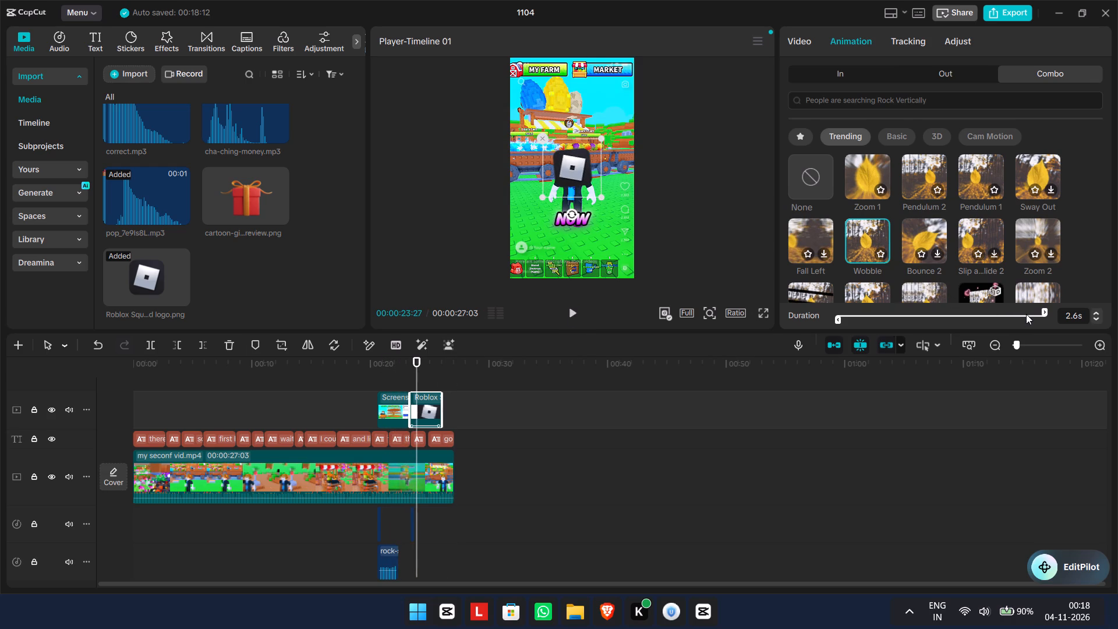
left_click_drag(1026, 314, 1004, 314)
Set the Roblox logo's Wobble animation duration to 1.5 s and play back the logo section.
left_click_drag(1004, 314, 965, 314)
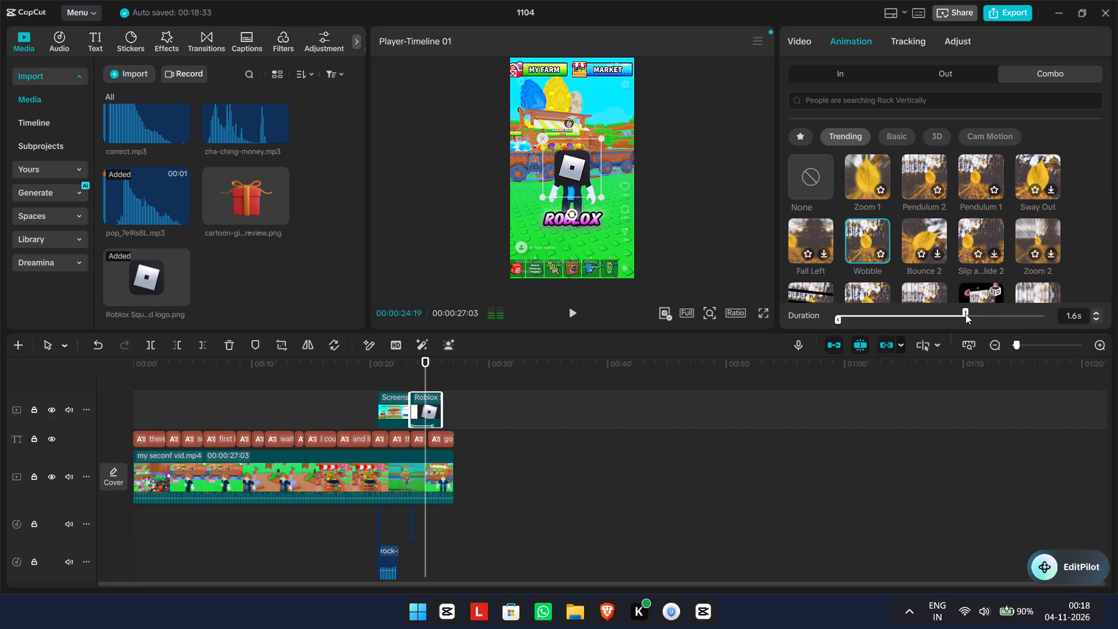
left_click_drag(965, 314, 958, 314)
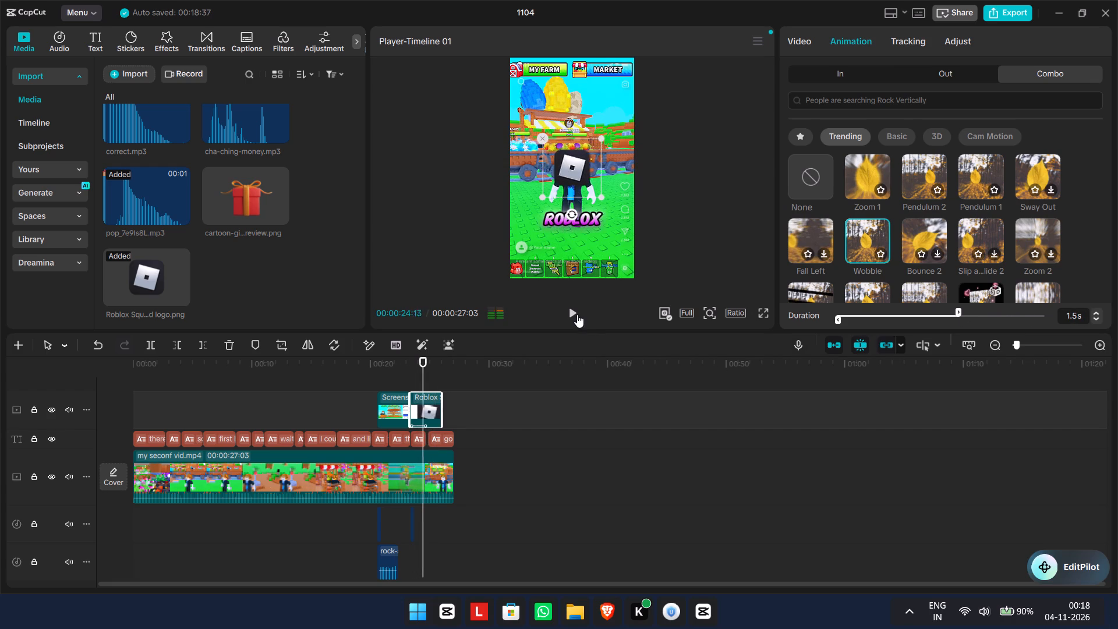
left_click(574, 313)
left_click(587, 310)
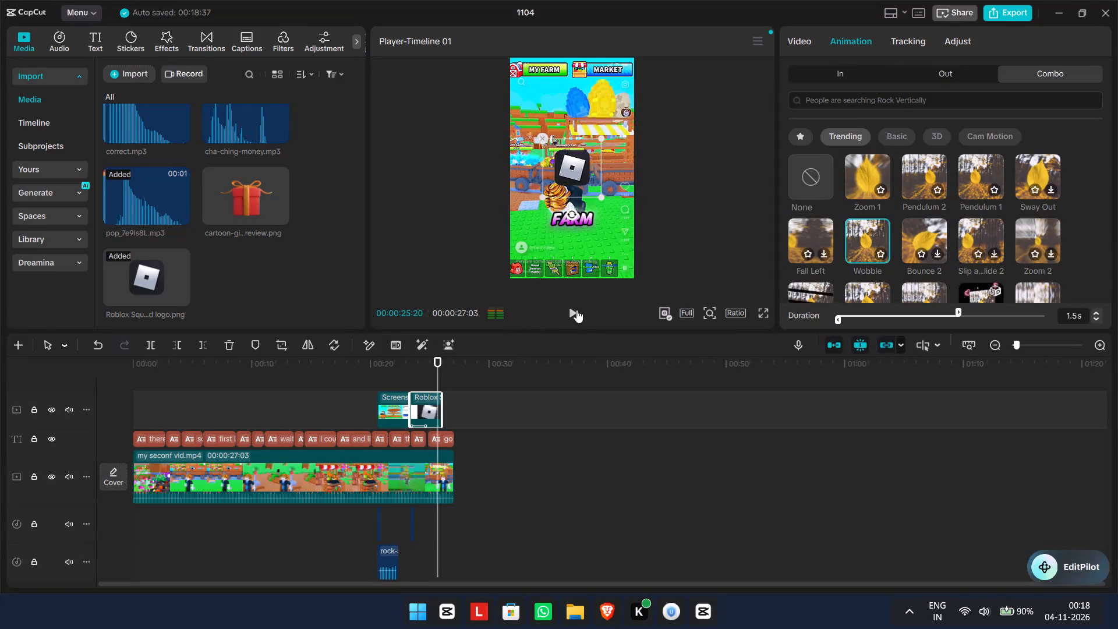
left_click(576, 310)
left_click_drag(435, 365, 411, 360)
left_click(579, 312)
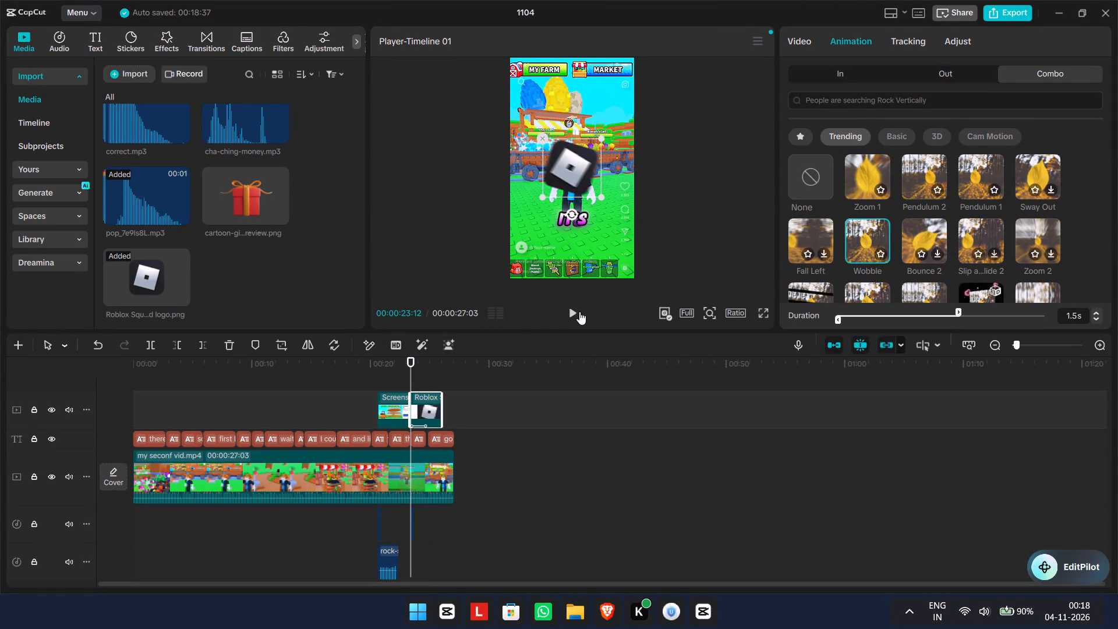
left_click(572, 311)
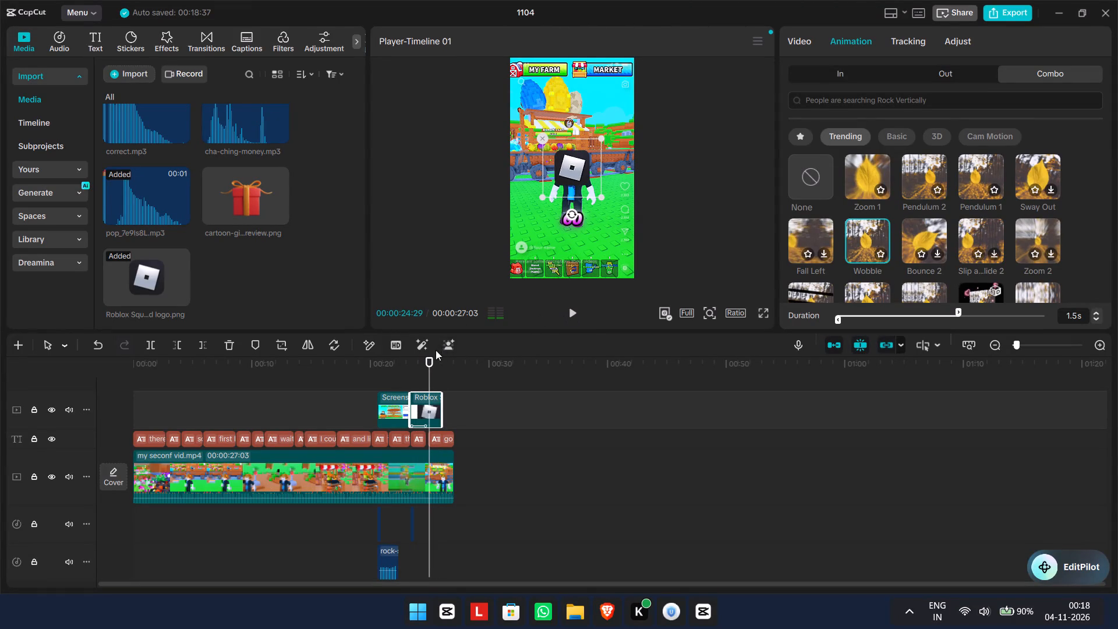
Trim off the Roblox logo overlay after 00:00:24:22, play back from 00:00:20:28 to the end, and return the playhead to the start.
left_click(426, 361)
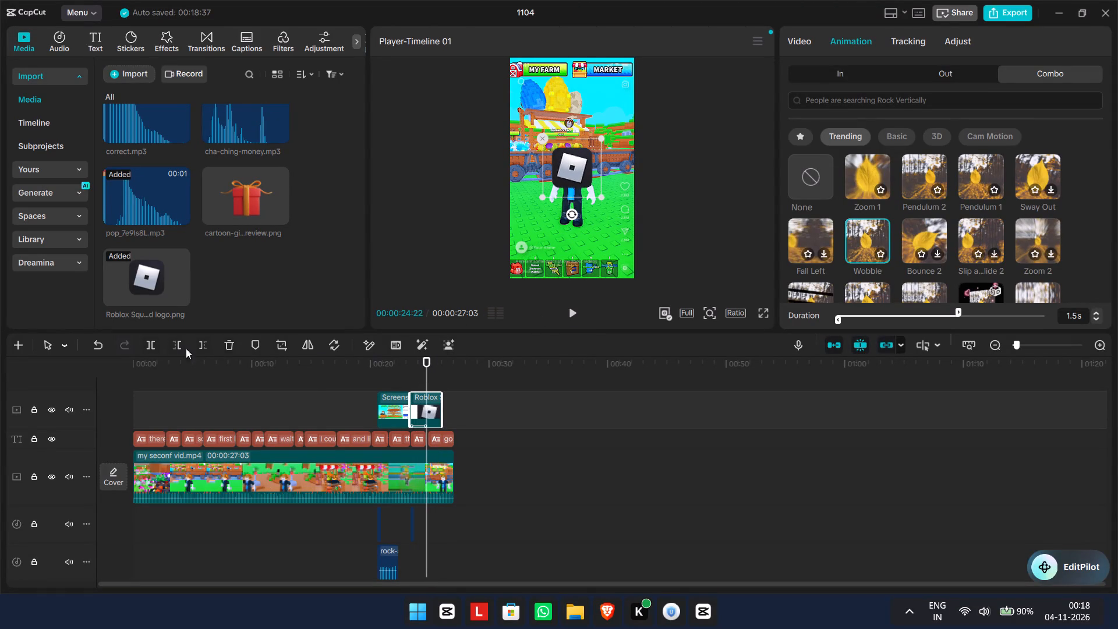
left_click(197, 344)
left_click_drag(427, 362, 380, 358)
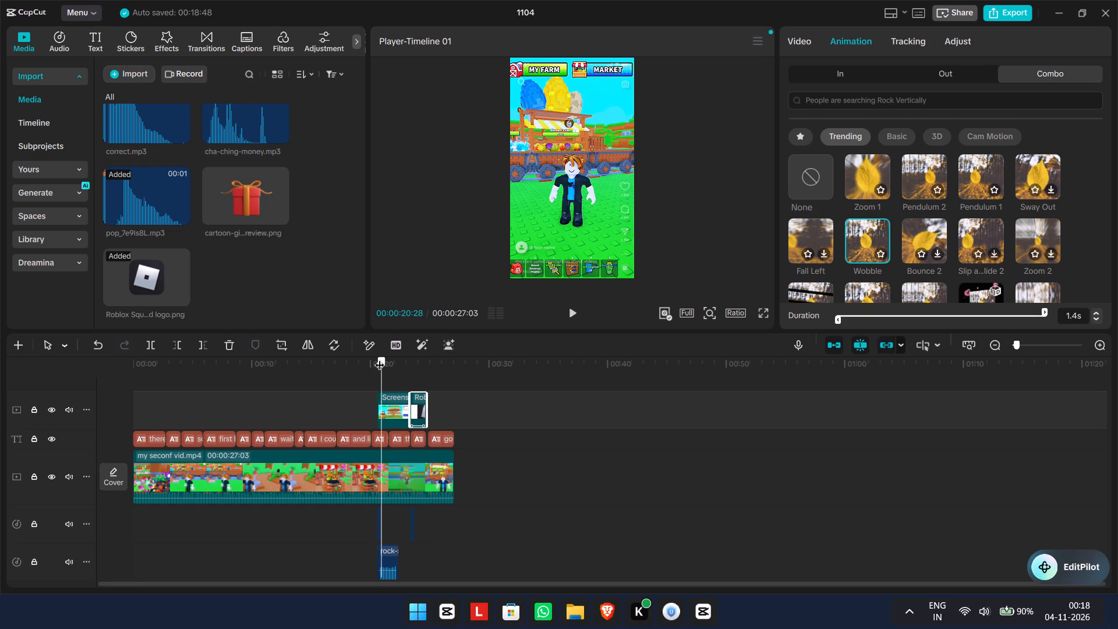
left_click(575, 316)
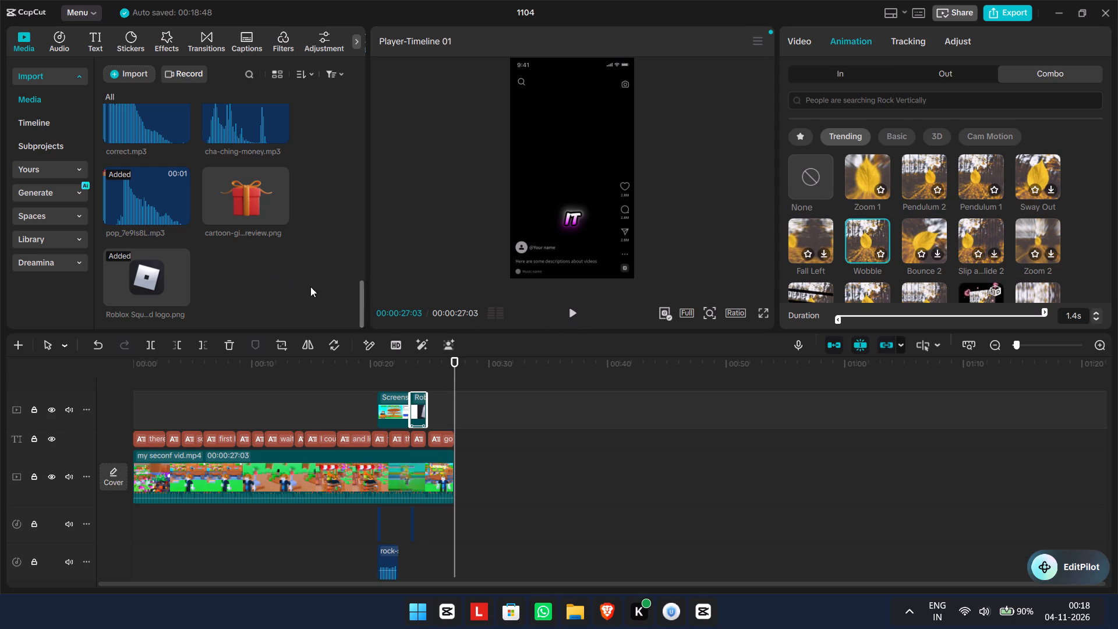
left_click_drag(455, 361, 127, 348)
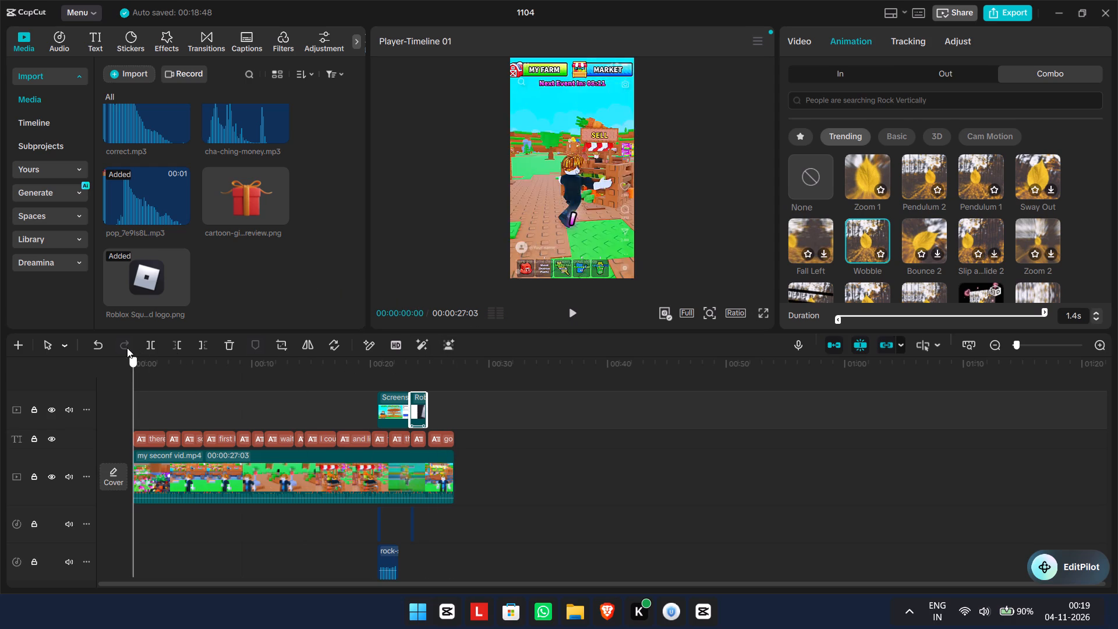
Play back the video from the start of the timeline.
left_click_drag(127, 348, 115, 348)
left_click(575, 306)
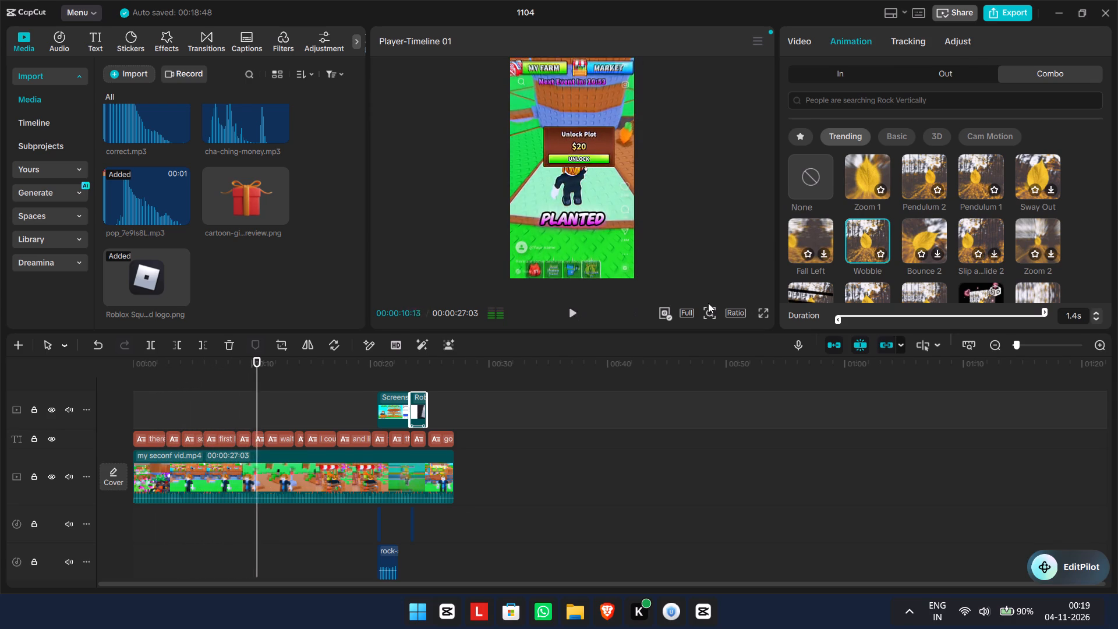
Name the export "final vid" and try to export it at 1080P, 30fps, as an mp4 in the Videos folder.
left_click(1010, 6)
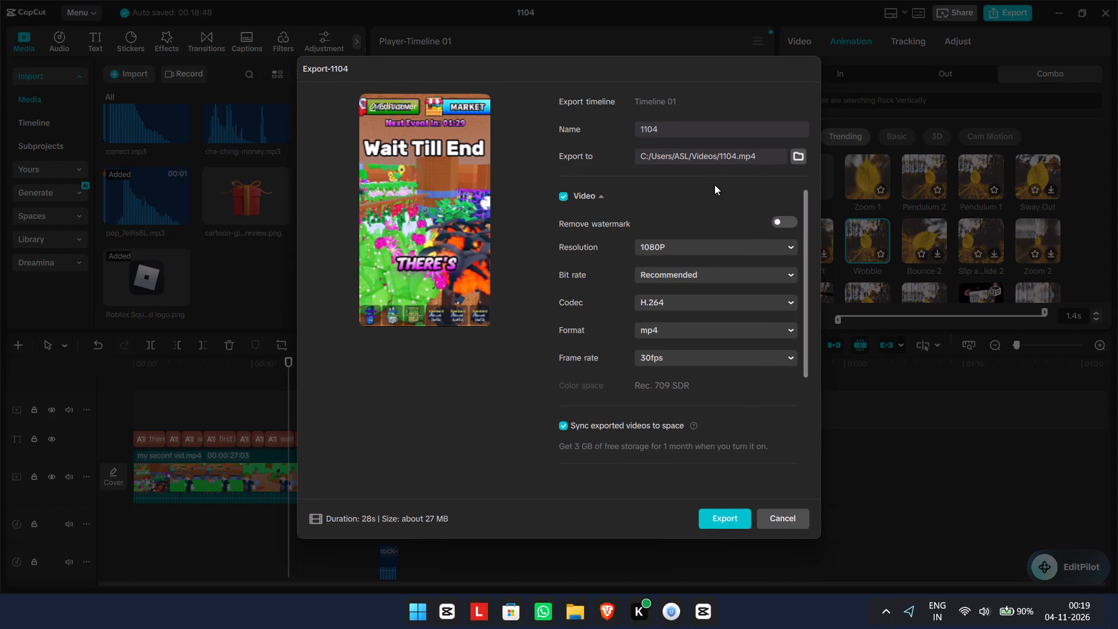
left_click_drag(678, 125, 600, 122)
key("BackSpace")
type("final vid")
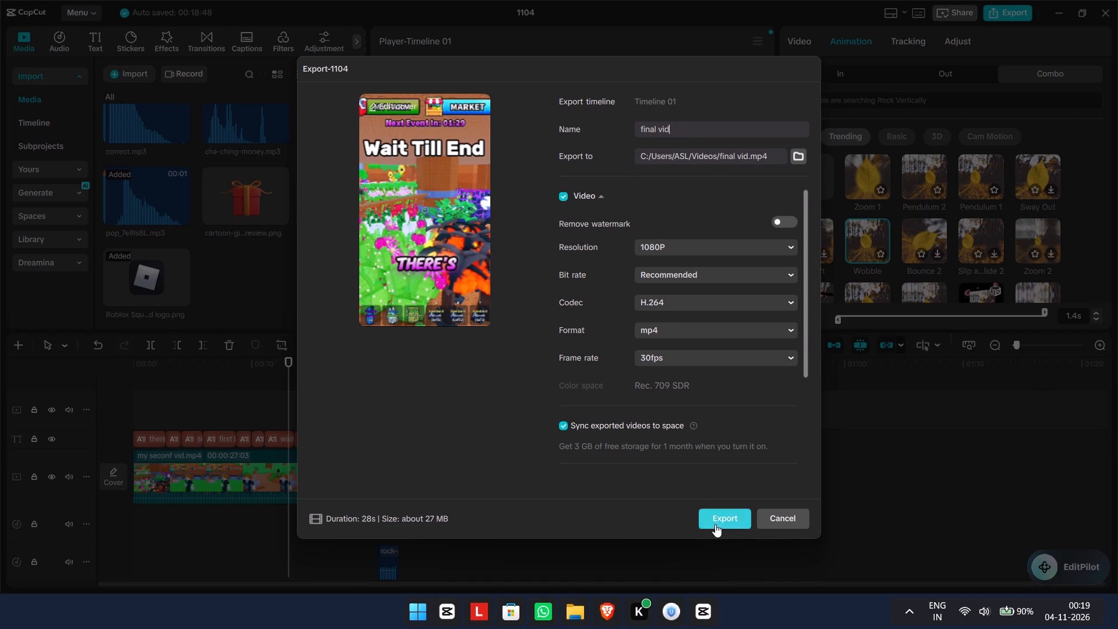
left_click(714, 524)
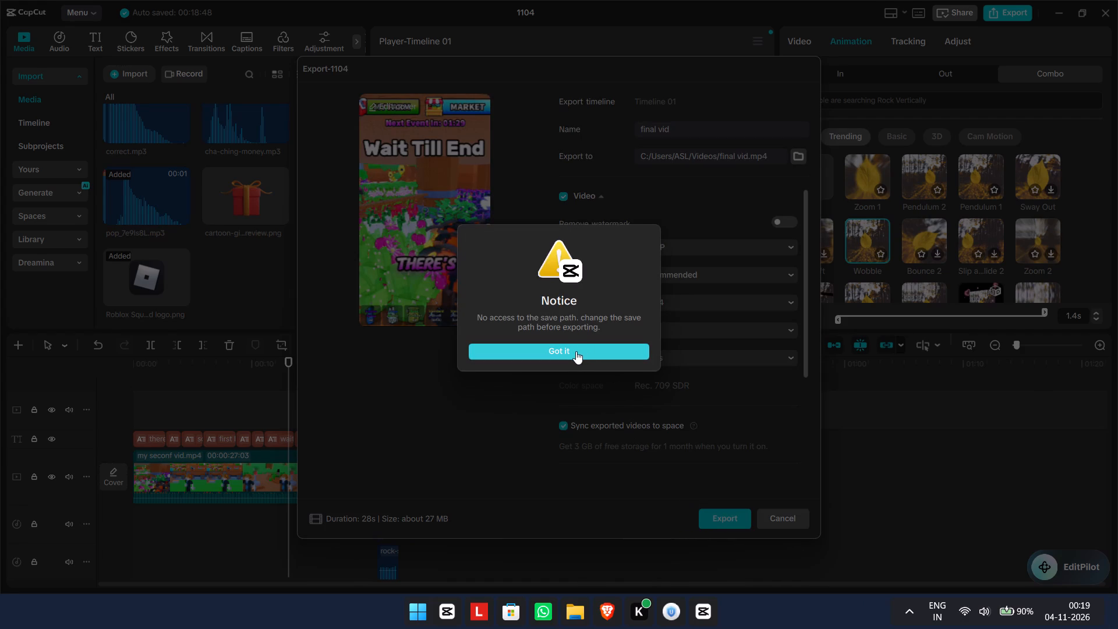
left_click(572, 353)
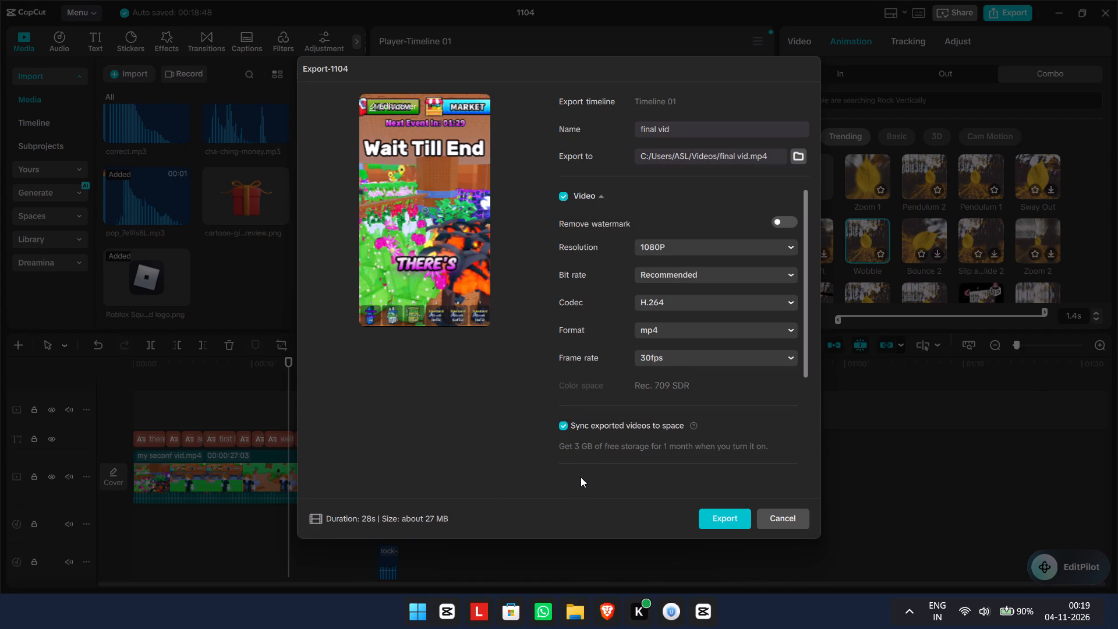
Open the folder selection for the export's save location.
left_click(799, 157)
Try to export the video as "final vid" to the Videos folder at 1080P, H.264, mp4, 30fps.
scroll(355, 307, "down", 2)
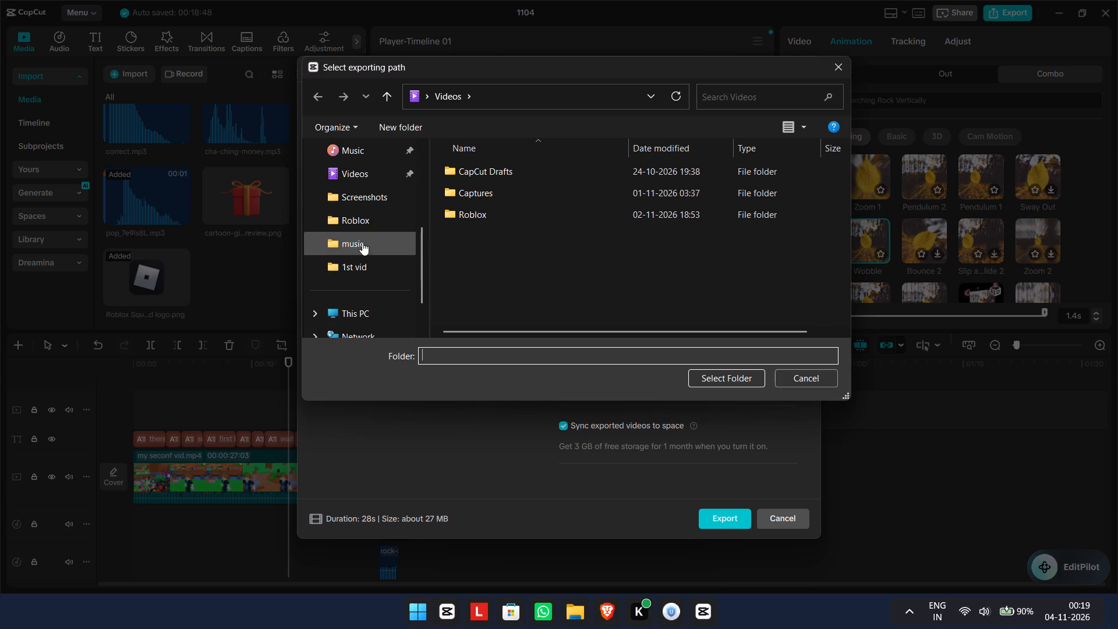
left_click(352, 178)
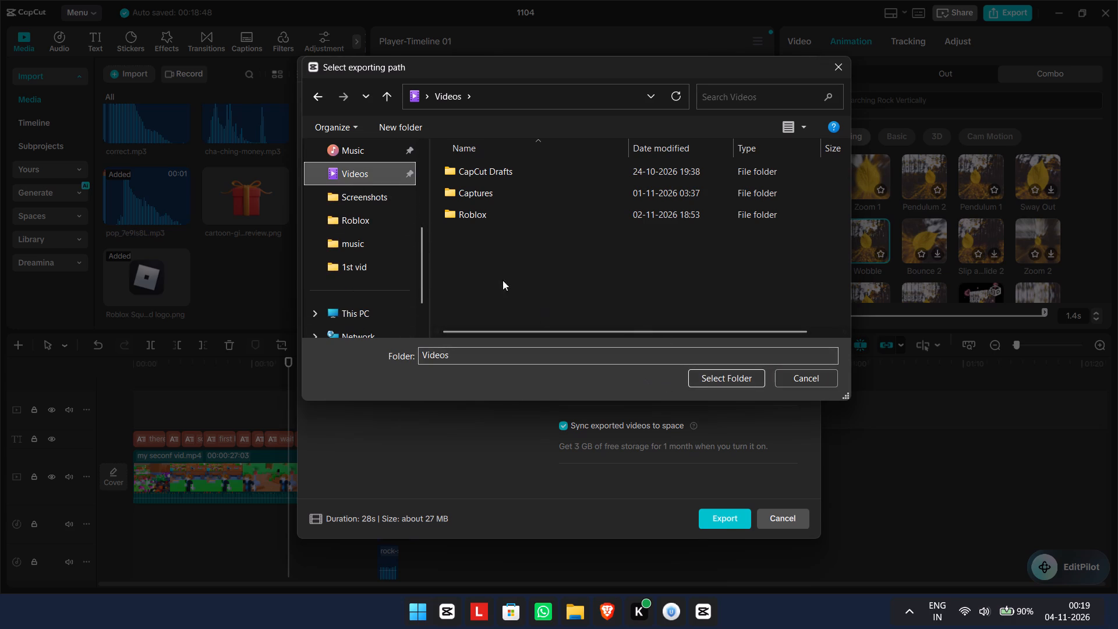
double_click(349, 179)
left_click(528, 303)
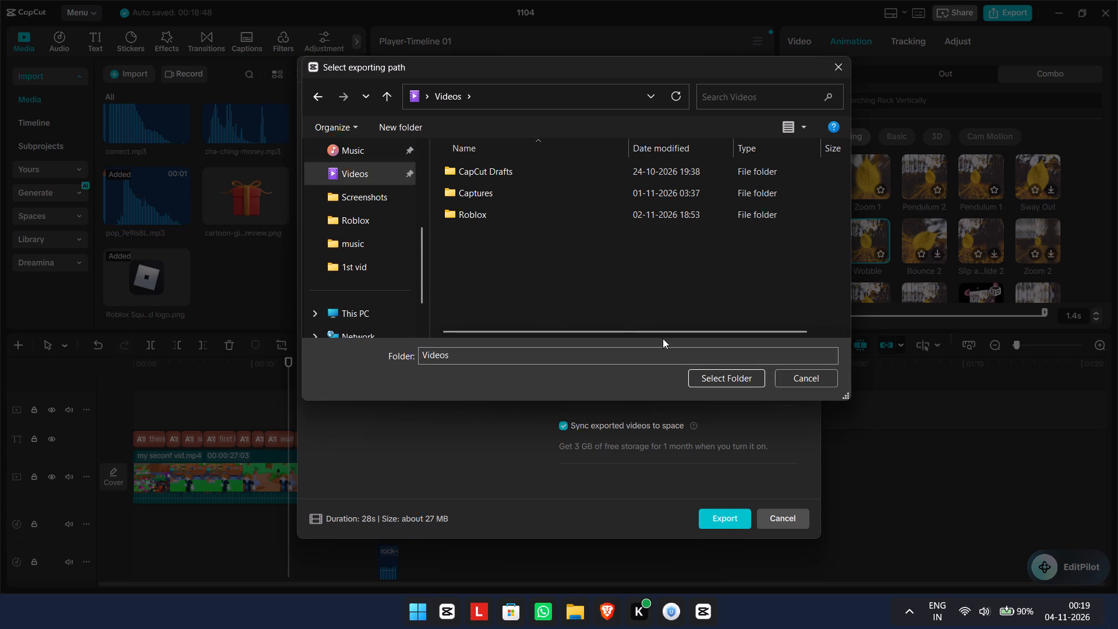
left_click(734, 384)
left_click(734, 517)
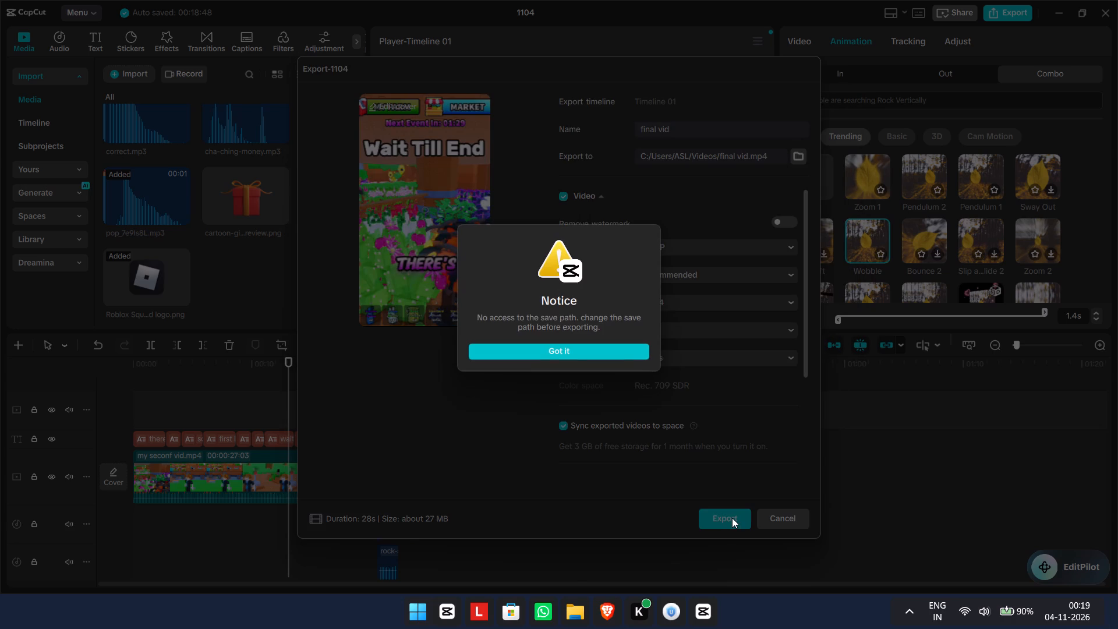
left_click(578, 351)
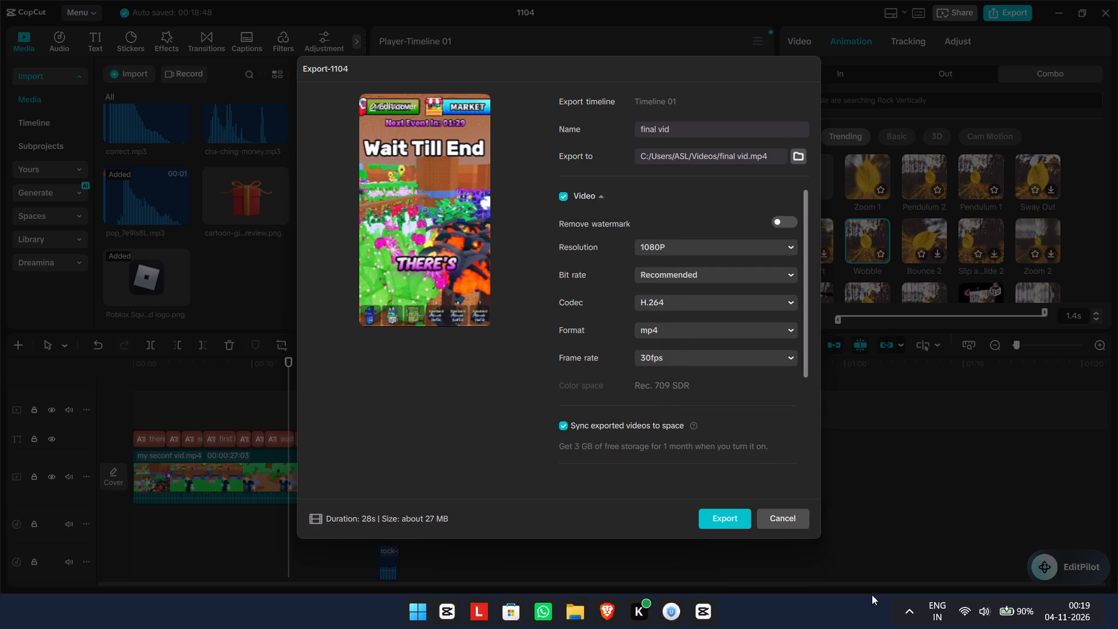
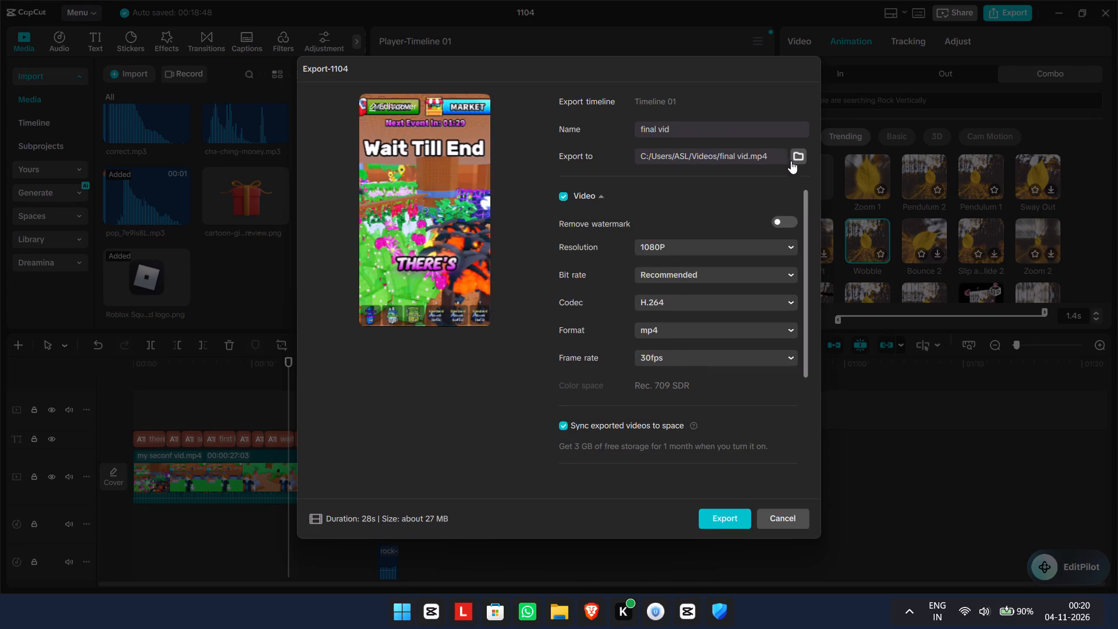
Change the export destination to the Downloads folder and export the video as "final vid" at 1080P, H.264, mp4, 30fps.
left_click(797, 160)
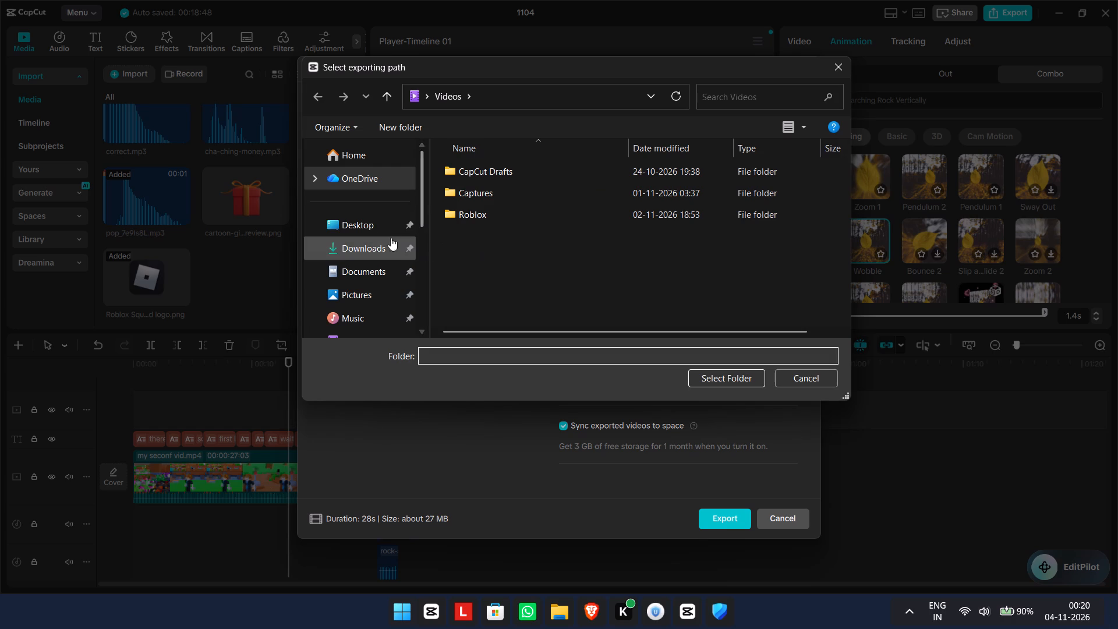
left_click(375, 256)
left_click(730, 381)
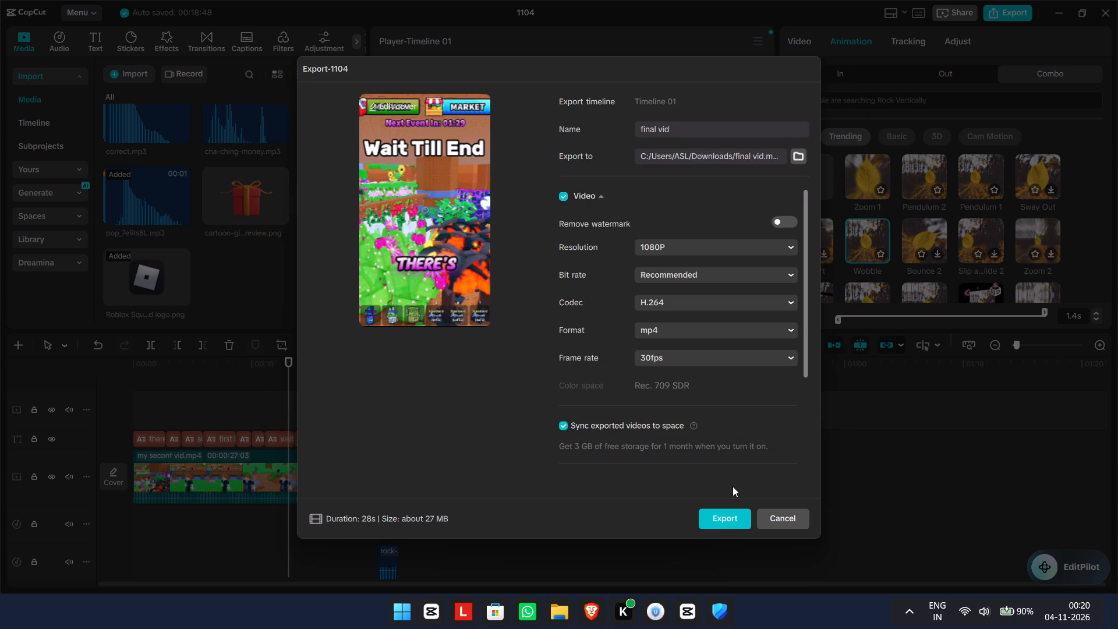
left_click(730, 508)
left_click(735, 514)
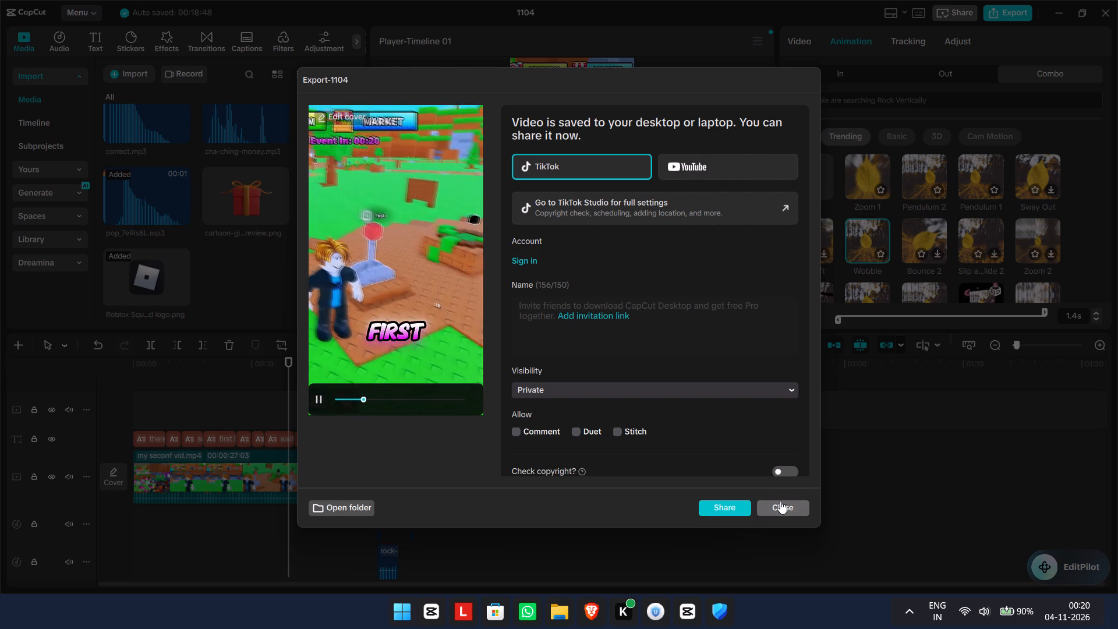
Look over the sharing options for the exported video and close the Export-1104 dialog without sharing.
scroll(599, 441, "down", 3)
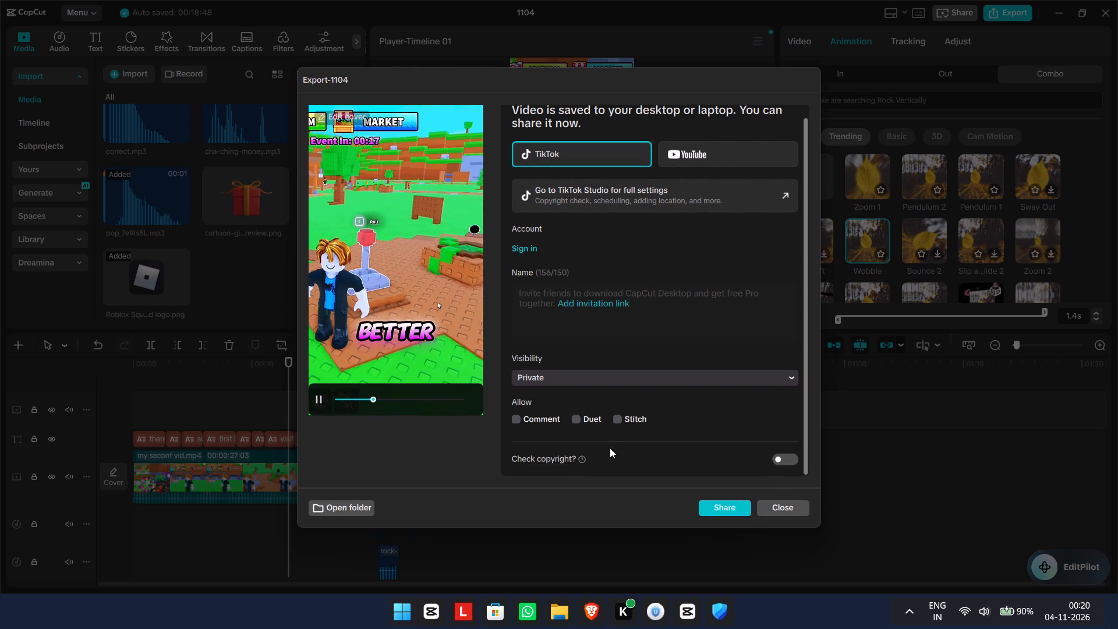
scroll(628, 456, "up", 2)
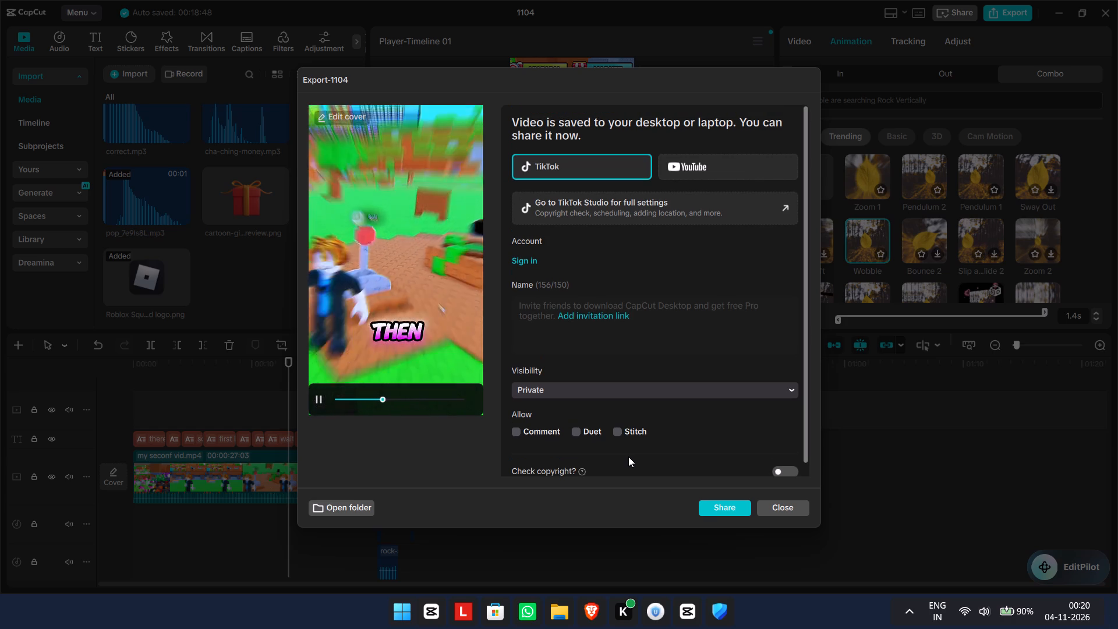
left_click(787, 510)
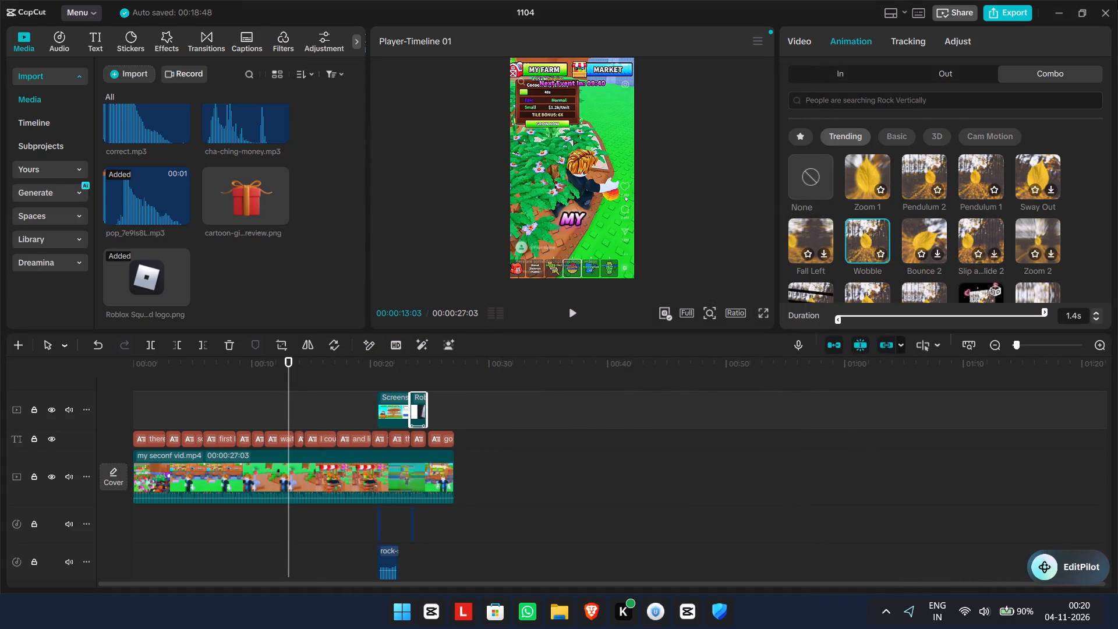
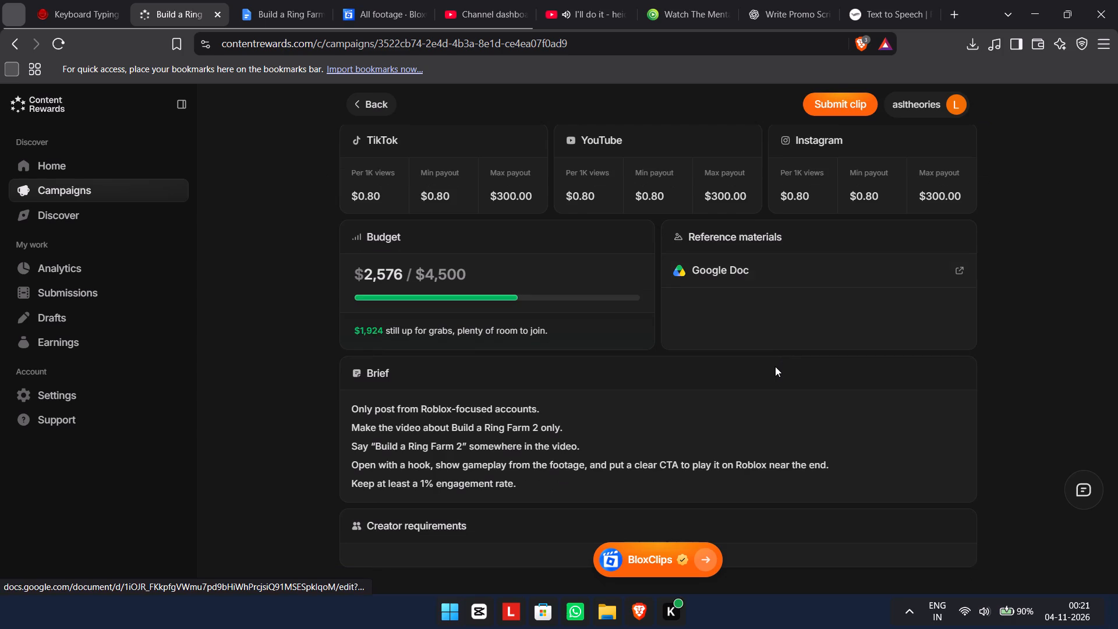
Review the Build a Ring Farm 2 campaign page, checking its brief, creator requirements and payout details.
scroll(775, 366, "down", 3)
scroll(861, 271, "down", 2)
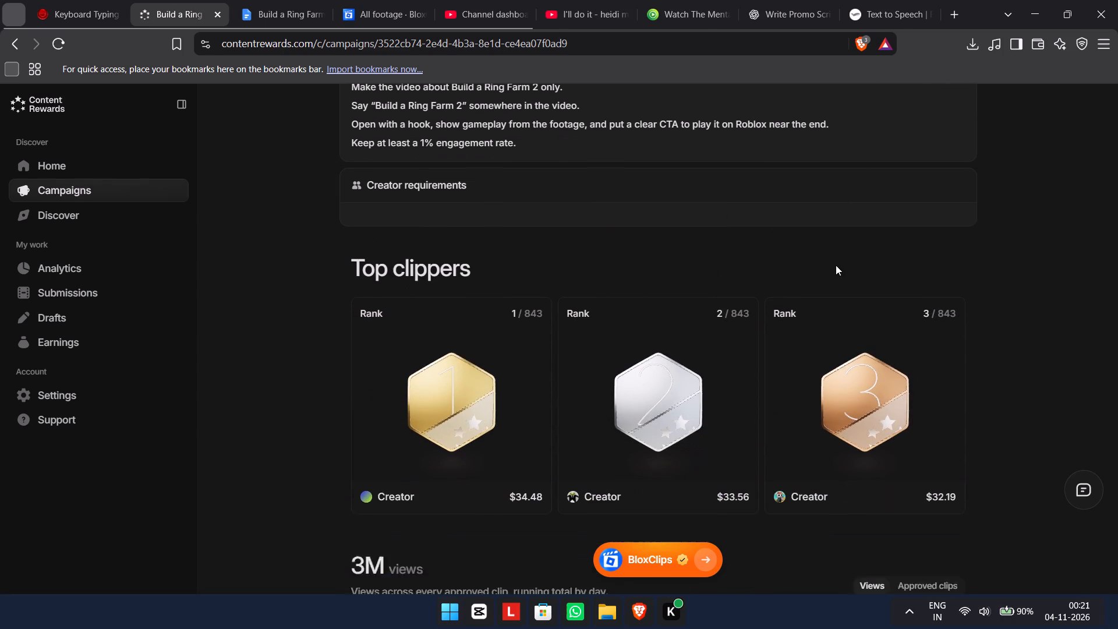
scroll(837, 340, "up", 5)
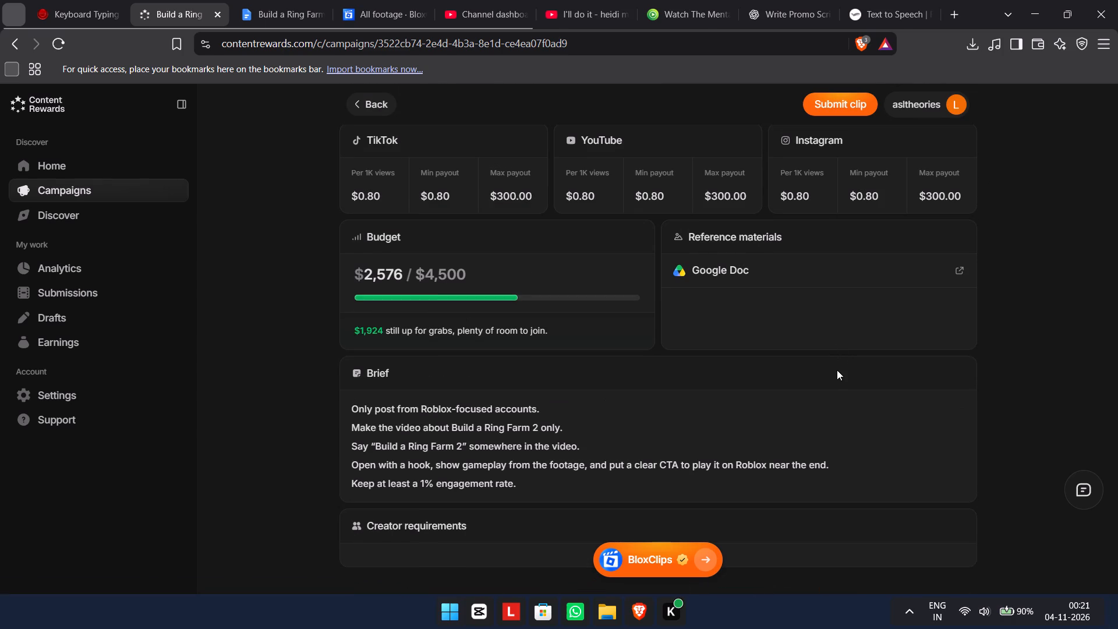
scroll(823, 368, "up", 3)
scroll(874, 383, "down", 3)
Switch to File Explorer and open the Downloads folder to find the exported "final vid" file.
left_click(598, 624)
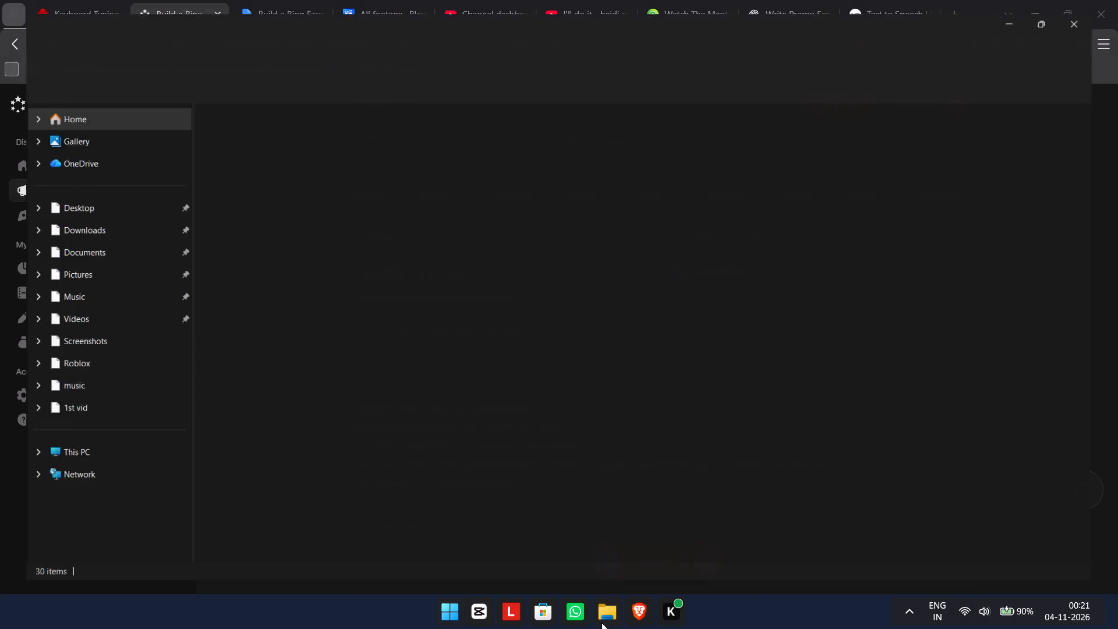
left_click(64, 238)
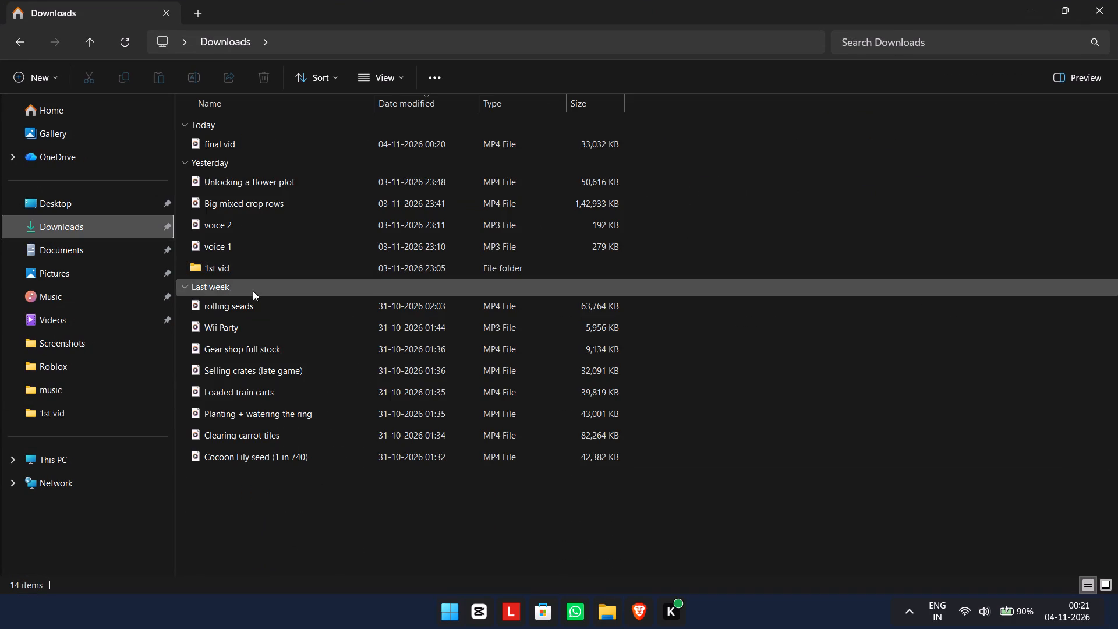
scroll(544, 327, "up", 1)
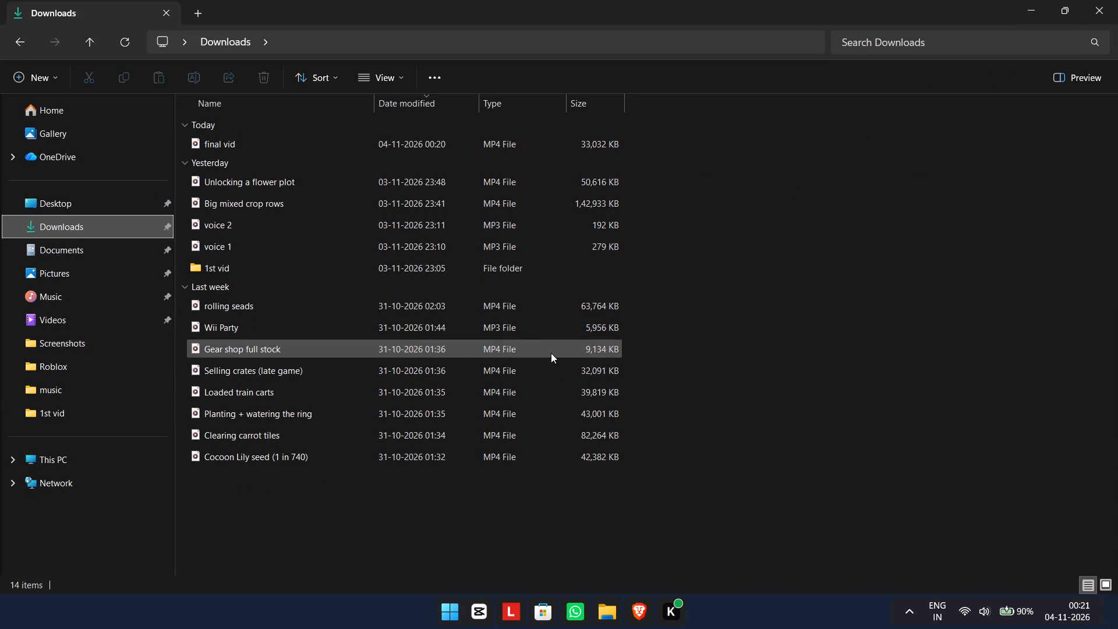